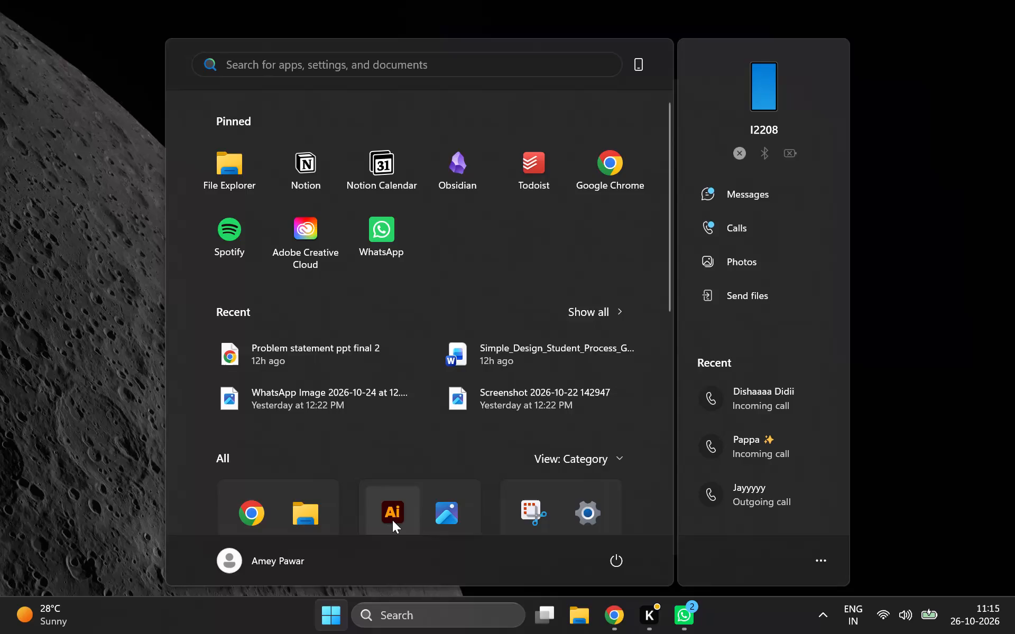
# Launch Adobe Illustrator.
pyautogui.click(392, 520)
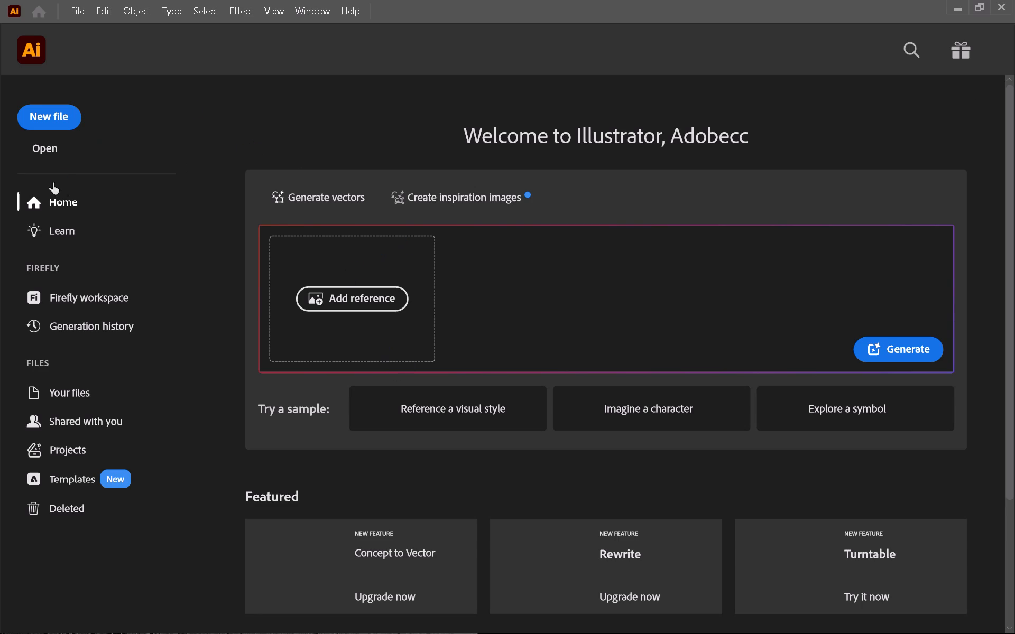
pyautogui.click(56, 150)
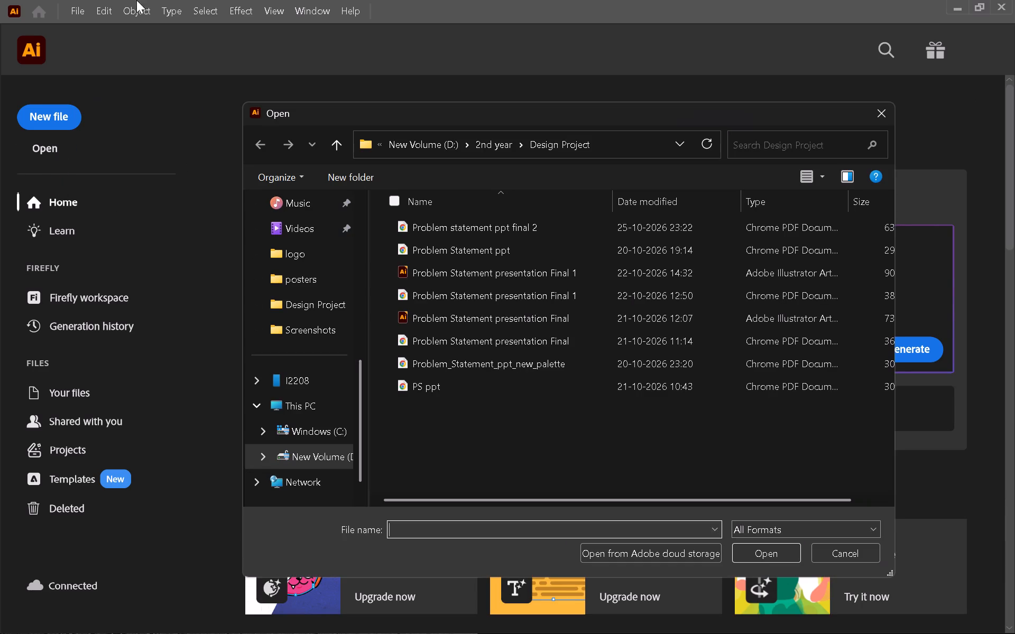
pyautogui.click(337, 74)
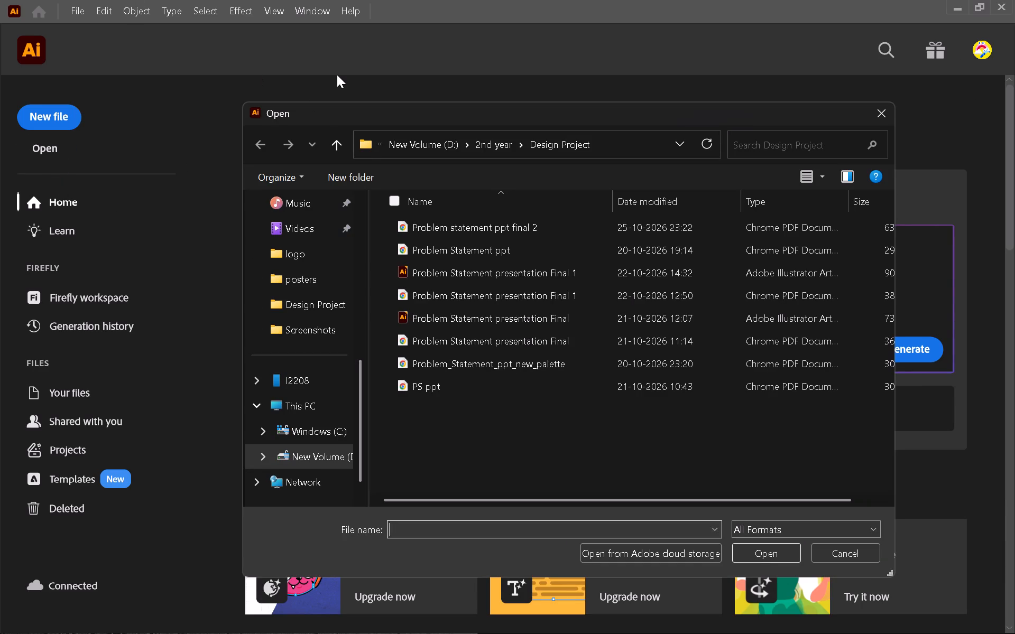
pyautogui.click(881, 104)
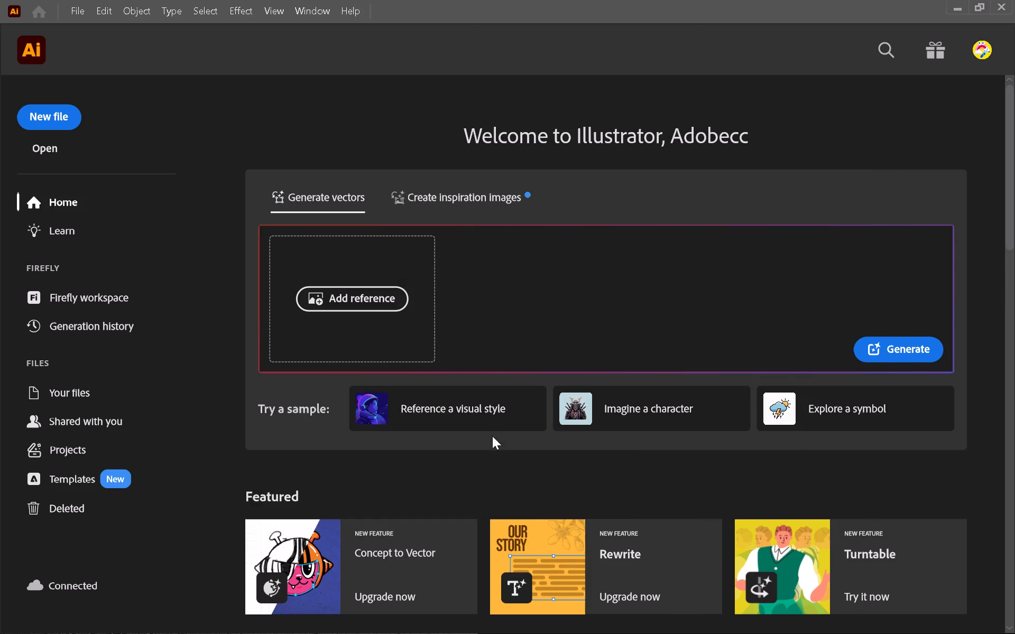
# Open the PDF "Problem statement ppt final 2" from the recent files.
pyautogui.scroll(-9, 437, 483)
pyautogui.scroll(1, 437, 483)
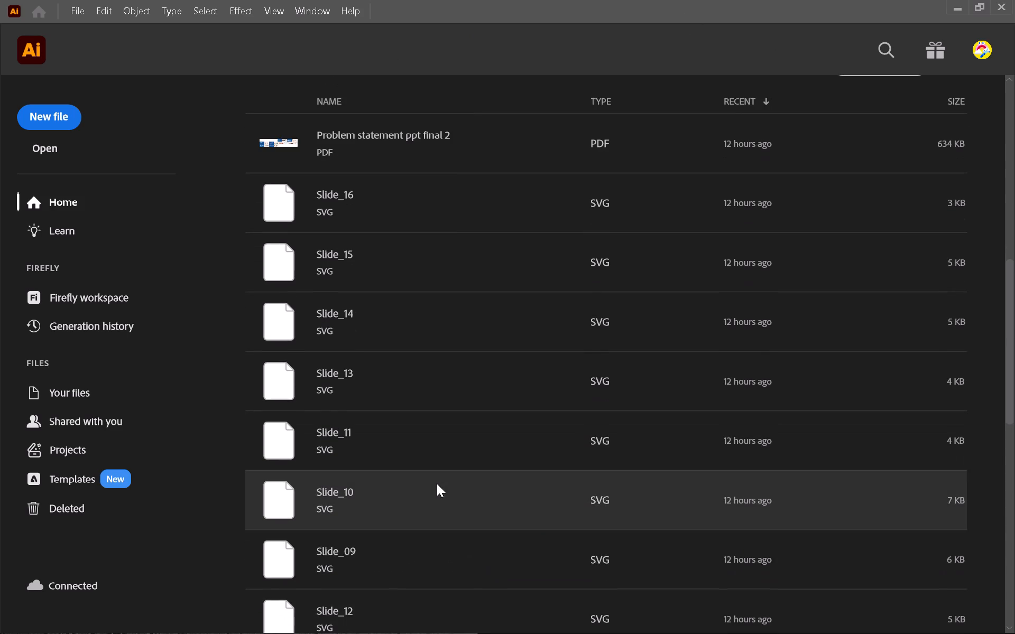
pyautogui.scroll(2, 437, 483)
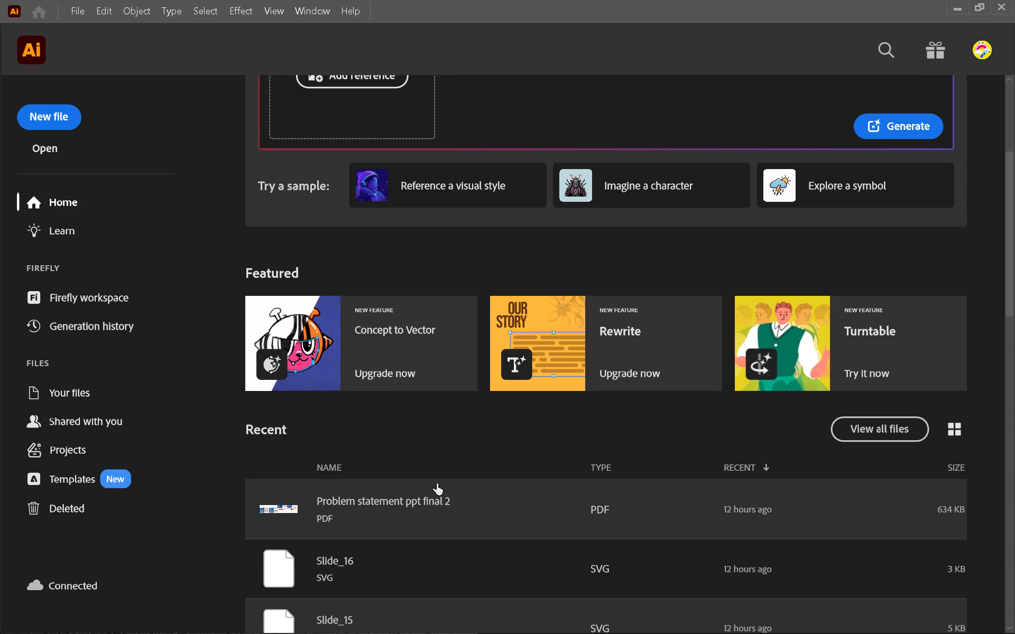
pyautogui.scroll(1, 437, 483)
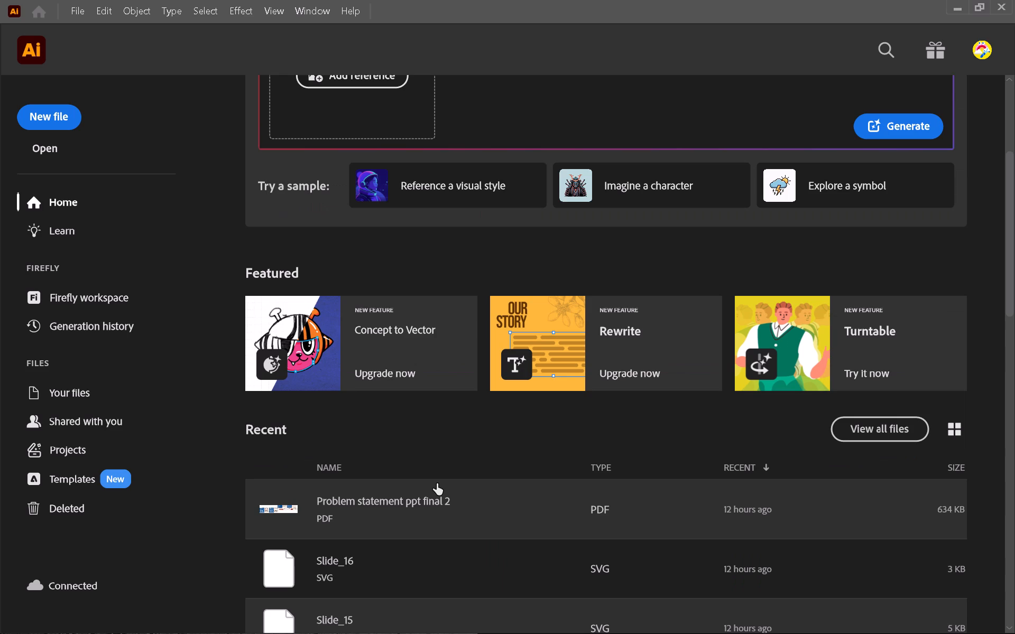
pyautogui.click(437, 483)
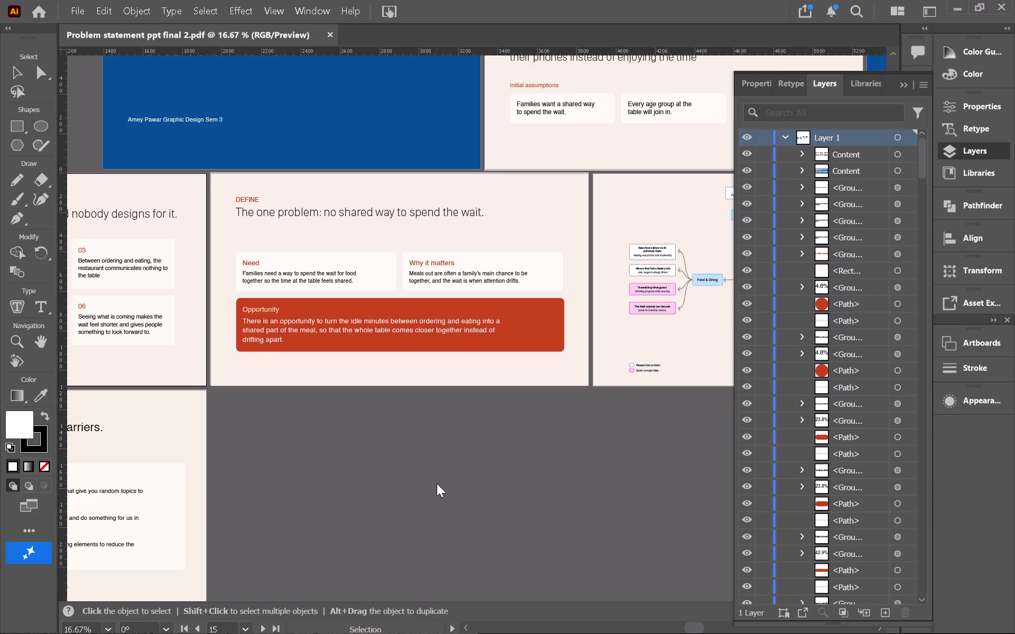
# Collapse the floating Layers panel to clear the canvas around the presentation slides.
pyautogui.scroll(1, 437, 483)
pyautogui.hscroll(-2, 437, 483)
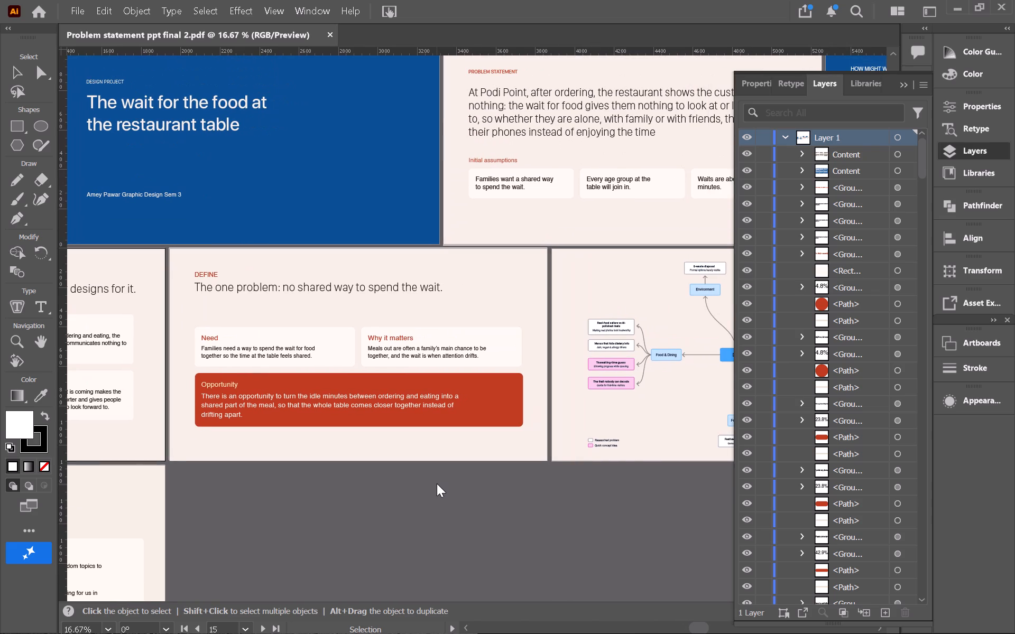
pyautogui.click(906, 82)
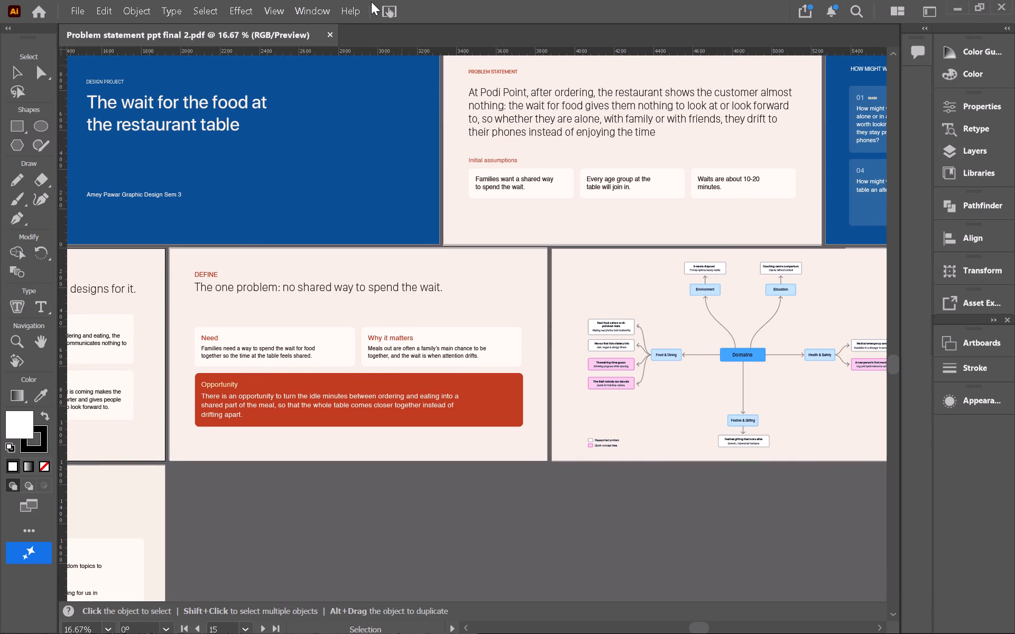
pyautogui.click(416, 34)
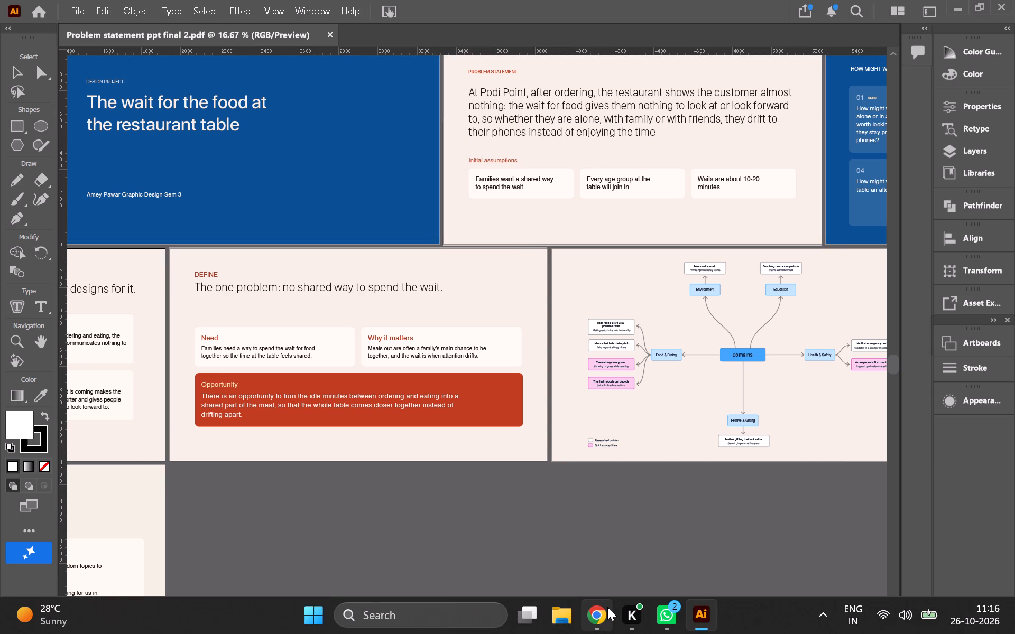
# Switch to Obsidian and copy the Need text under Define lines in the Final Problem With Solution note.
pyautogui.click(318, 630)
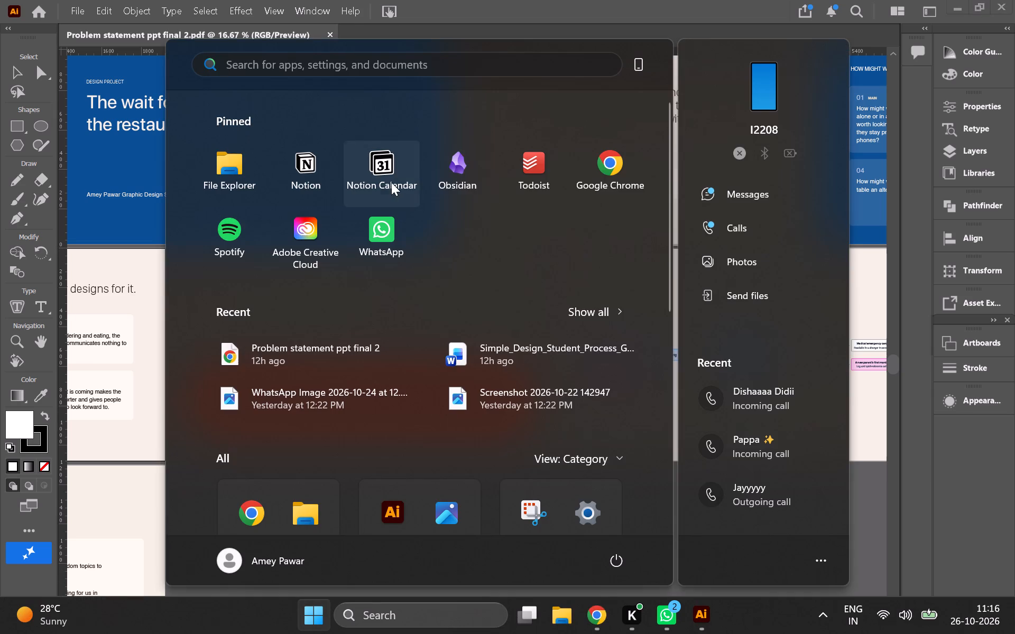
pyautogui.click(432, 172)
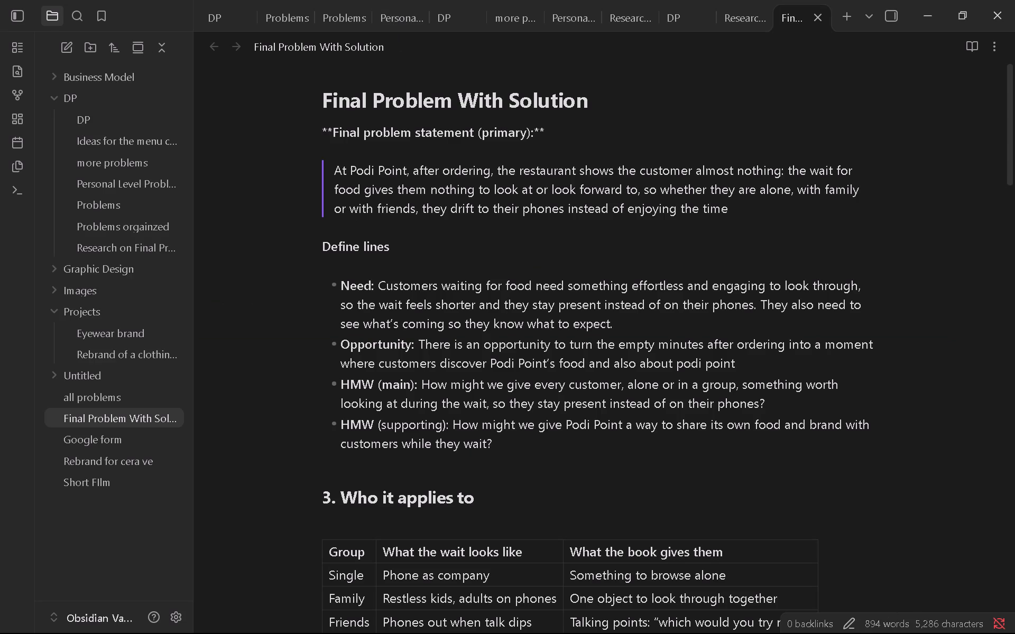
pyautogui.moveTo(377, 282); pyautogui.dragTo(617, 319)
pyautogui.hotkey('ctrl', 'c')
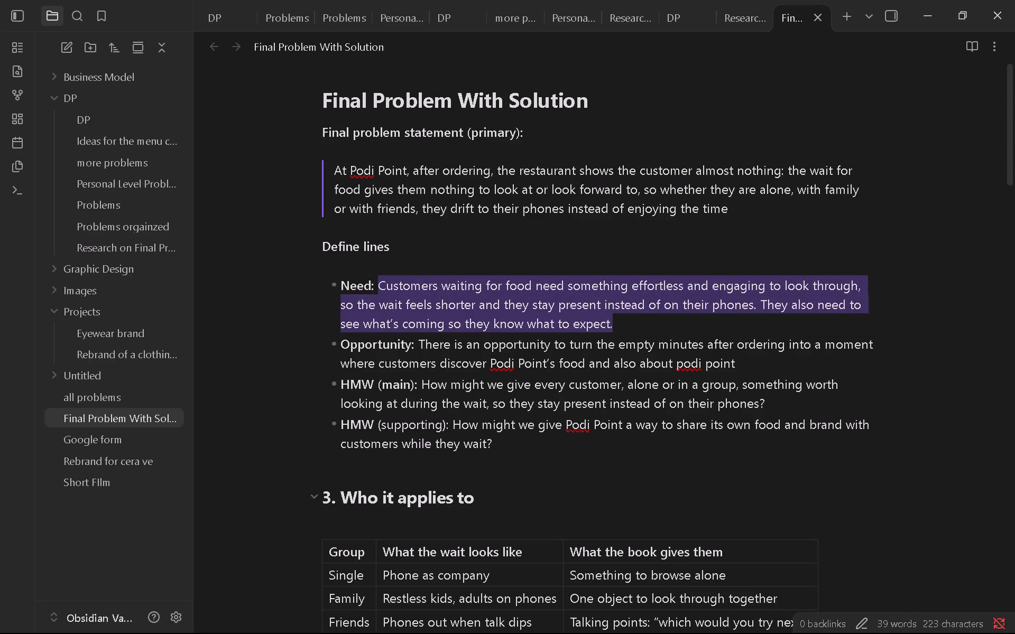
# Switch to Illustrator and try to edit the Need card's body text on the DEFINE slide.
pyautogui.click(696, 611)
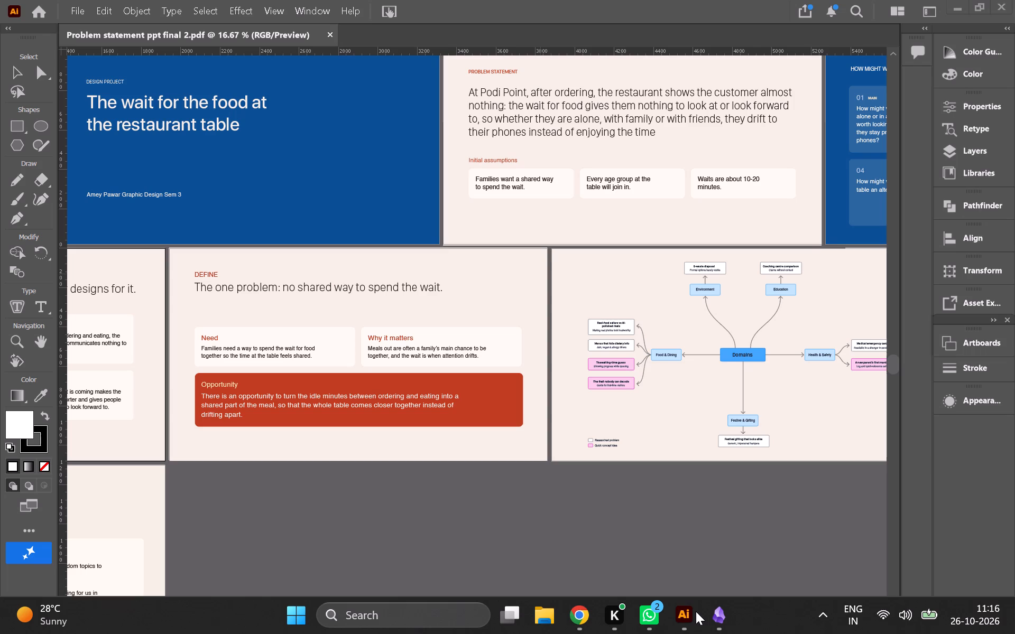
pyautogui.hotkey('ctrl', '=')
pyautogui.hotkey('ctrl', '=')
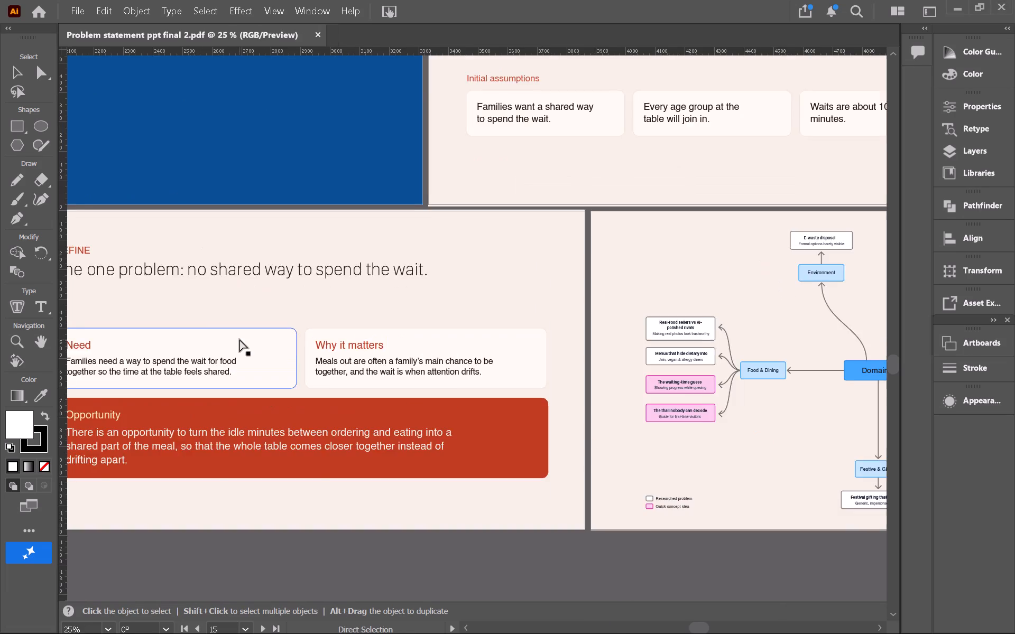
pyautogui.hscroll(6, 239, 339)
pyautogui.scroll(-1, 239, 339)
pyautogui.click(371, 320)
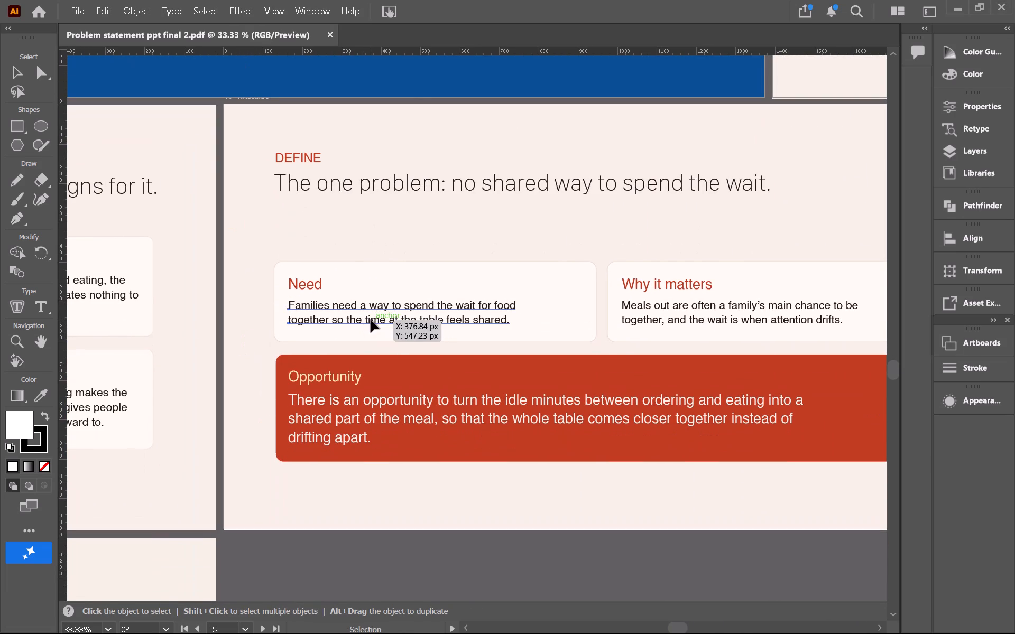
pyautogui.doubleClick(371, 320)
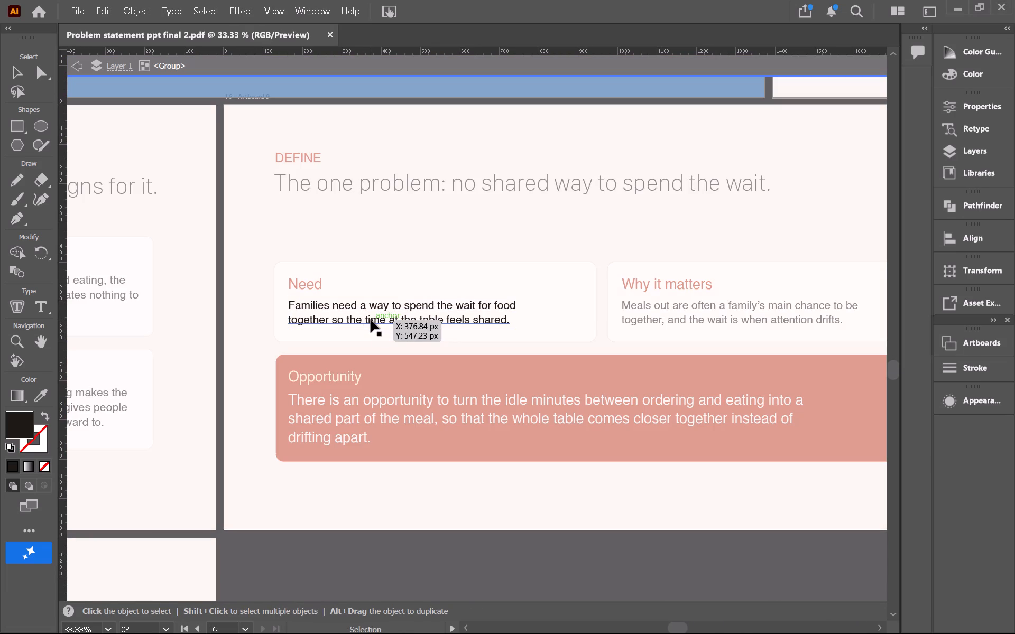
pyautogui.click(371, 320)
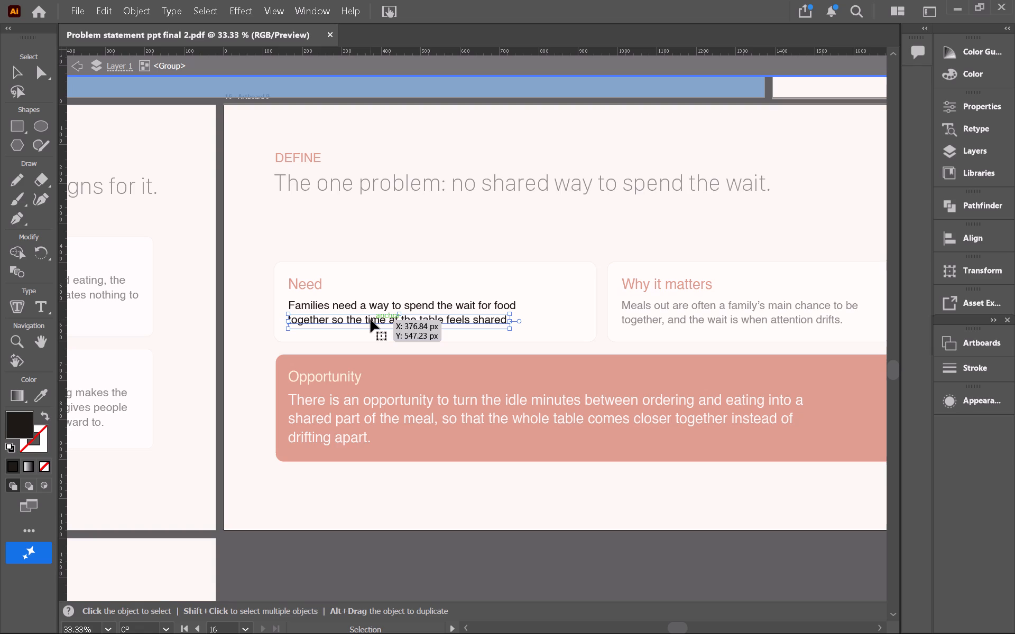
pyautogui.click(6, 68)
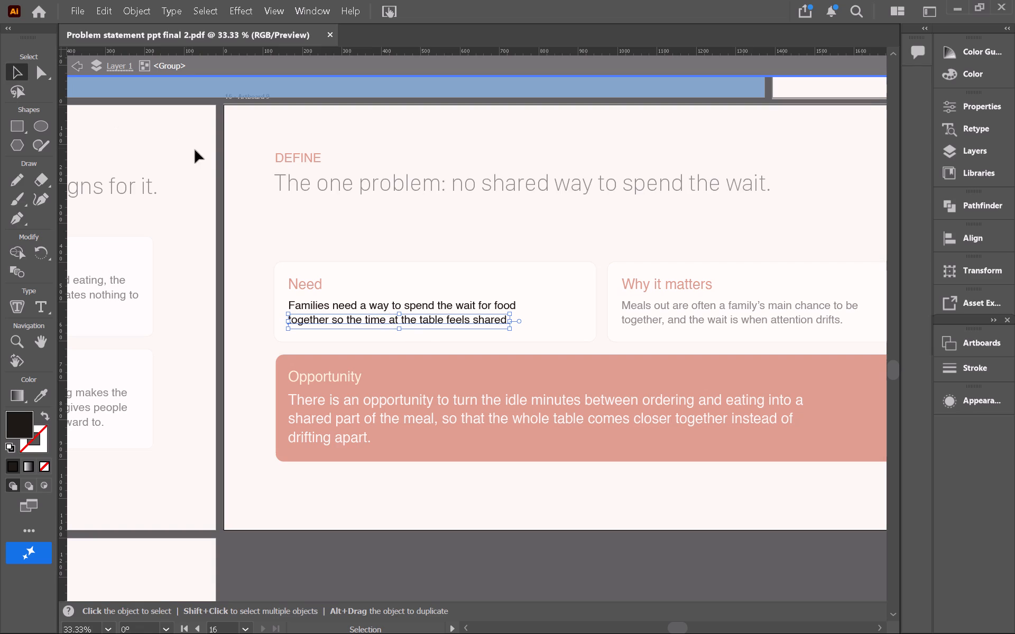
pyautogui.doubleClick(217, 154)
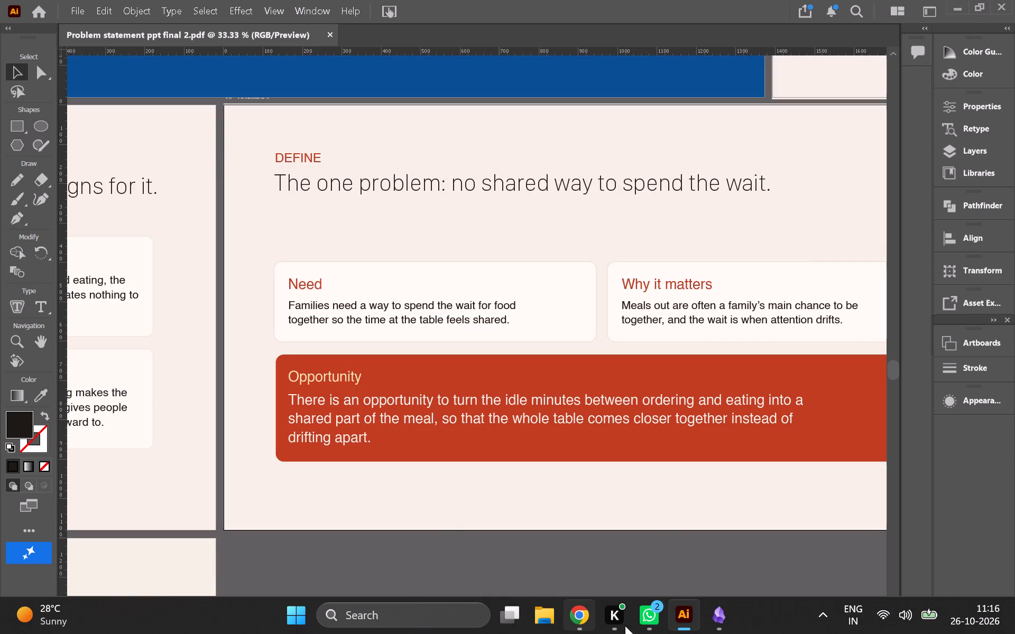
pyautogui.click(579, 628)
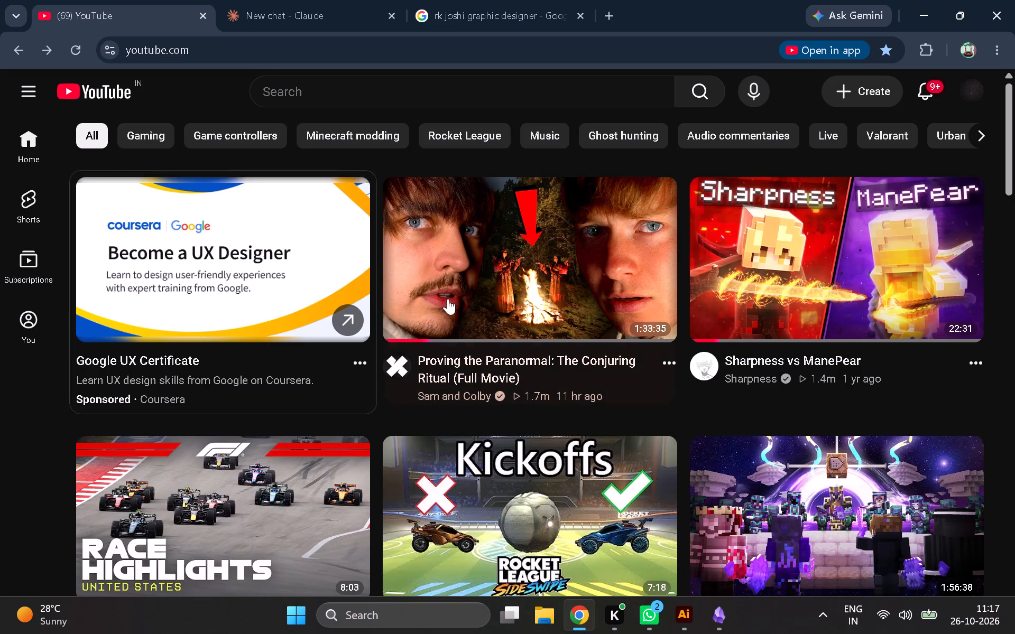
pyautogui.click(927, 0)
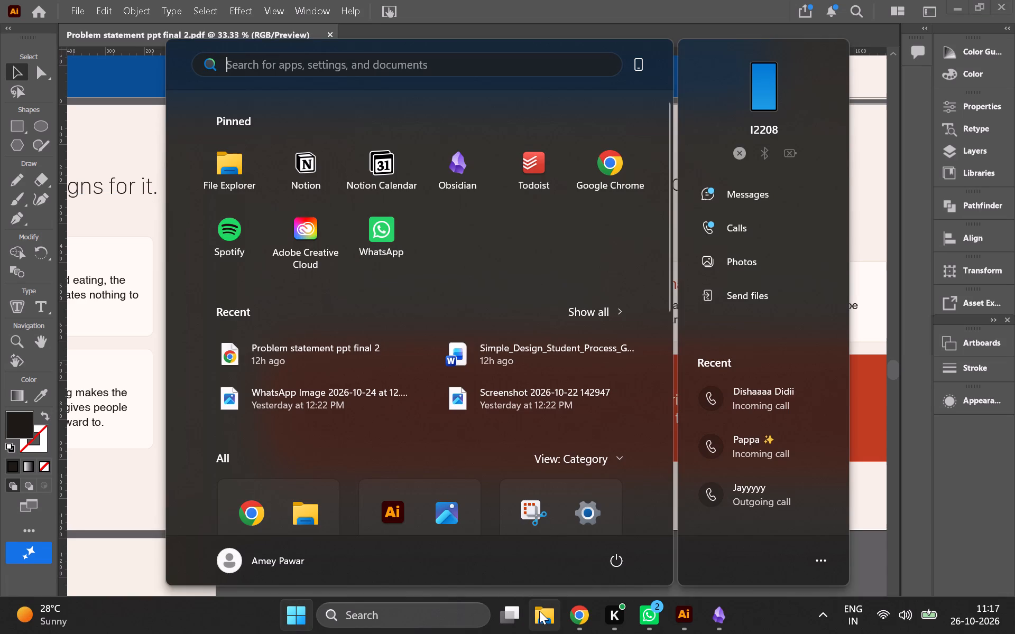
# From the Podi_Point_Slides_SVG folder in Downloads, open Slide_12 through Slide_16 in Illustrator.
pyautogui.click(539, 611)
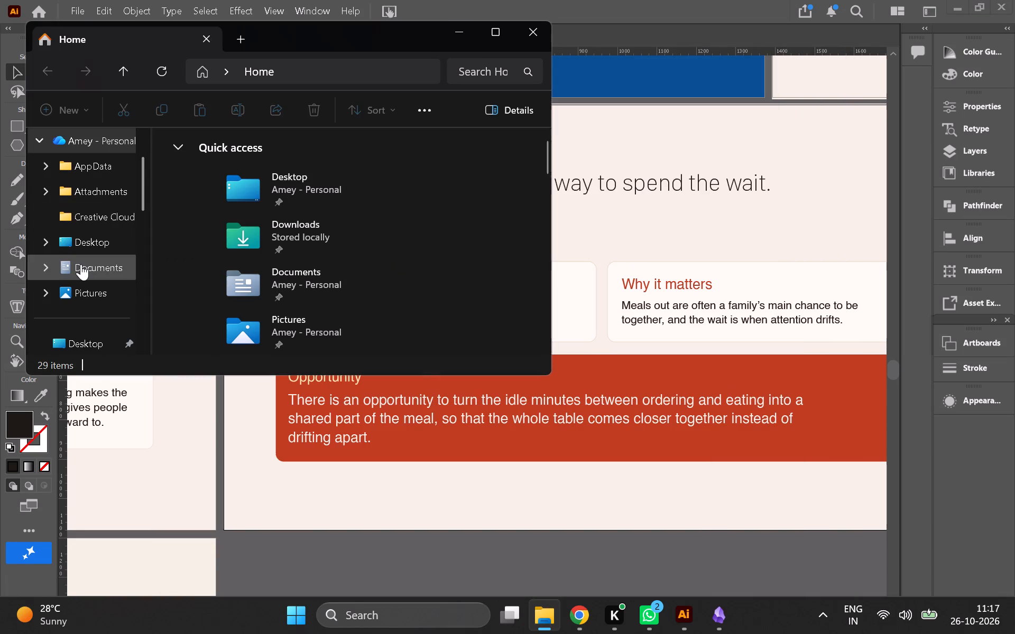
pyautogui.scroll(-1, 81, 264)
pyautogui.click(90, 286)
pyautogui.scroll(-3, 90, 286)
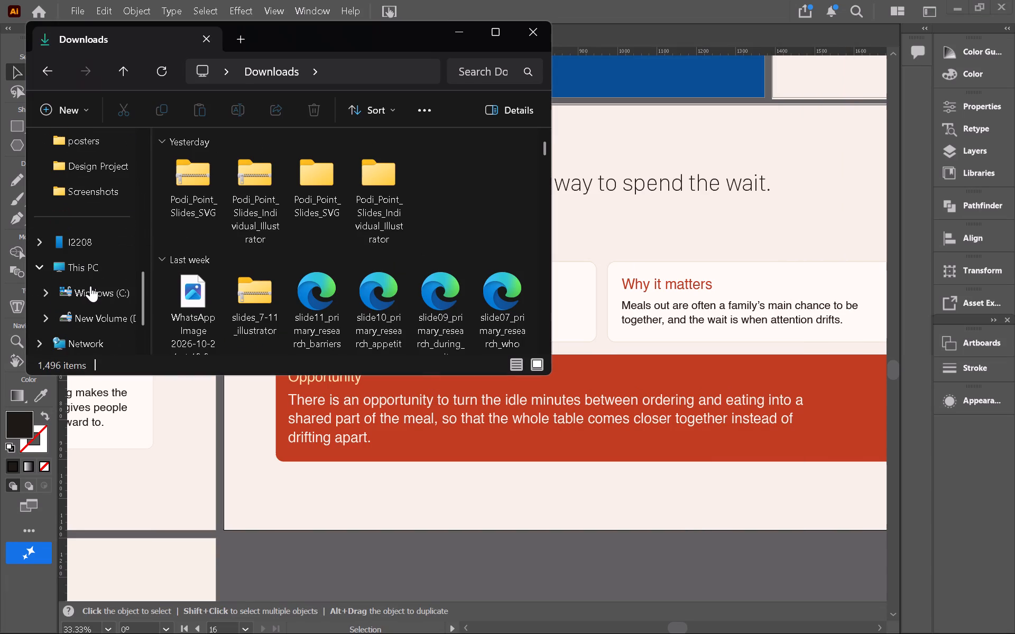
pyautogui.doubleClick(337, 162)
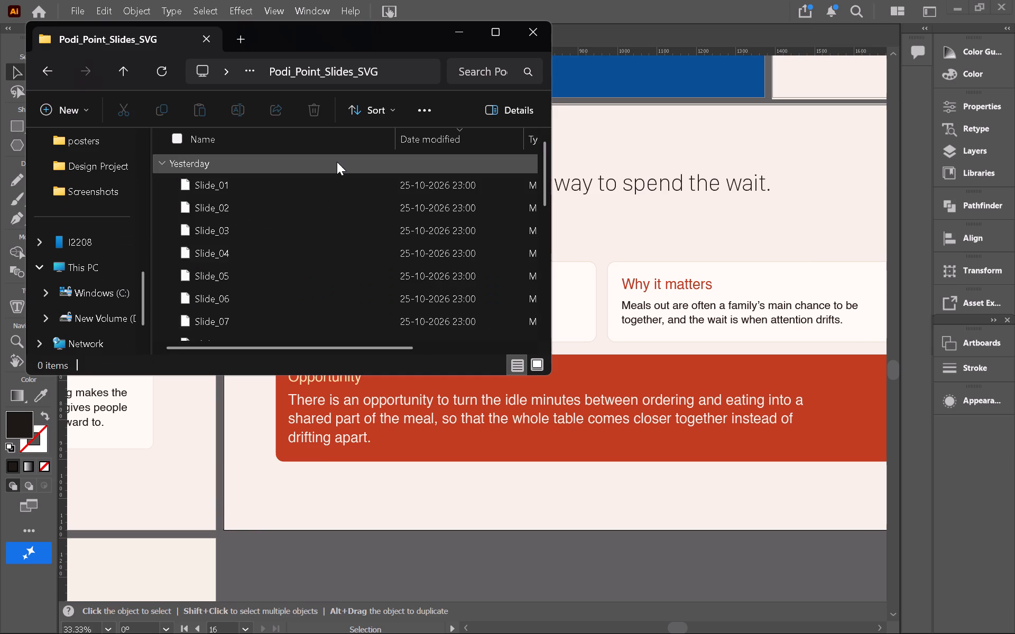
pyautogui.scroll(-2, 182, 264)
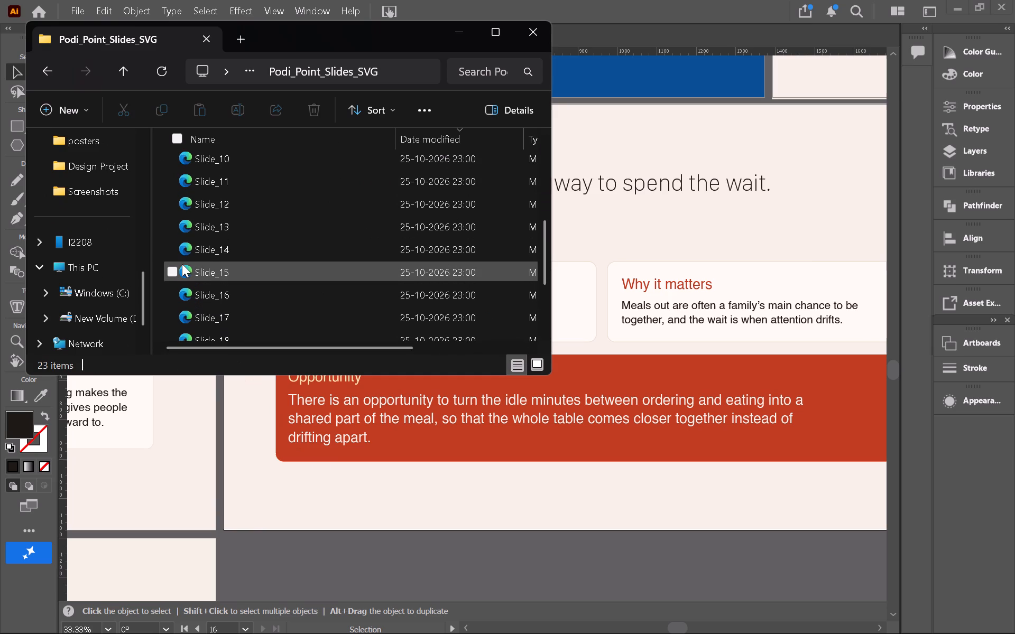
pyautogui.moveTo(156, 207); pyautogui.dragTo(207, 284)
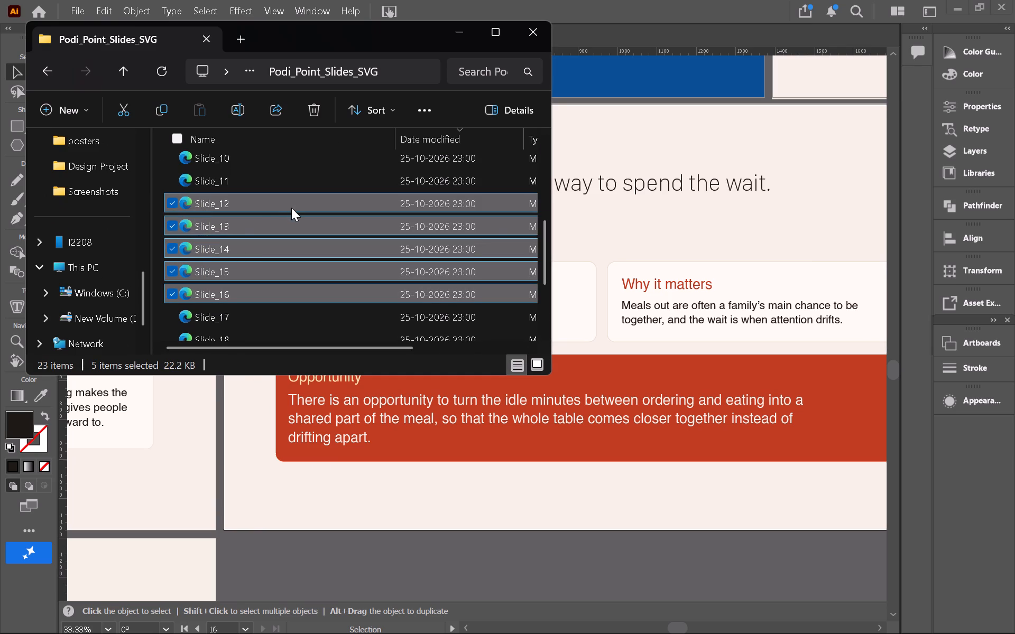
pyautogui.moveTo(291, 208); pyautogui.dragTo(673, 560)
pyautogui.moveTo(673, 560); pyautogui.dragTo(675, 549)
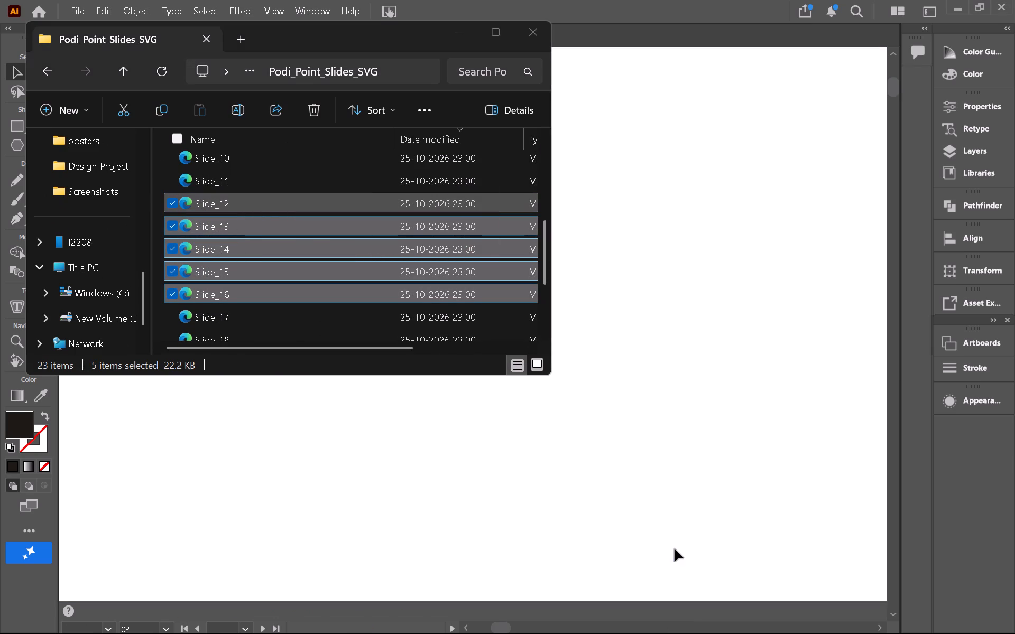
pyautogui.moveTo(675, 549); pyautogui.dragTo(623, 246)
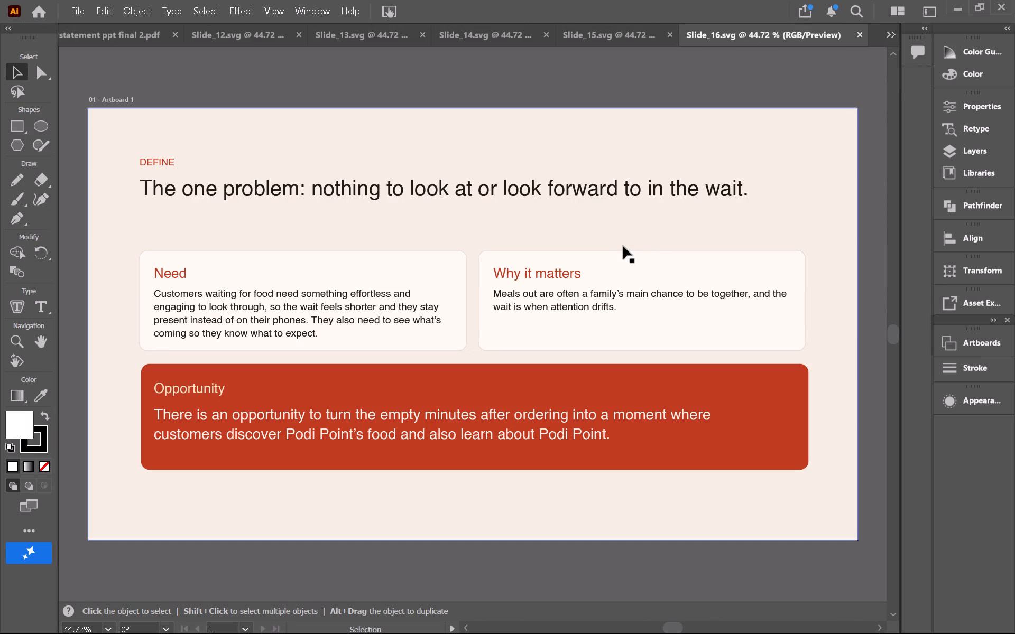
# Close the Slide_14, Slide_13 and Slide_12 documents and return to Slide_16.
pyautogui.click(611, 31)
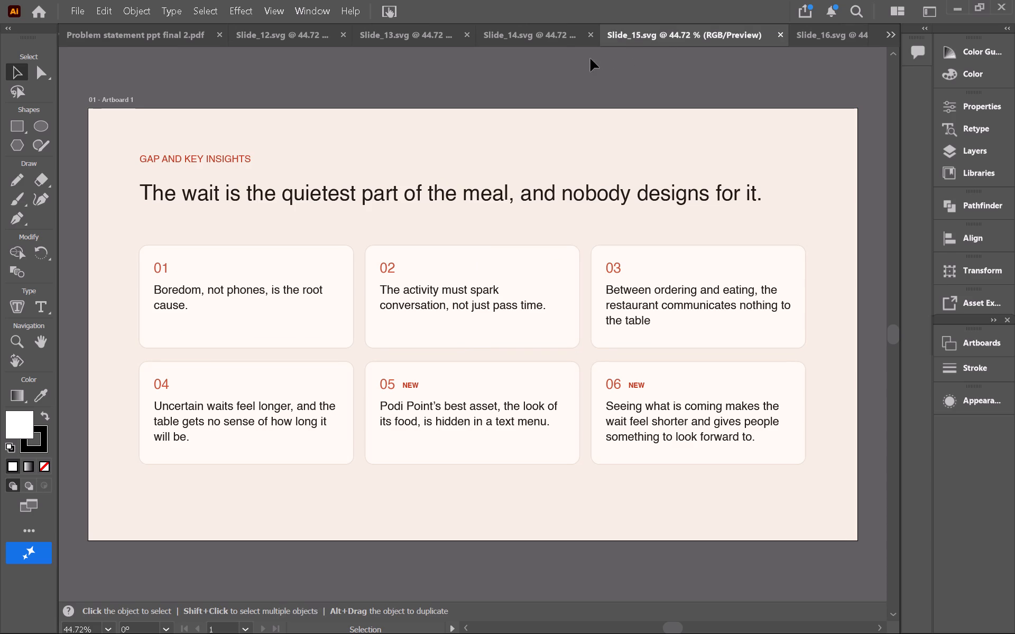
pyautogui.click(566, 46)
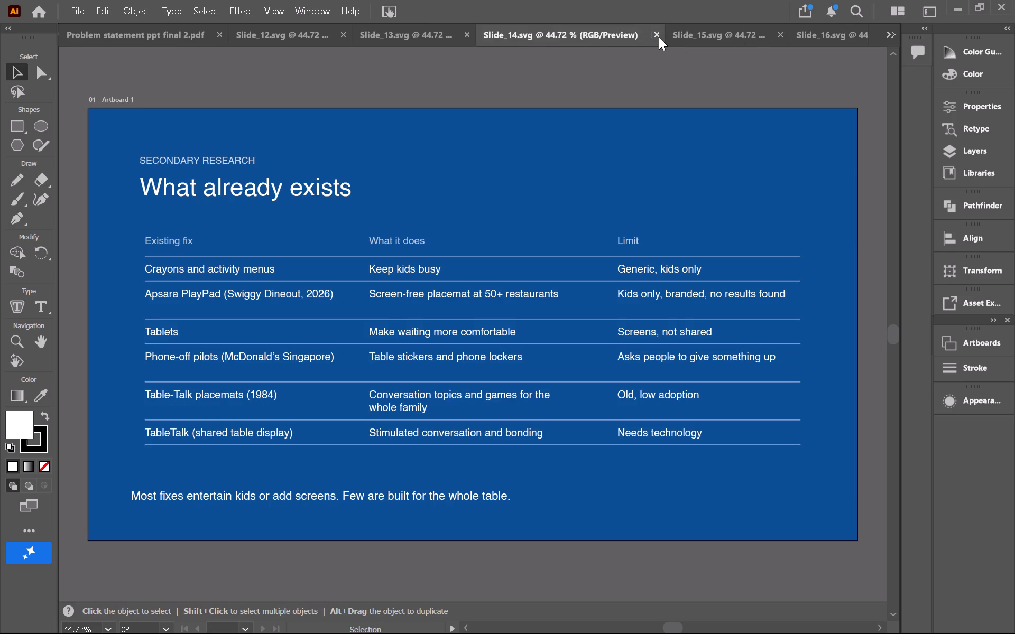
pyautogui.click(659, 37)
pyautogui.click(492, 34)
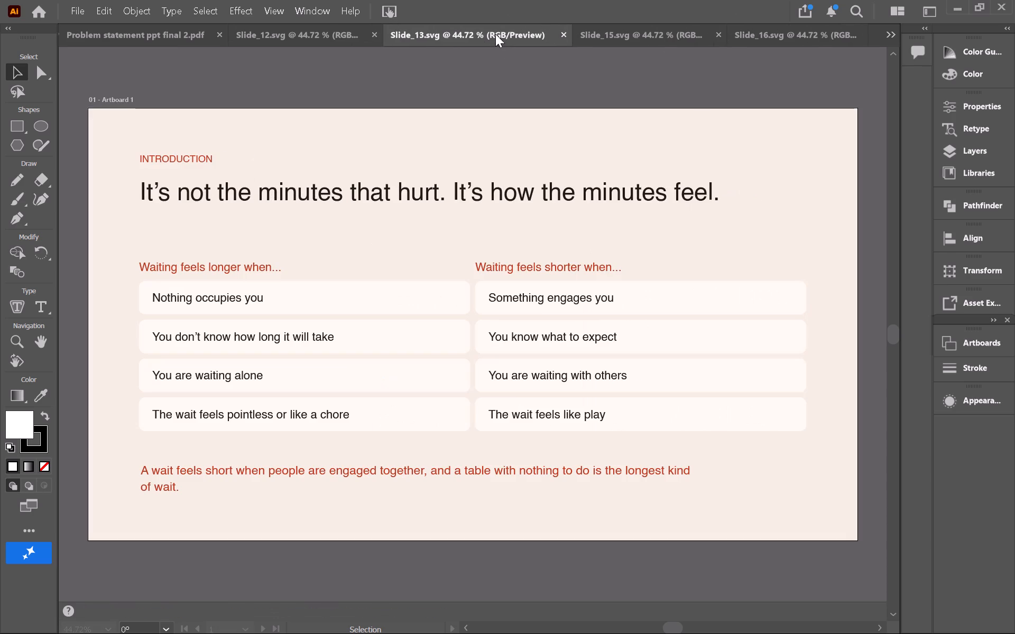
pyautogui.click(565, 27)
pyautogui.click(567, 37)
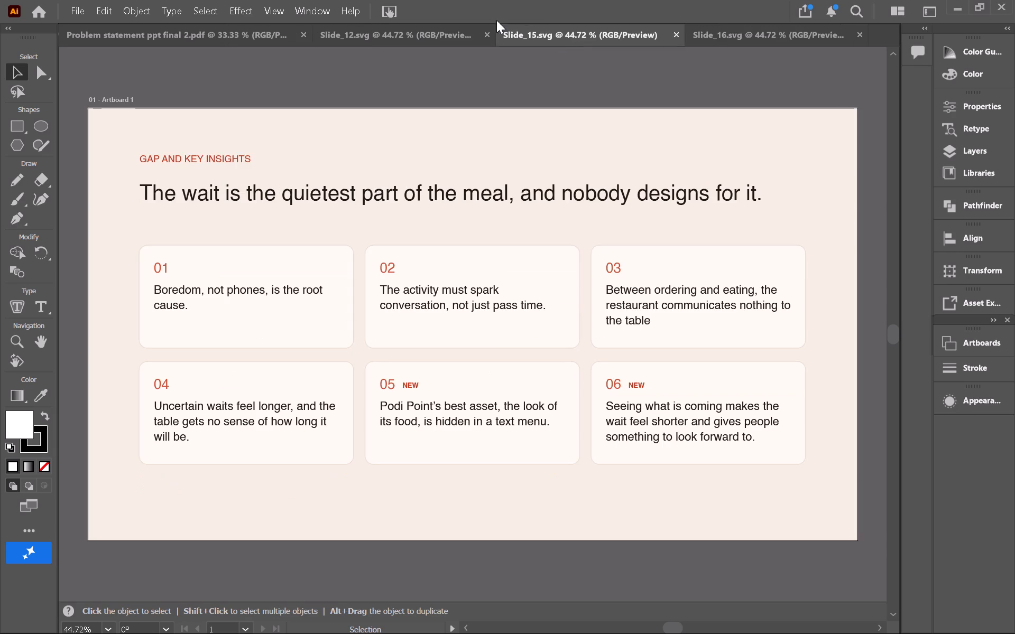
pyautogui.click(403, 41)
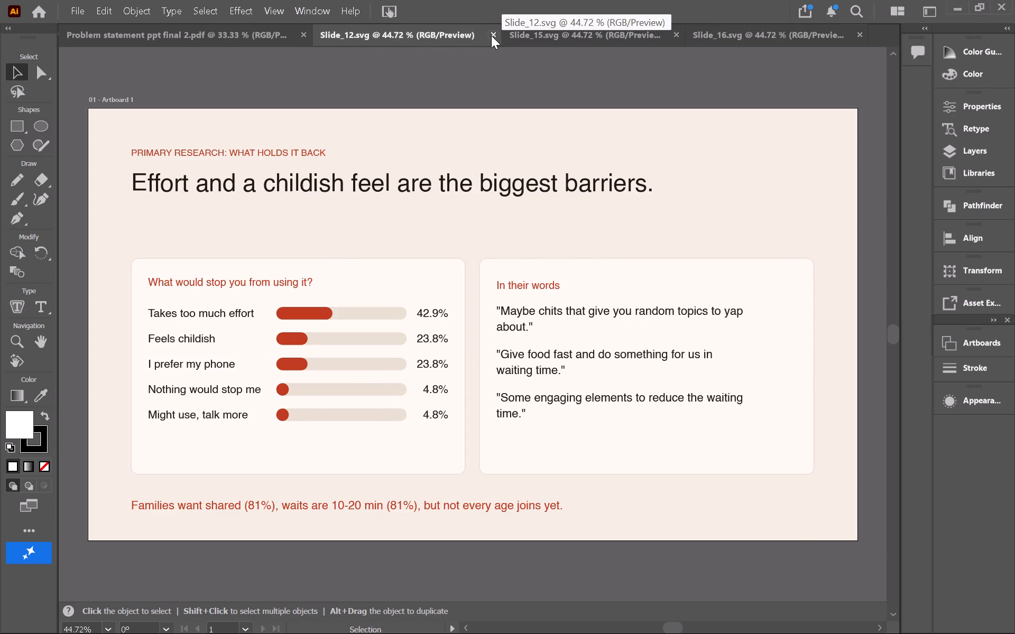
pyautogui.click(491, 35)
pyautogui.click(491, 35)
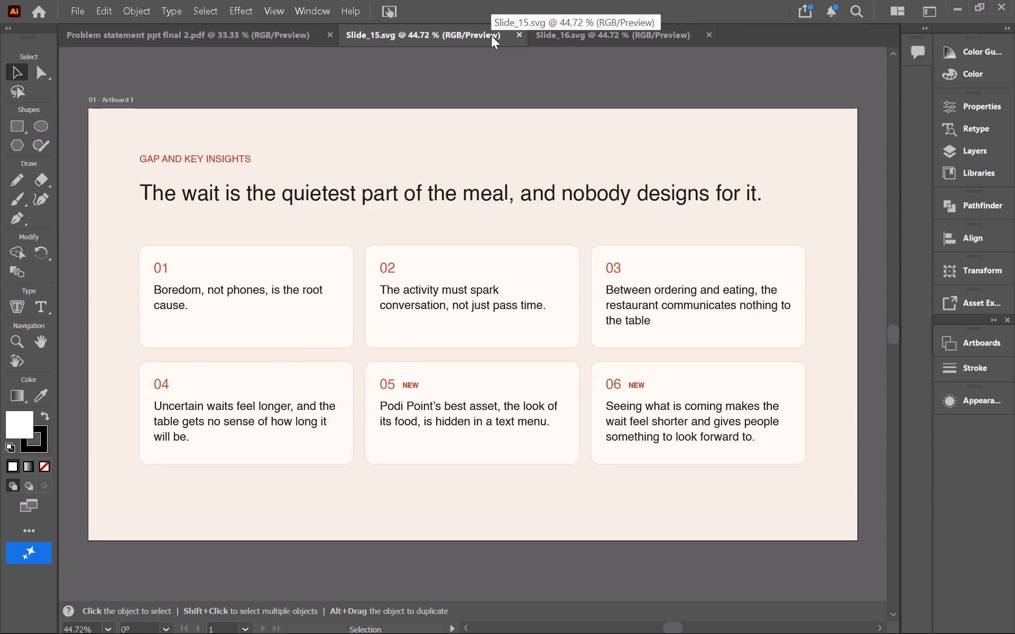
pyautogui.click(576, 22)
pyautogui.click(579, 27)
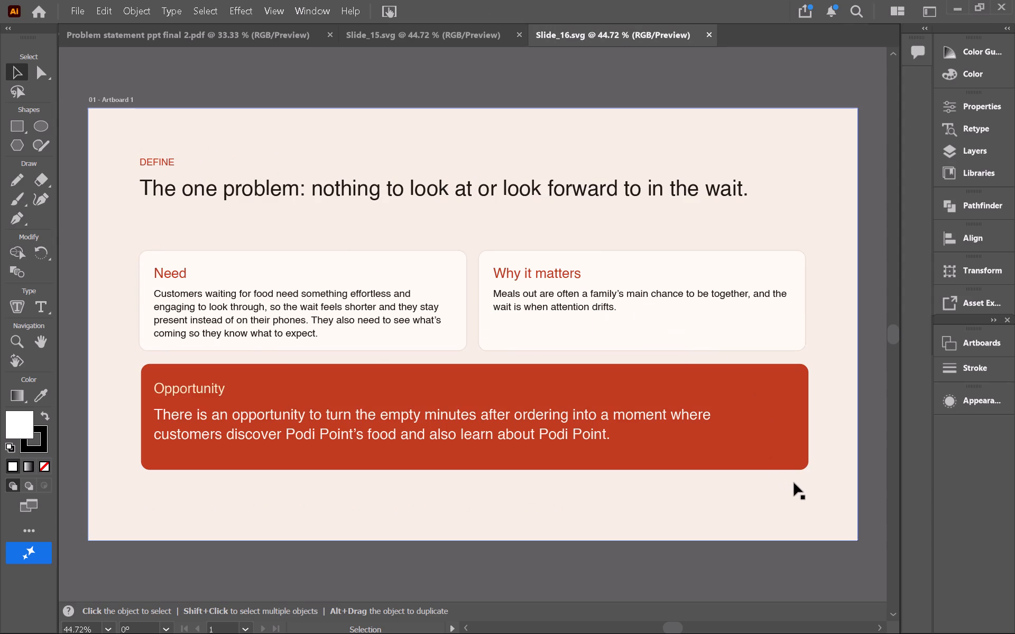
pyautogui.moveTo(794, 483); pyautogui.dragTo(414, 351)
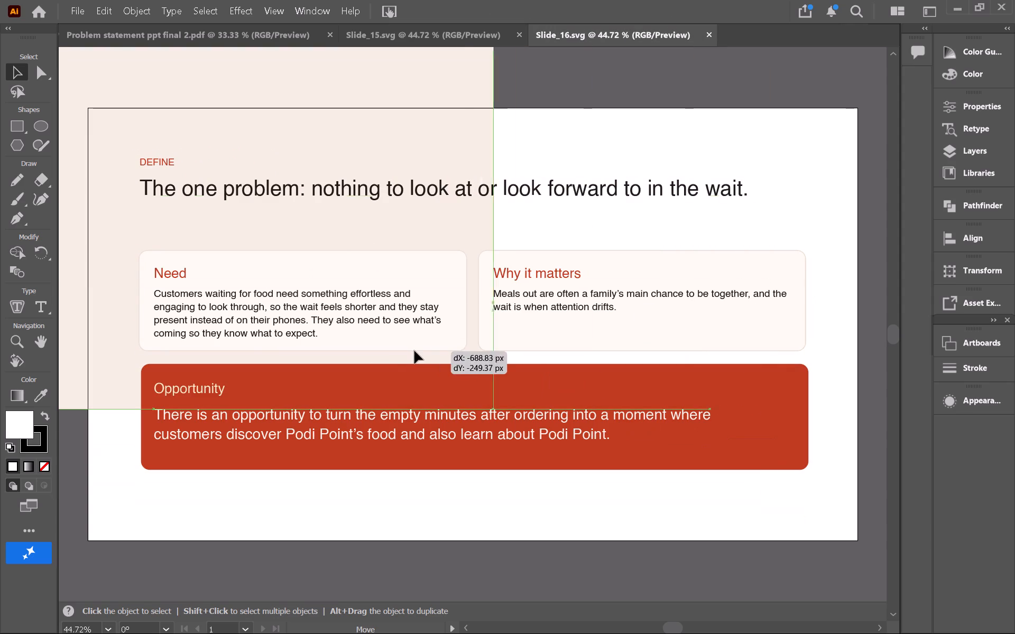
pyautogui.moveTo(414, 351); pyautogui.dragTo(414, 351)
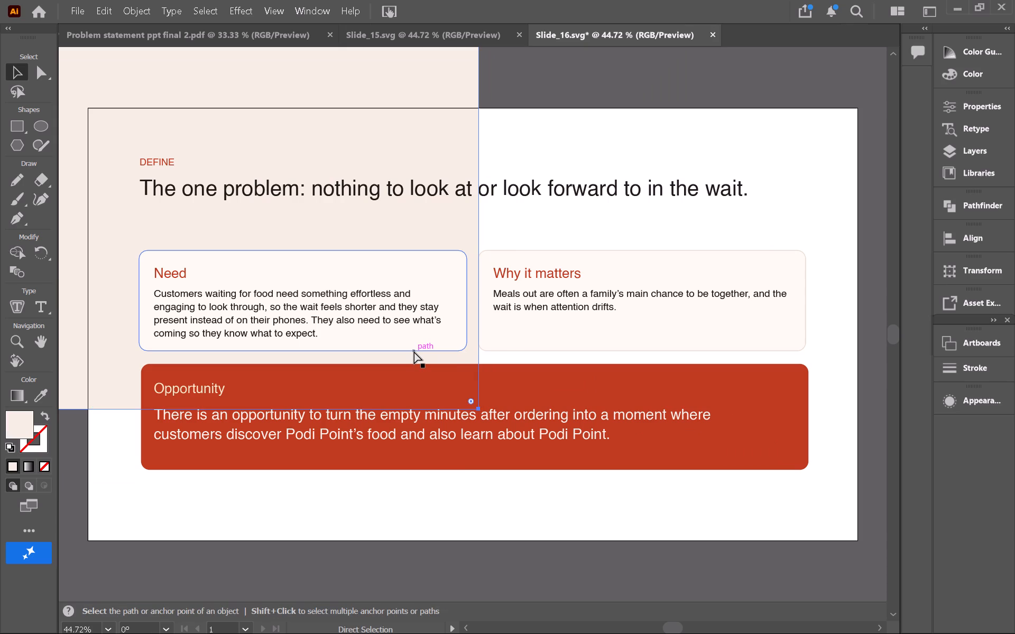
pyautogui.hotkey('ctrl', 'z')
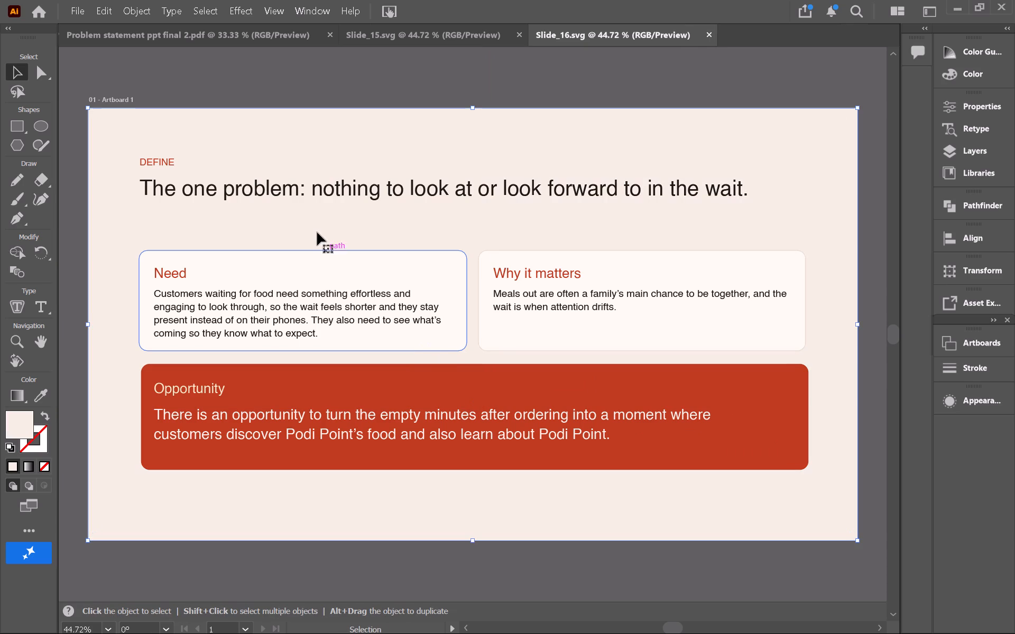
# Isolate the Background group on Slide_16, lock it, and leave isolation mode.
pyautogui.doubleClick(315, 230)
pyautogui.click(956, 104)
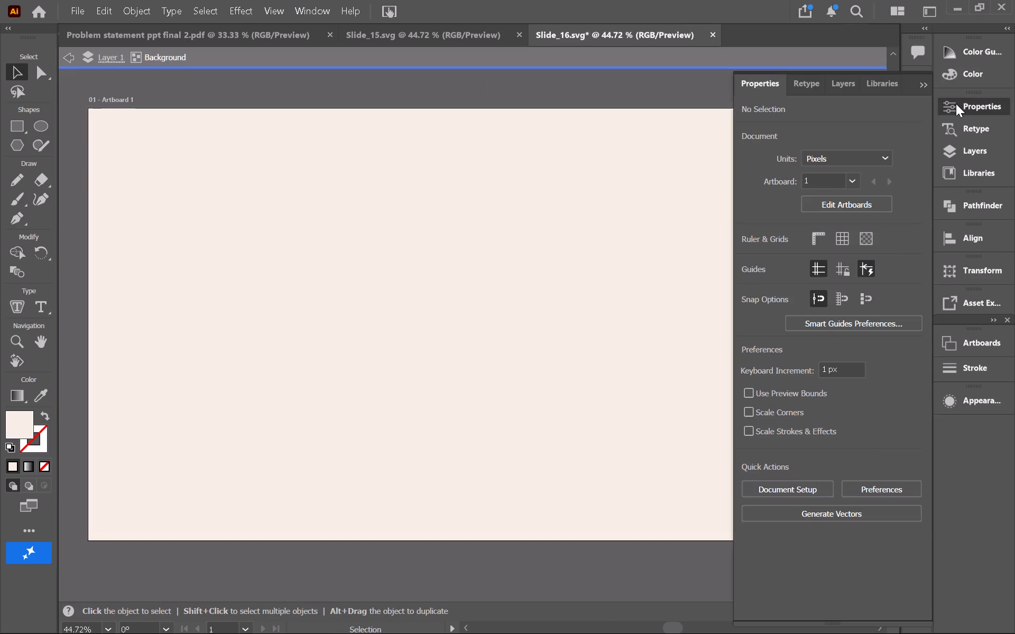
pyautogui.click(844, 87)
pyautogui.click(760, 155)
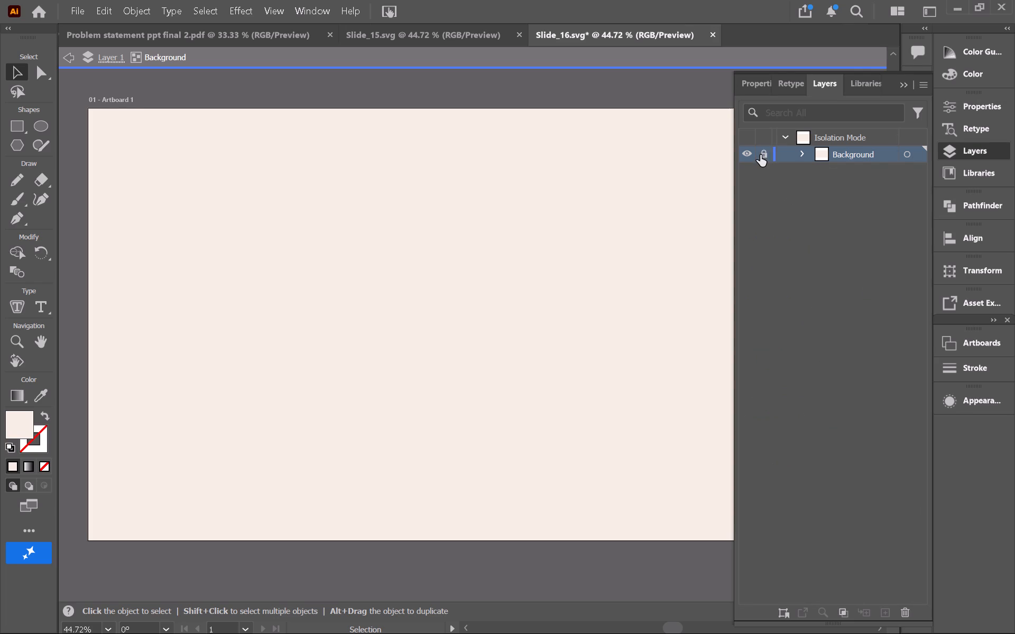
pyautogui.tripleClick(692, 98)
pyautogui.click(692, 98)
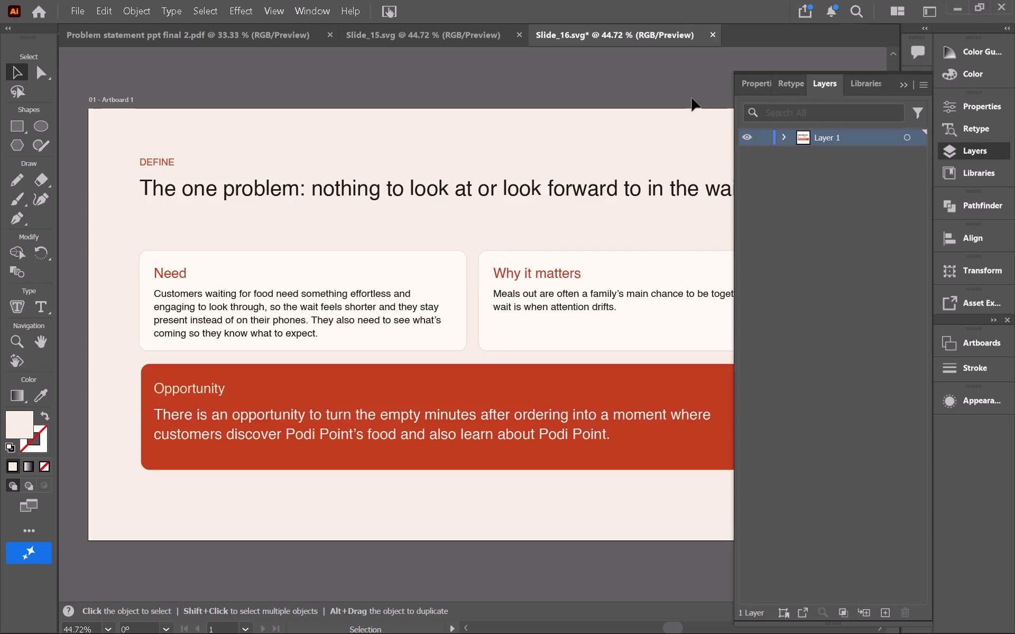
pyautogui.click(900, 83)
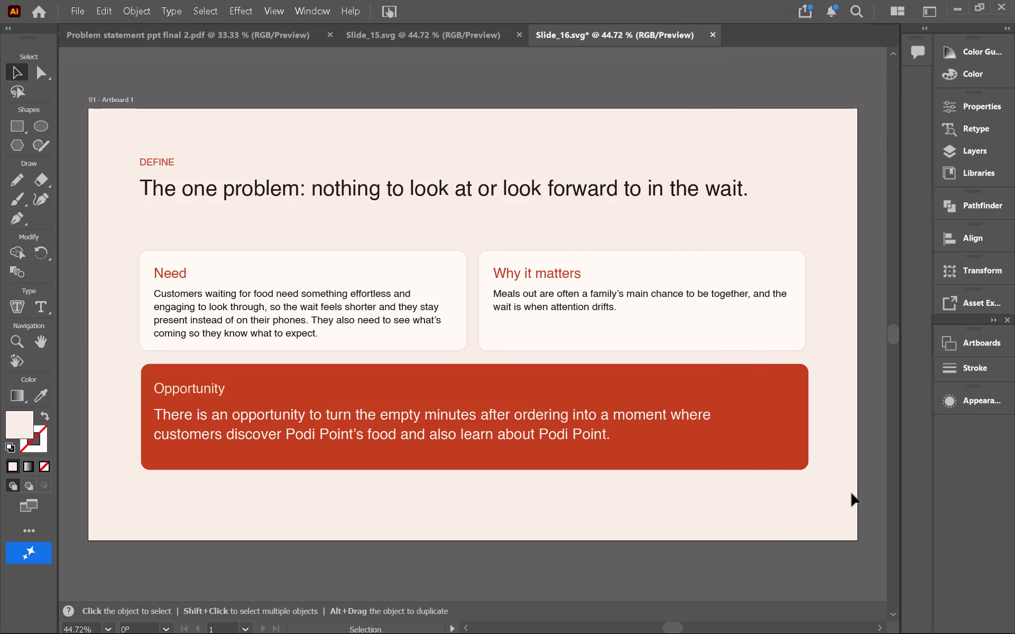
# Select and copy all the DEFINE content on Slide_16: headings, Need and Why it matters cards, and Opportunity block.
pyautogui.moveTo(852, 493); pyautogui.dragTo(266, 295)
pyautogui.moveTo(266, 295); pyautogui.dragTo(127, 248)
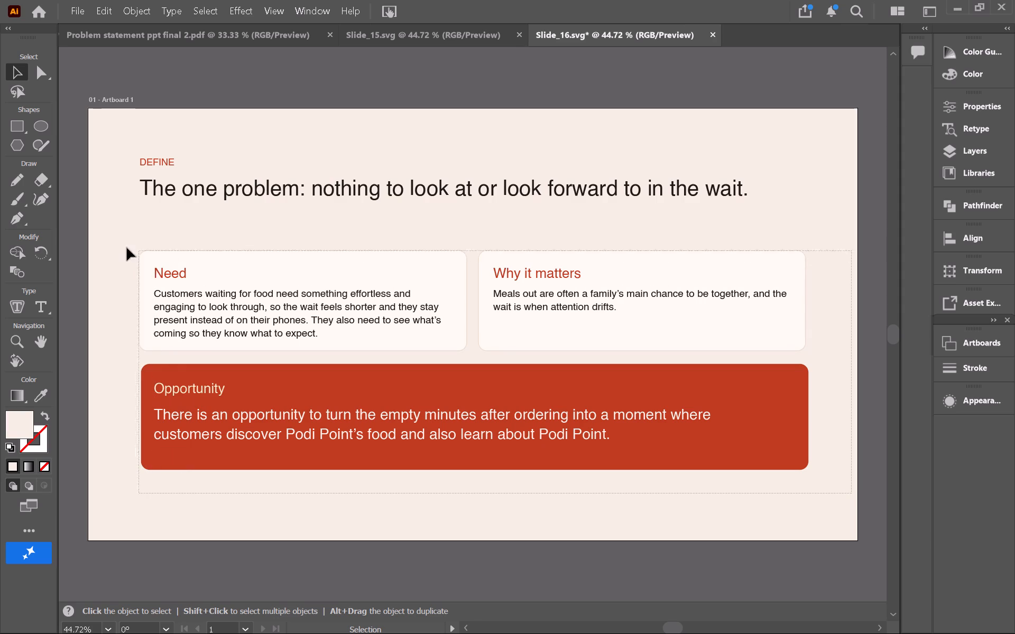
pyautogui.moveTo(127, 248); pyautogui.dragTo(138, 250)
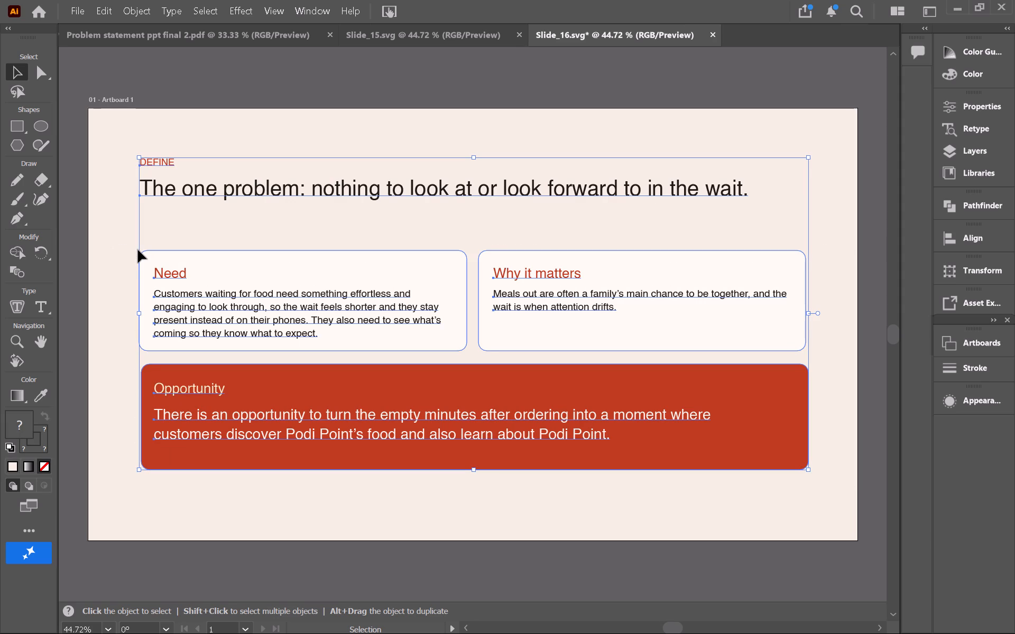
pyautogui.hotkey('ctrl', 'c')
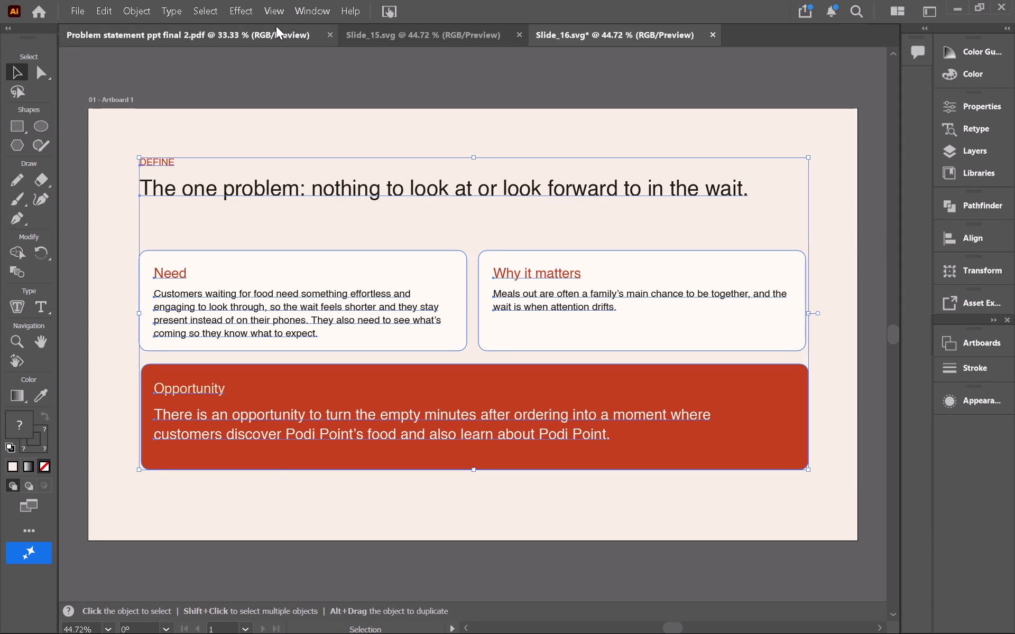
# Paste the copied DEFINE content into Problem statement ppt final 2.pdf and park it just below the existing DEFINE slide.
pyautogui.click(276, 26)
pyautogui.hscroll(-1, 565, 348)
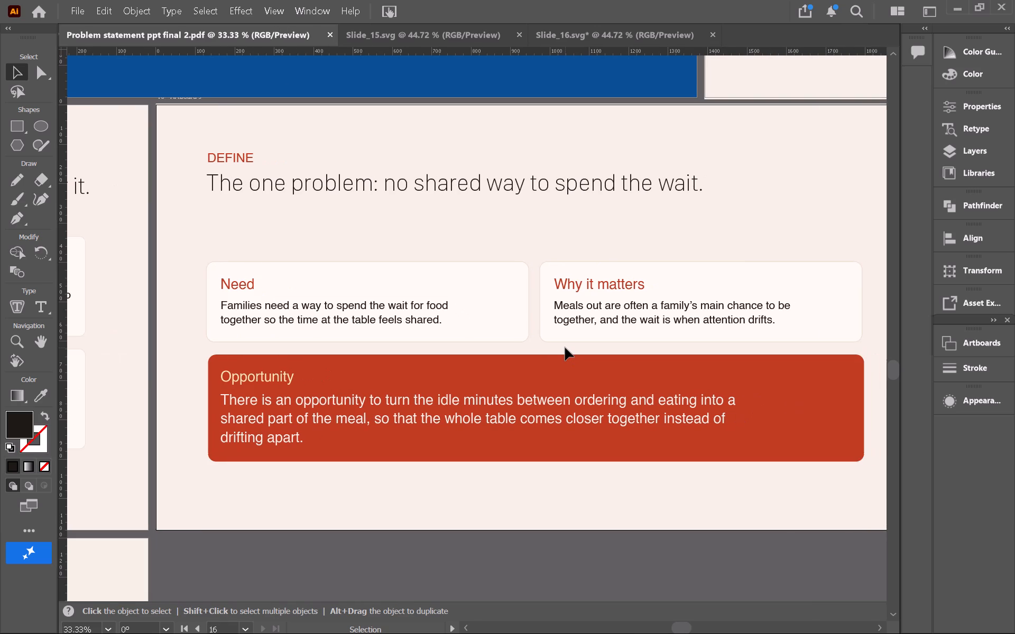
pyautogui.hotkey('ctrl', '-')
pyautogui.scroll(-1, 565, 348)
pyautogui.hotkey('ctrl', 'v')
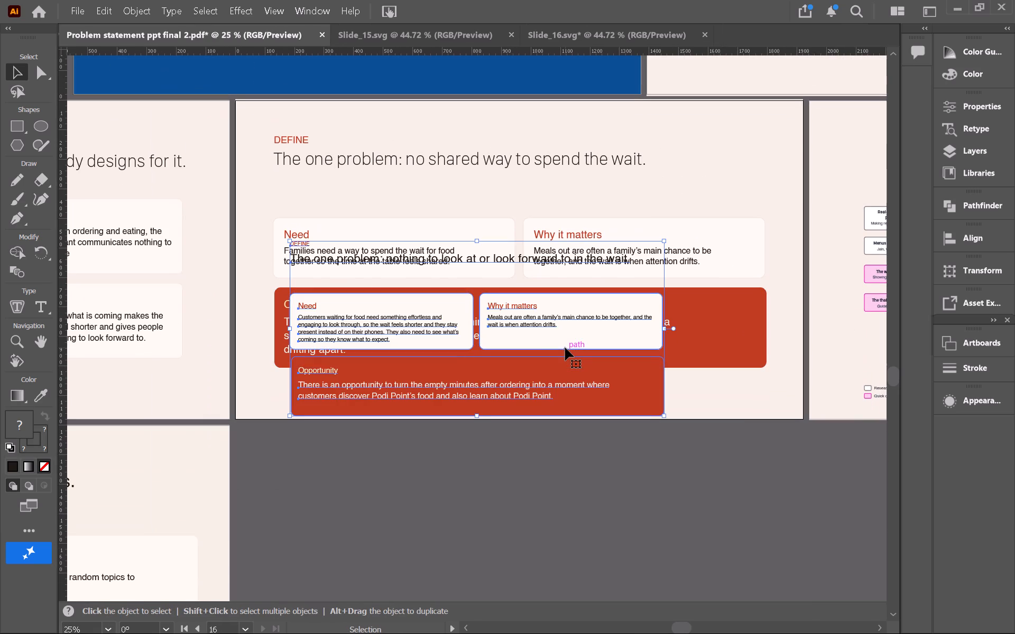
pyautogui.moveTo(549, 331); pyautogui.dragTo(683, 505)
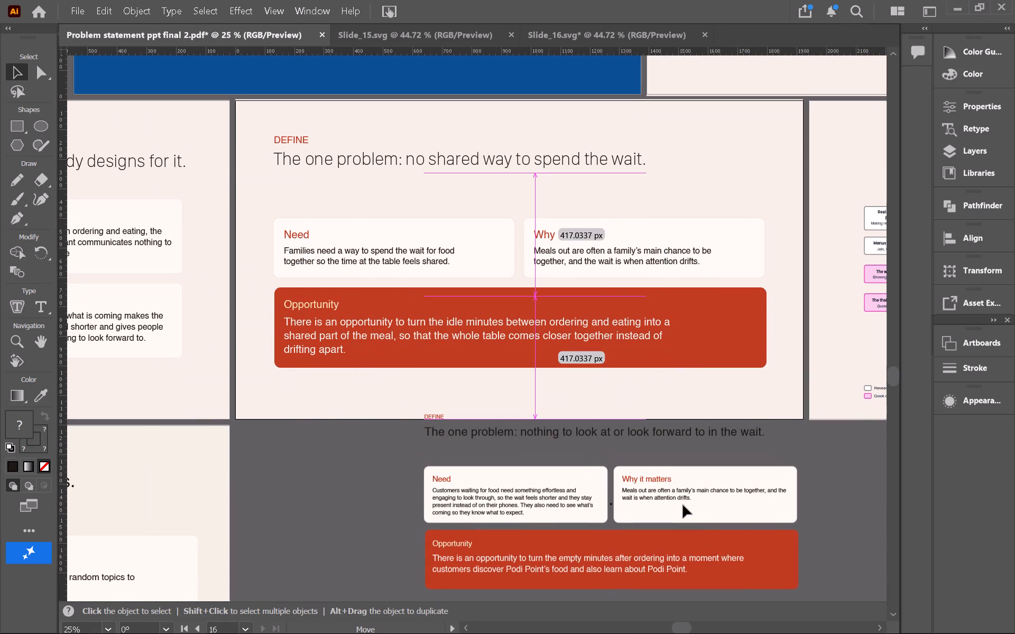
pyautogui.moveTo(683, 505); pyautogui.dragTo(683, 505)
pyautogui.click(279, 467)
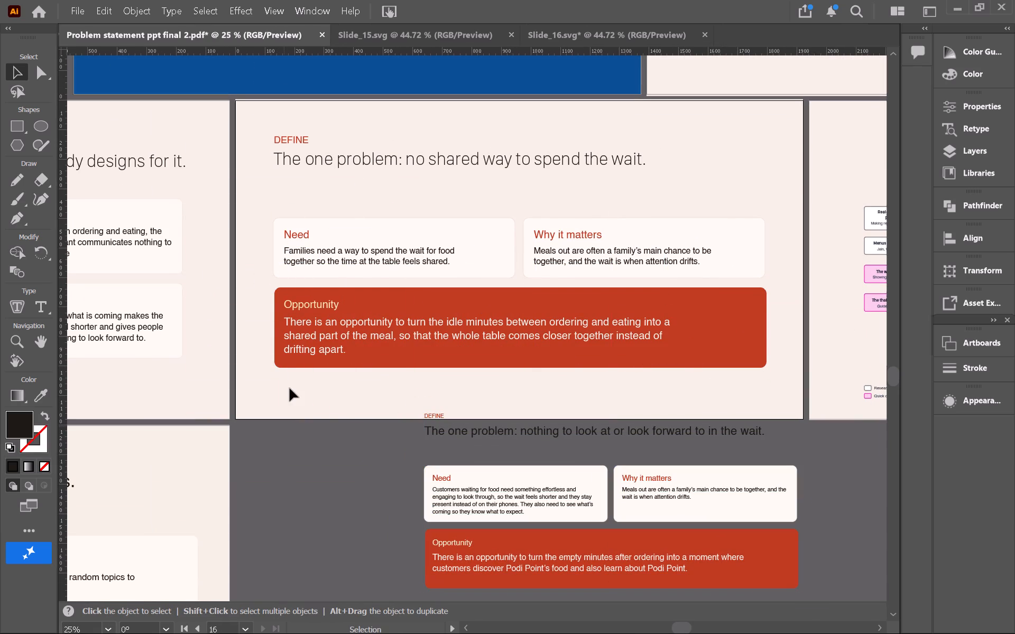
# Delete the old headings, cards and Opportunity block from the DEFINE slide, keeping its background.
pyautogui.moveTo(290, 387); pyautogui.dragTo(377, 118)
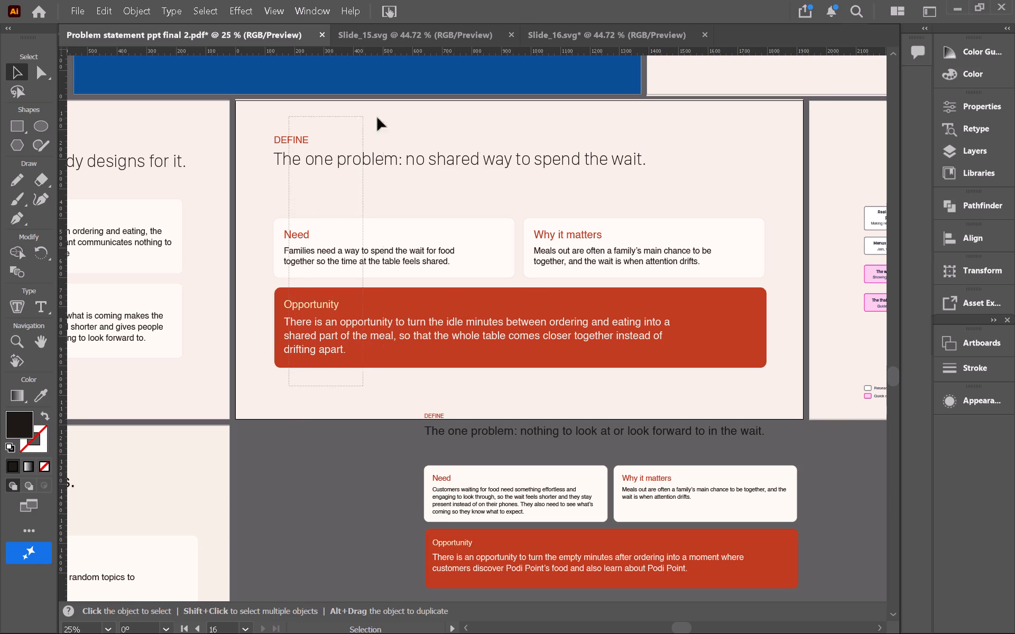
pyautogui.moveTo(377, 118); pyautogui.dragTo(579, 91)
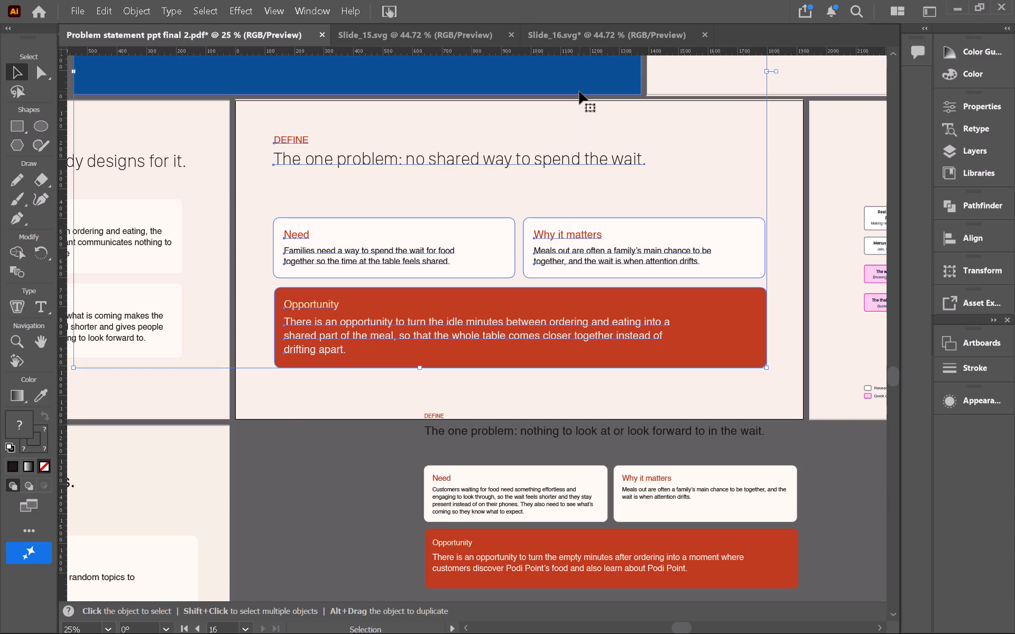
pyautogui.click(630, 178)
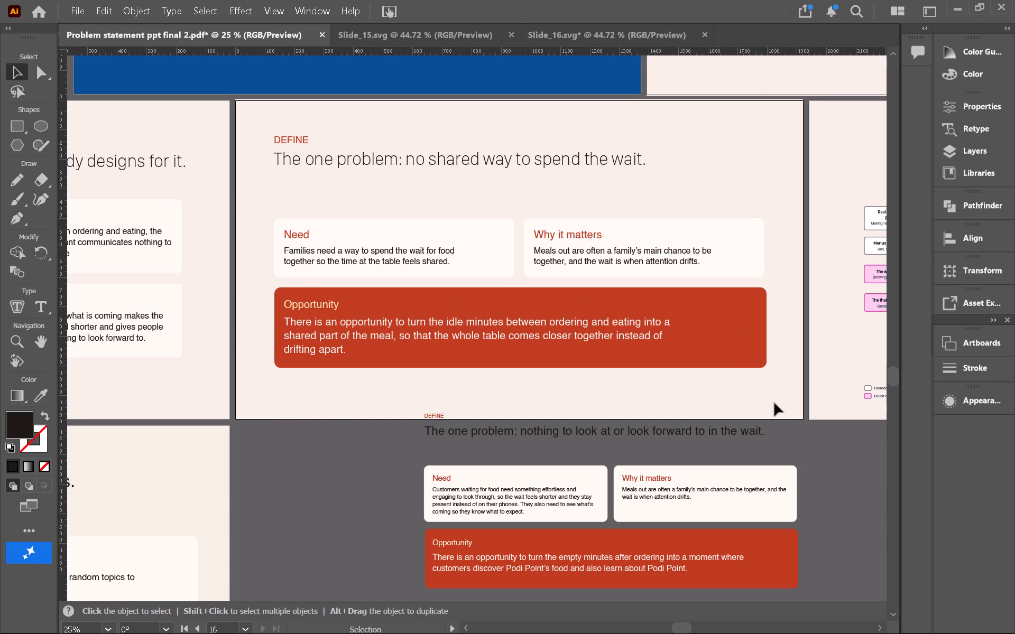
pyautogui.moveTo(774, 403); pyautogui.dragTo(280, 137)
pyautogui.press('BackSpace')
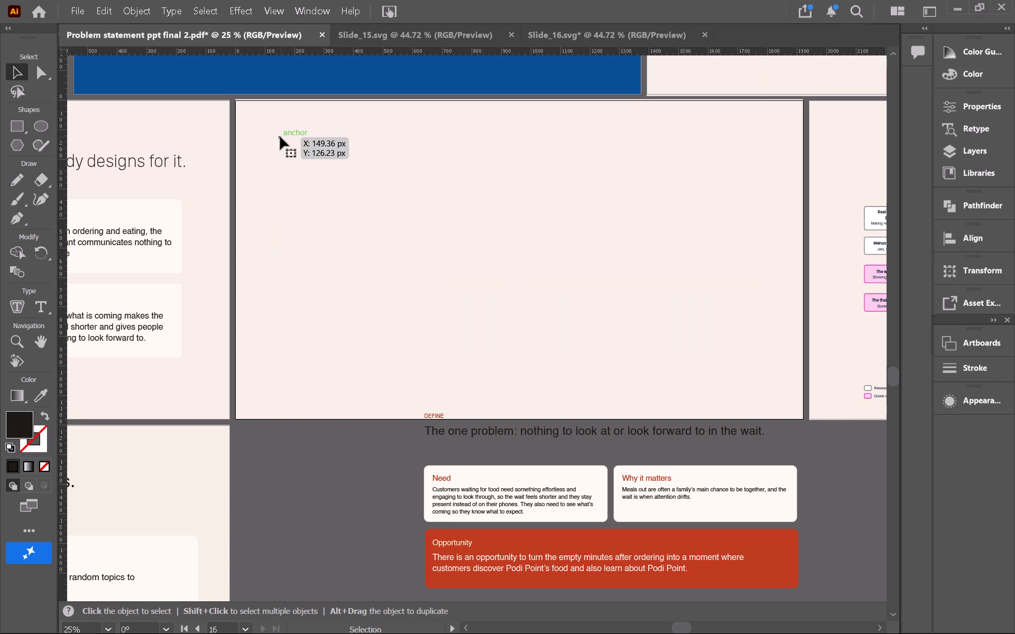
# Move the pasted DEFINE content onto the emptied slide, placing its top-left corner where the old heading stood.
pyautogui.moveTo(389, 398); pyautogui.dragTo(797, 537)
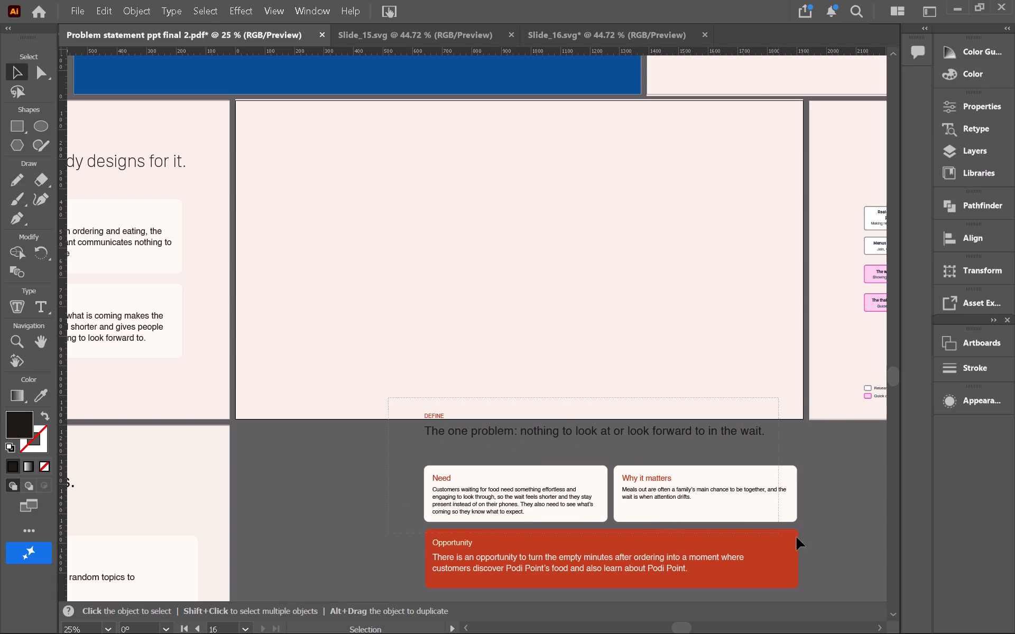
pyautogui.moveTo(797, 537); pyautogui.dragTo(841, 589)
pyautogui.moveTo(710, 523); pyautogui.dragTo(579, 335)
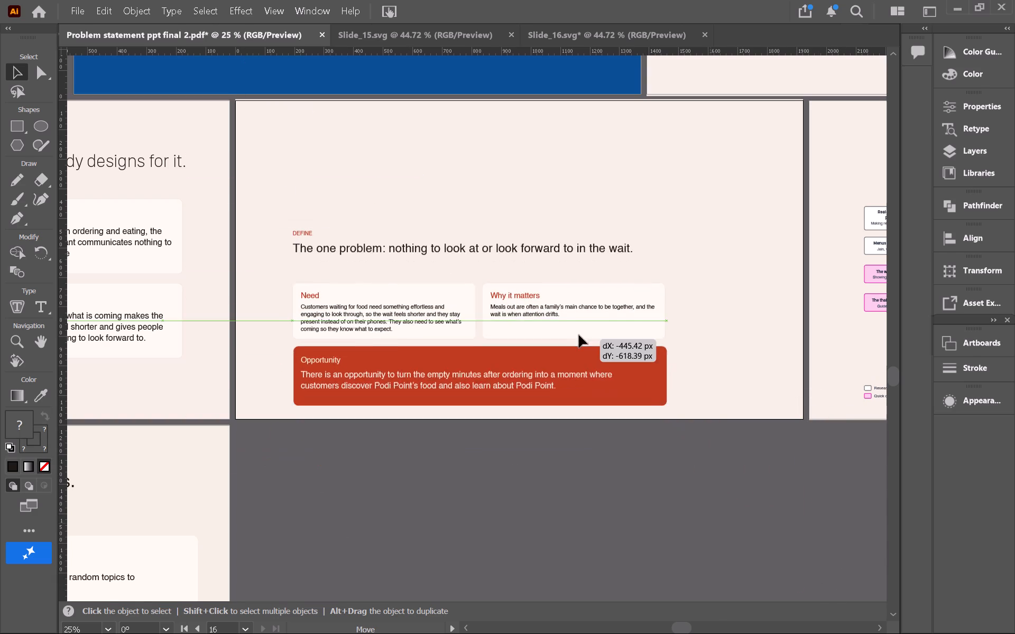
pyautogui.moveTo(579, 335); pyautogui.dragTo(564, 251)
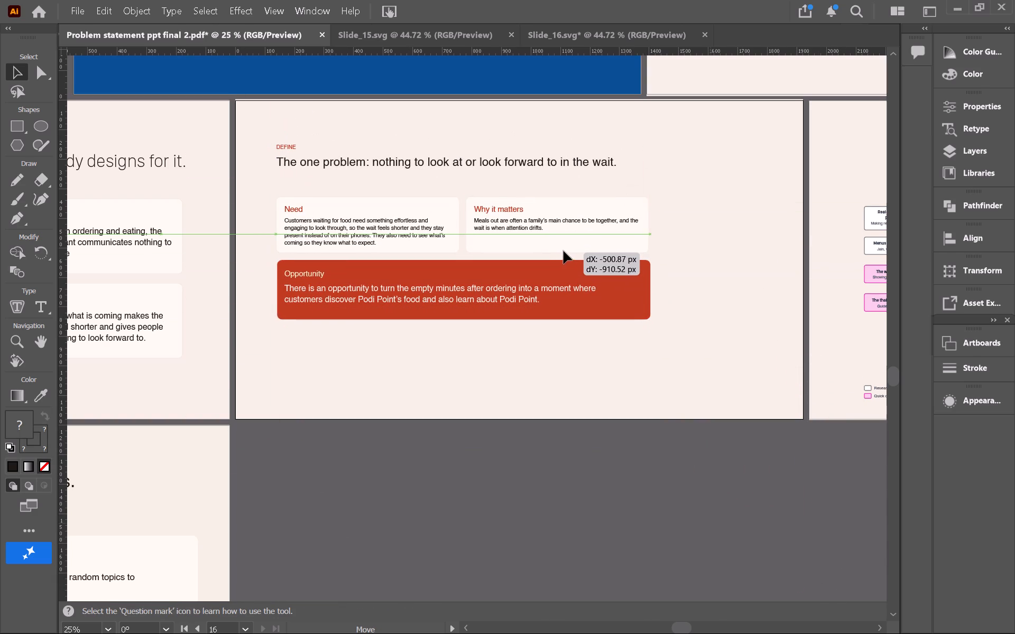
pyautogui.moveTo(564, 251); pyautogui.dragTo(558, 248)
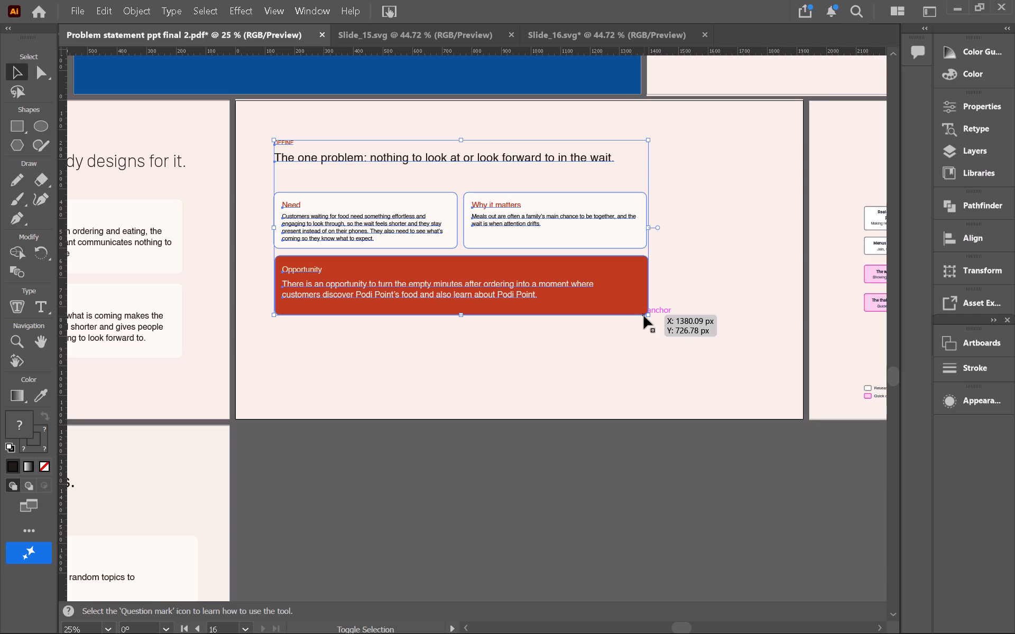
# Scale the DEFINE content up proportionally to about 1682 by 786 px so it fills the slide's content area.
pyautogui.keyDown('shift'); pyautogui.moveTo(645, 314); pyautogui.dragTo(824, 356); pyautogui.keyUp('shift')
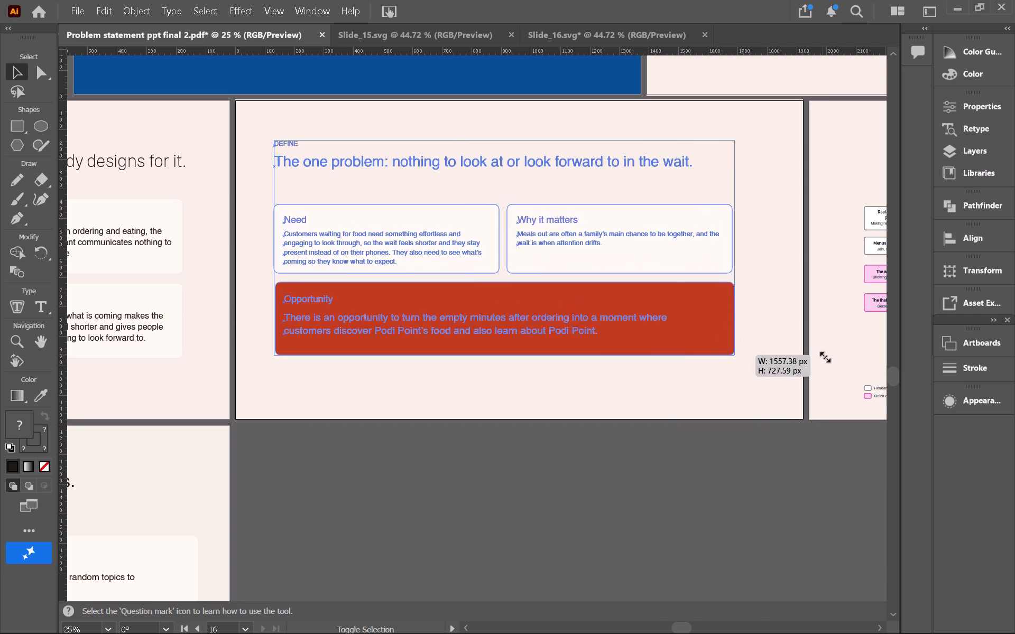
pyautogui.keyDown('shift'); pyautogui.moveTo(824, 356); pyautogui.dragTo(777, 375); pyautogui.keyUp('shift')
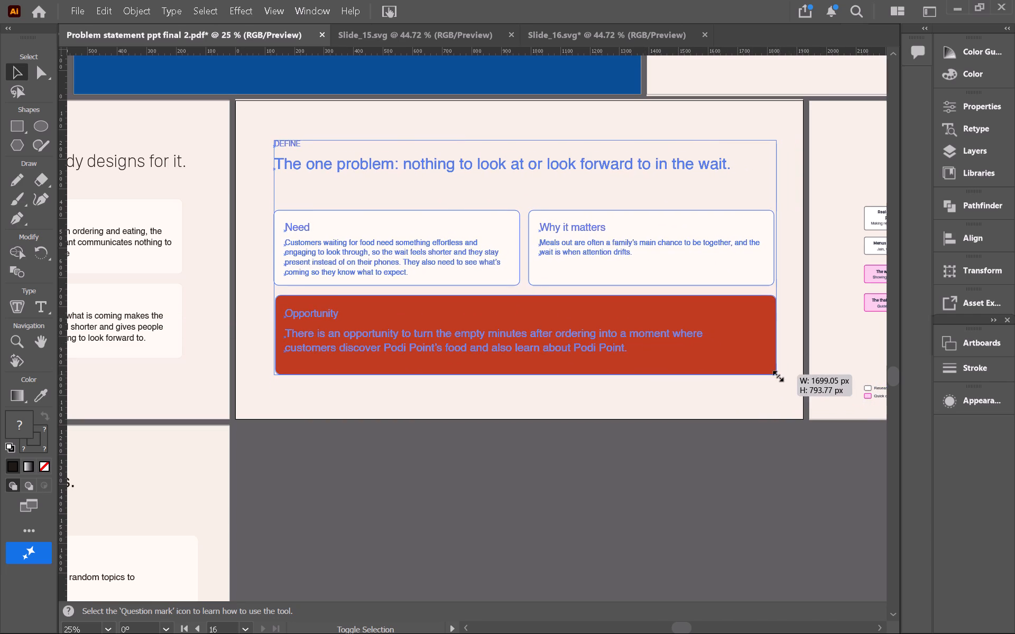
pyautogui.keyDown('shift'); pyautogui.moveTo(777, 375); pyautogui.dragTo(771, 379); pyautogui.keyUp('shift')
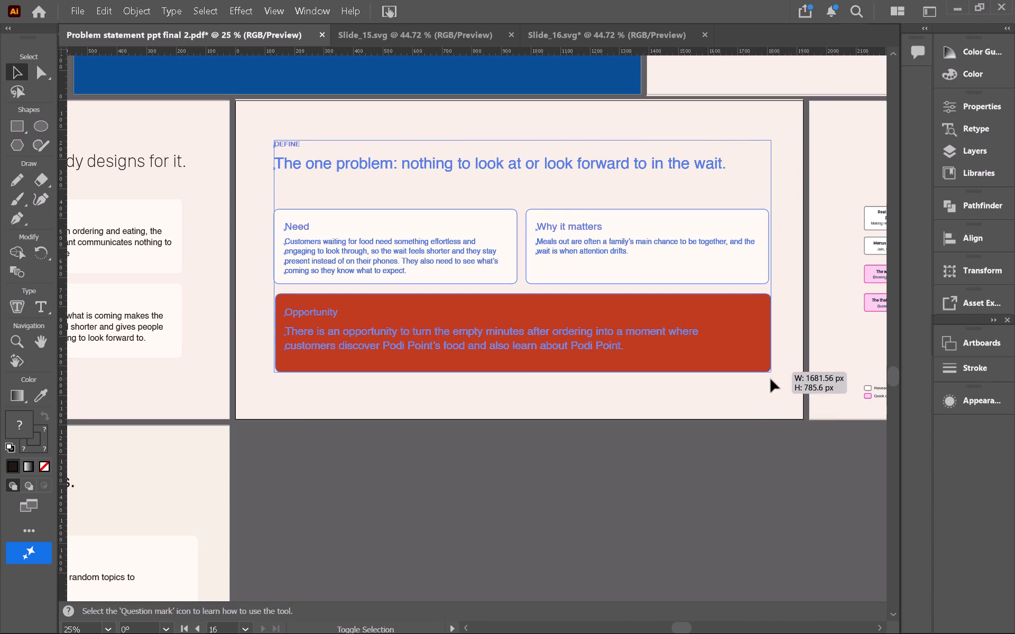
pyautogui.click(700, 384)
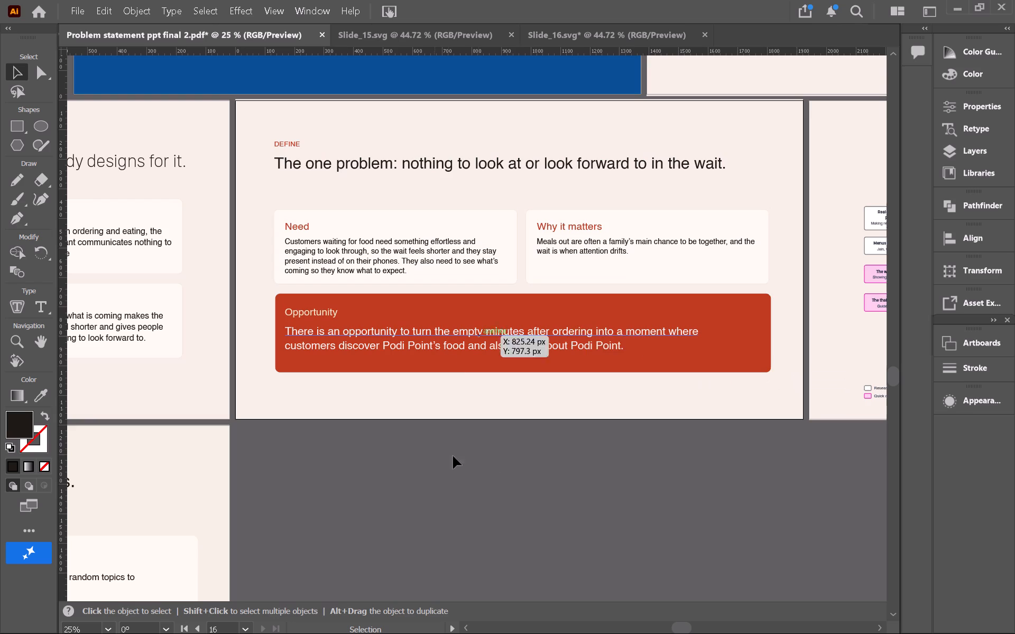
# Set the DEFINE slide's heading "The one problem..." in SF Compact Display Thin and enlarge it to 57 pt.
pyautogui.scroll(2, 315, 298)
pyautogui.click(325, 258)
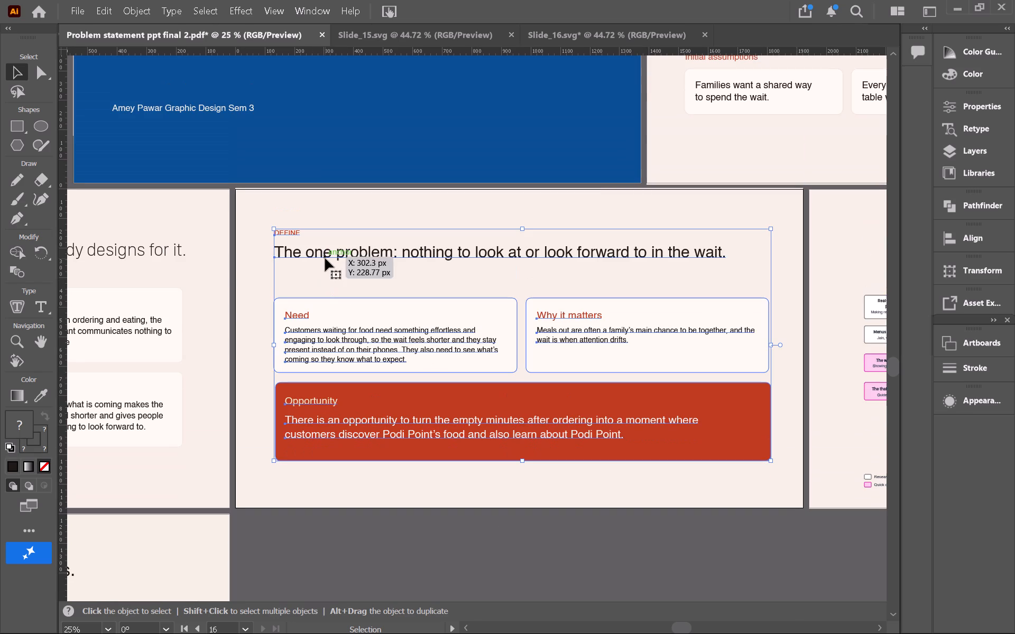
pyautogui.doubleClick(325, 258)
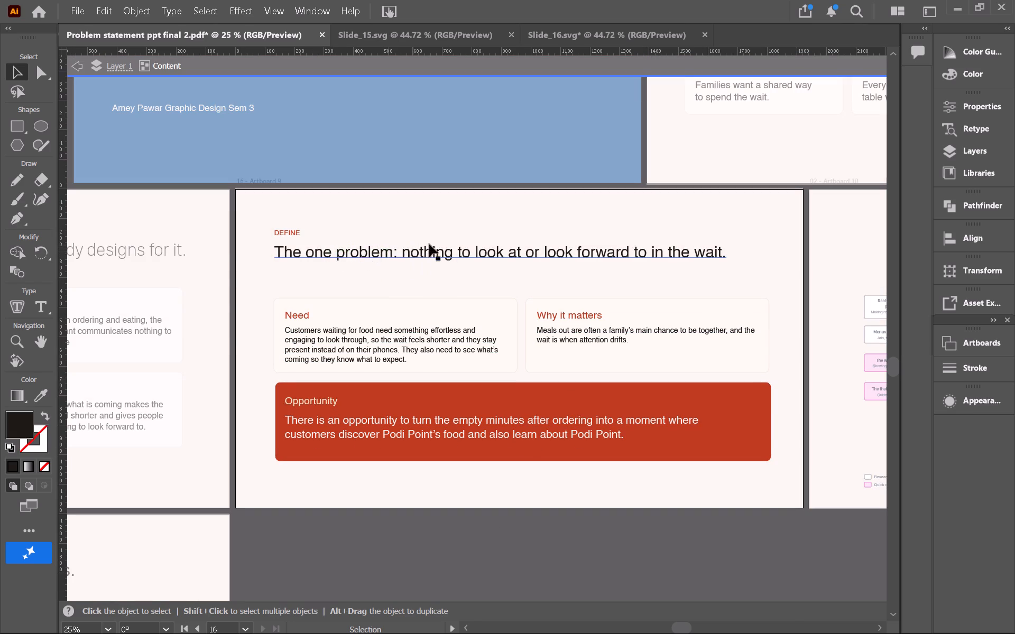
pyautogui.tripleClick(443, 248)
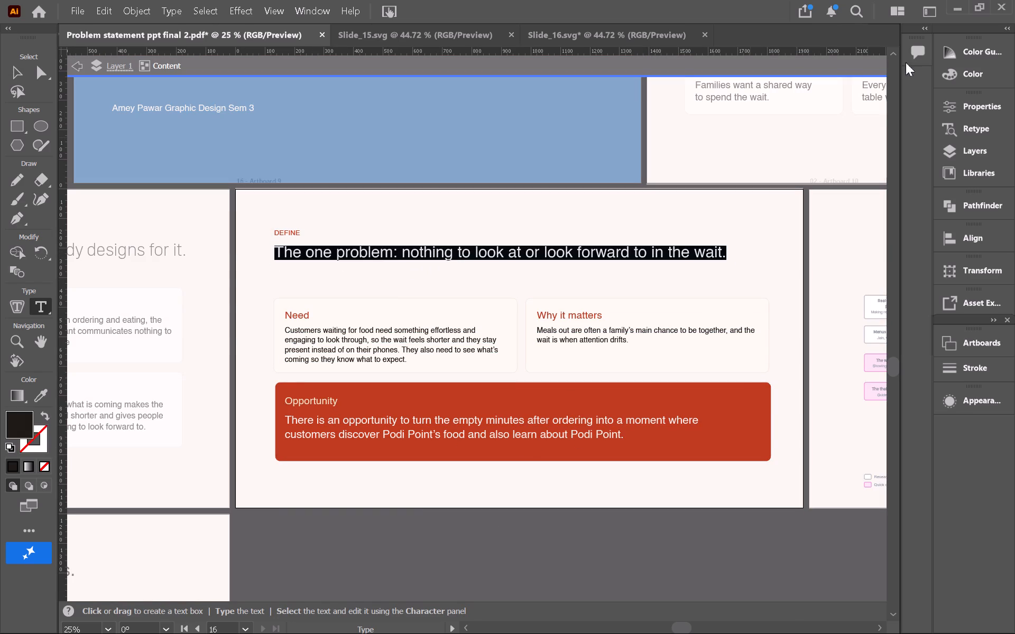
pyautogui.click(963, 118)
pyautogui.click(963, 114)
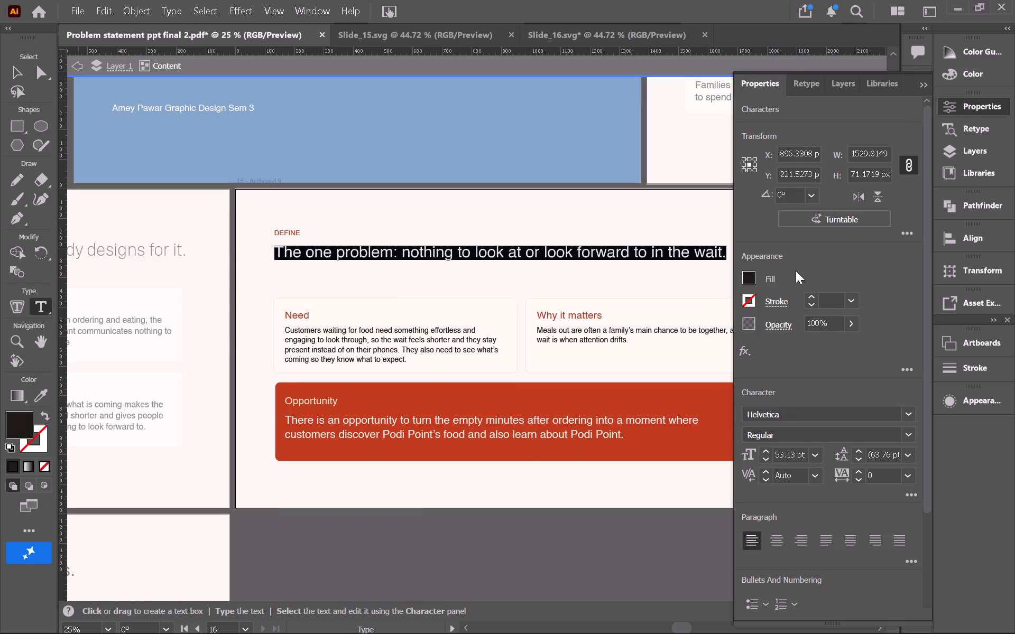
pyautogui.click(846, 416)
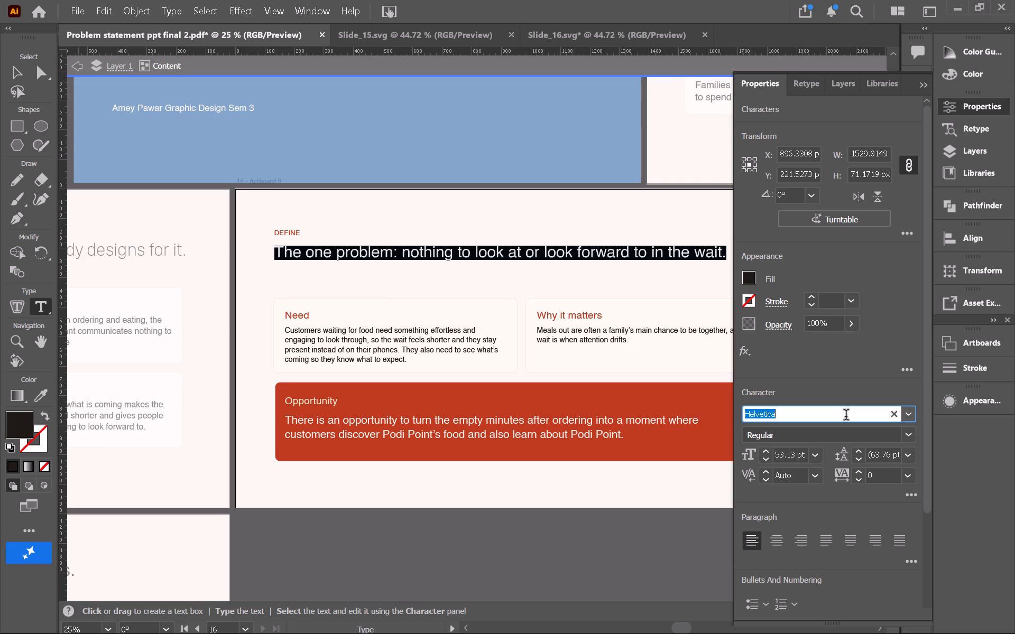
pyautogui.write('sff')
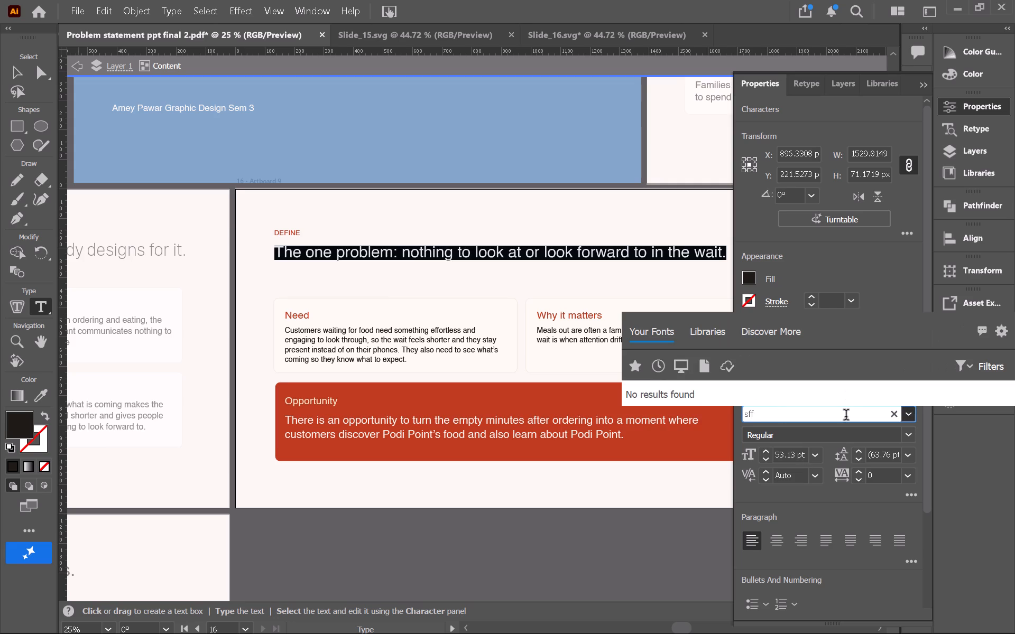
pyautogui.press('BackSpace')
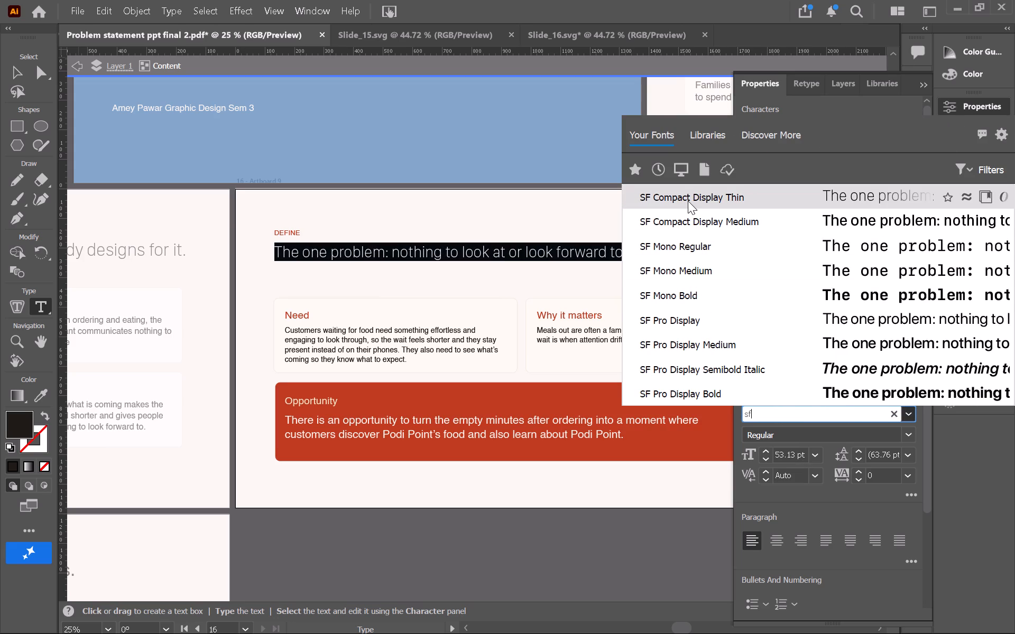
pyautogui.click(688, 201)
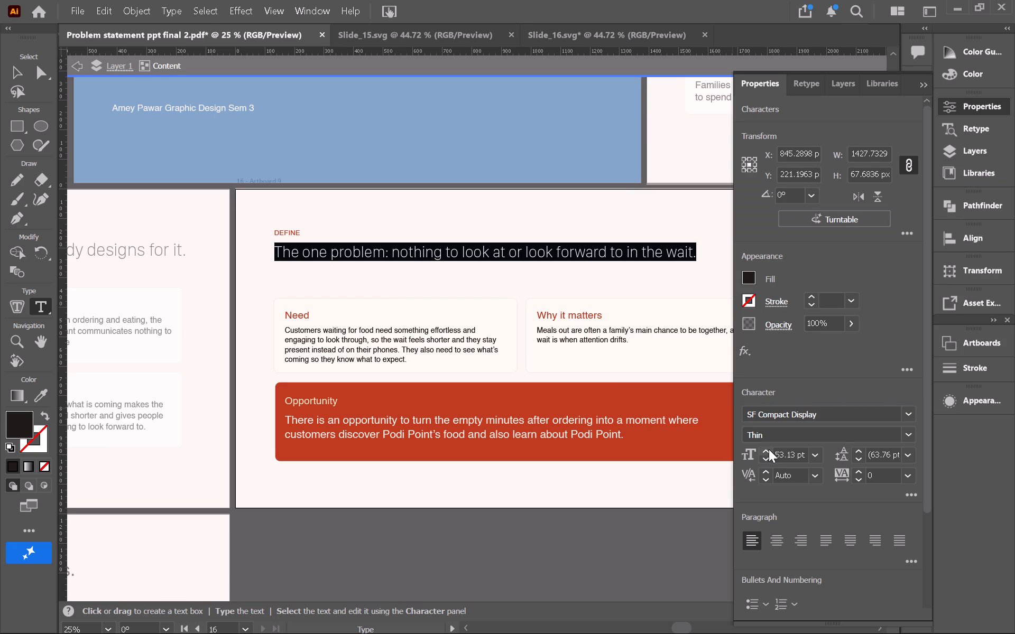
pyautogui.tripleClick(769, 449)
pyautogui.click(769, 449)
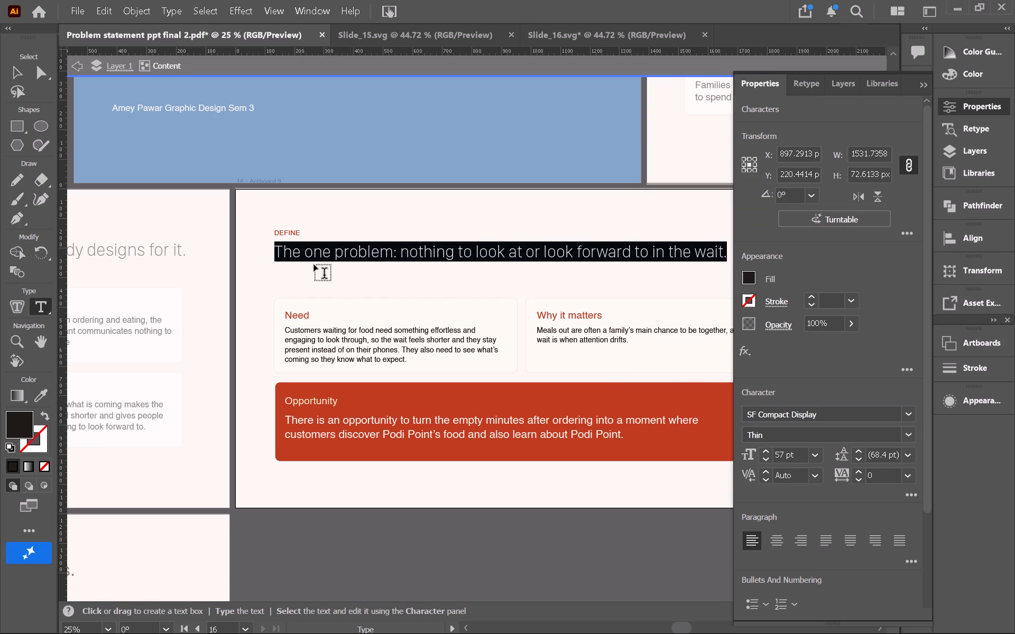
# Check the type size of the "nobody designs for it" heading on the neighbouring slide for comparison.
pyautogui.doubleClick(163, 247)
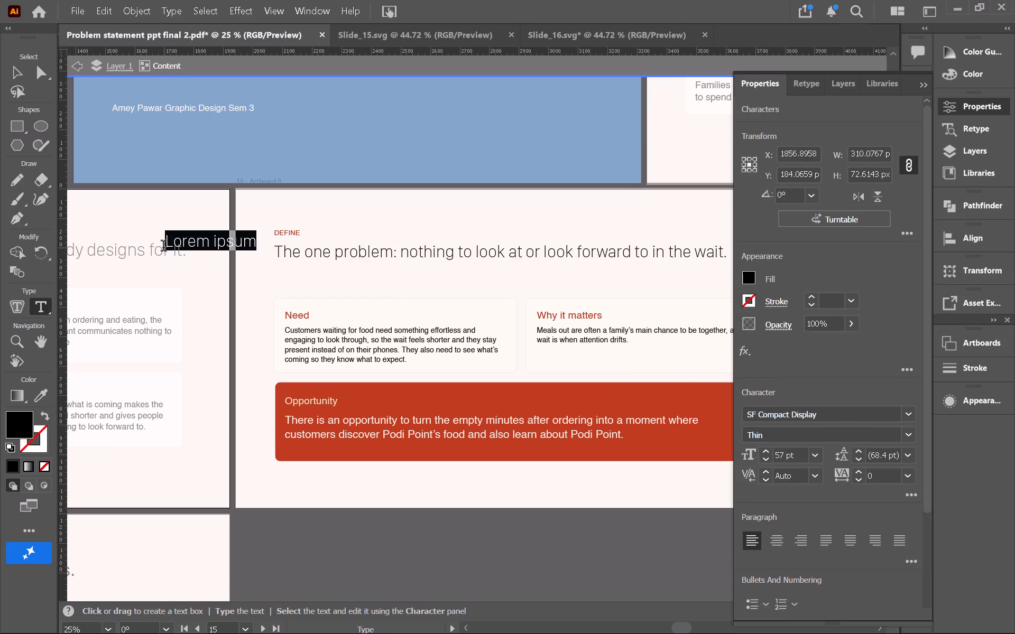
pyautogui.hotkey('ctrl', 'z')
pyautogui.click(20, 76)
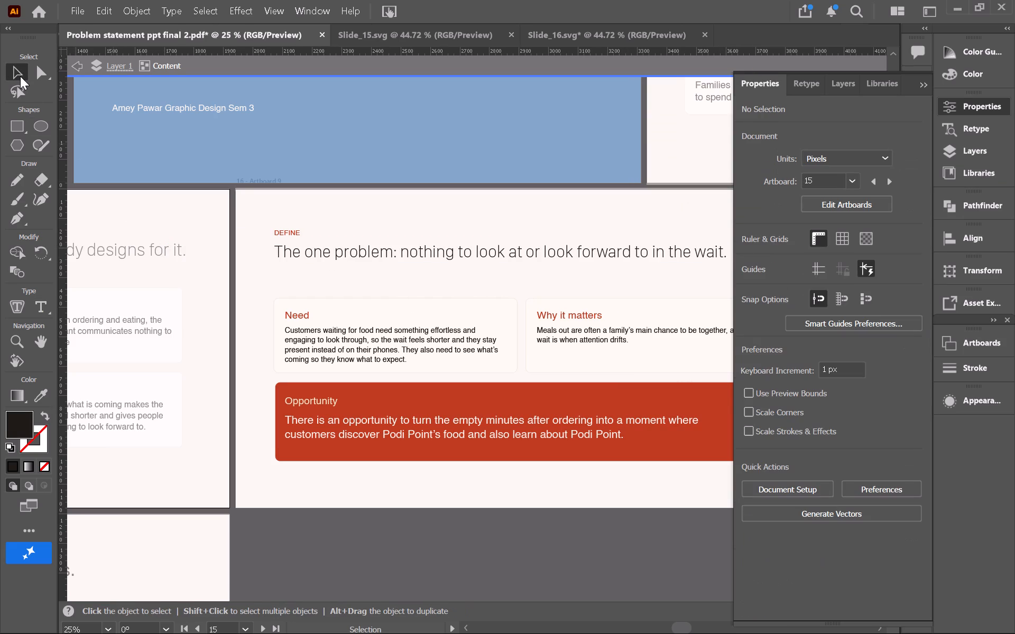
pyautogui.click(120, 249)
pyautogui.doubleClick(120, 249)
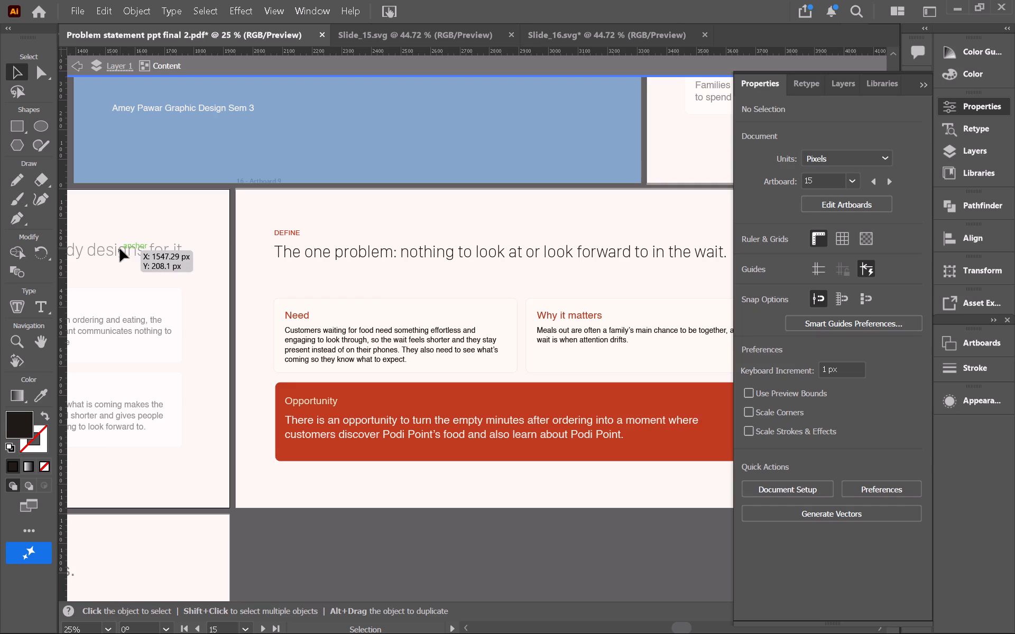
pyautogui.click(120, 249)
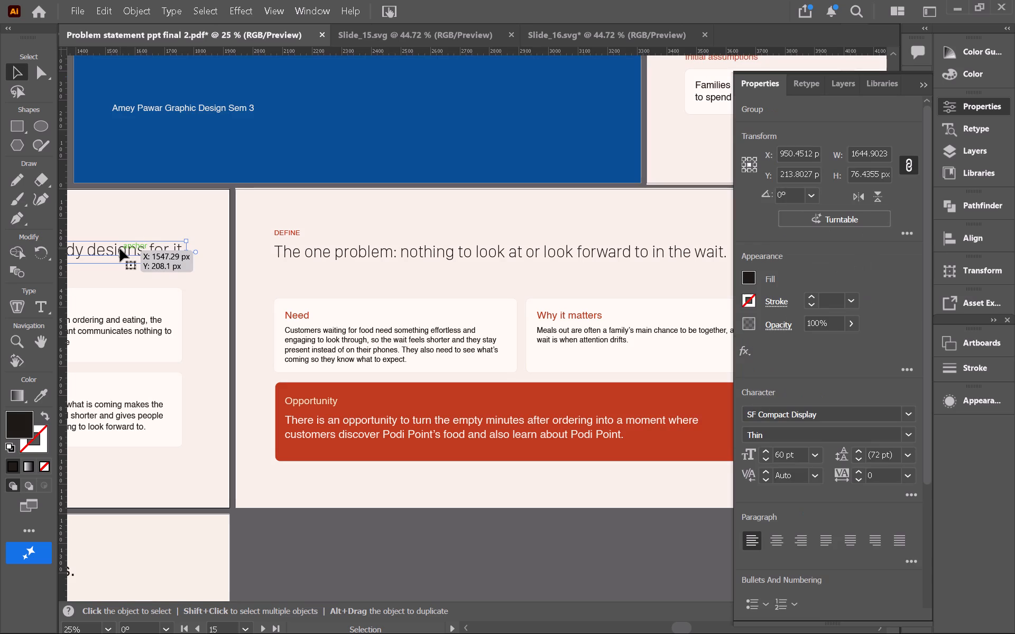
# Set the DEFINE slide heading's type size to 60 pt.
pyautogui.click(335, 251)
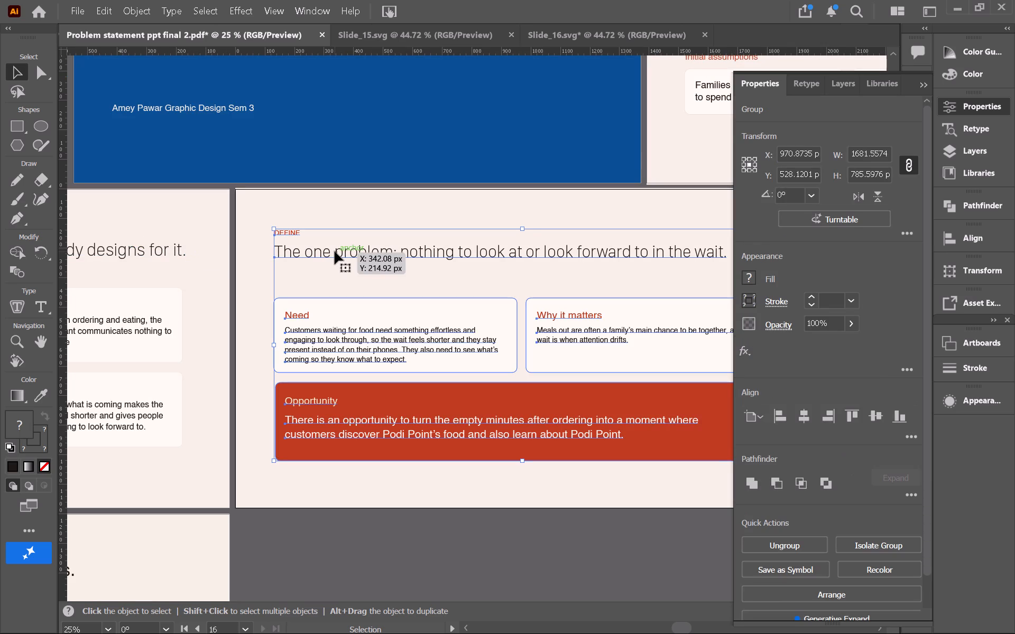
pyautogui.doubleClick(335, 251)
pyautogui.doubleClick(335, 251)
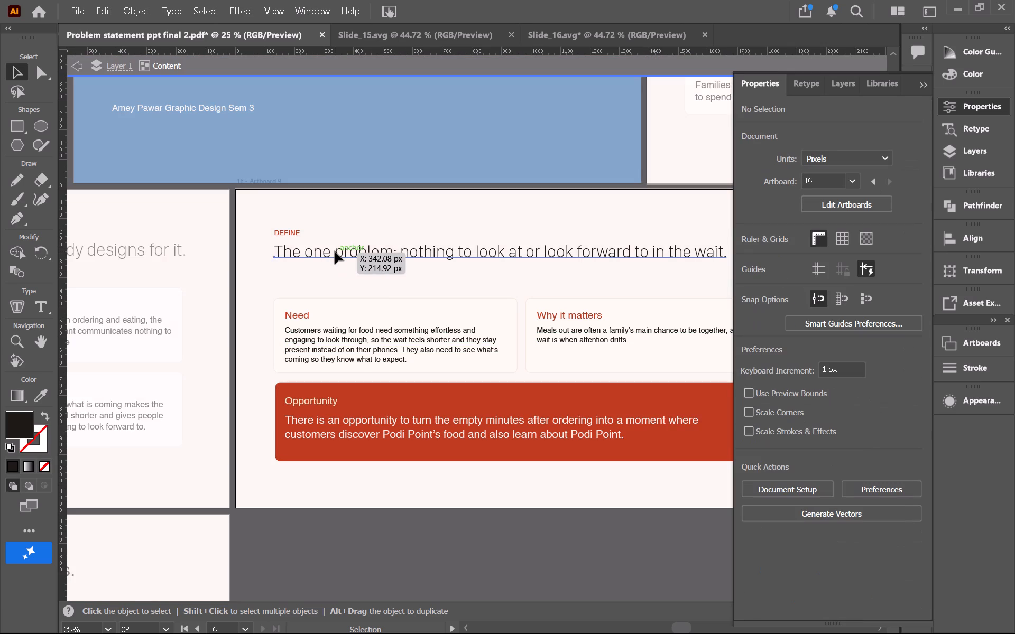
pyautogui.doubleClick(335, 251)
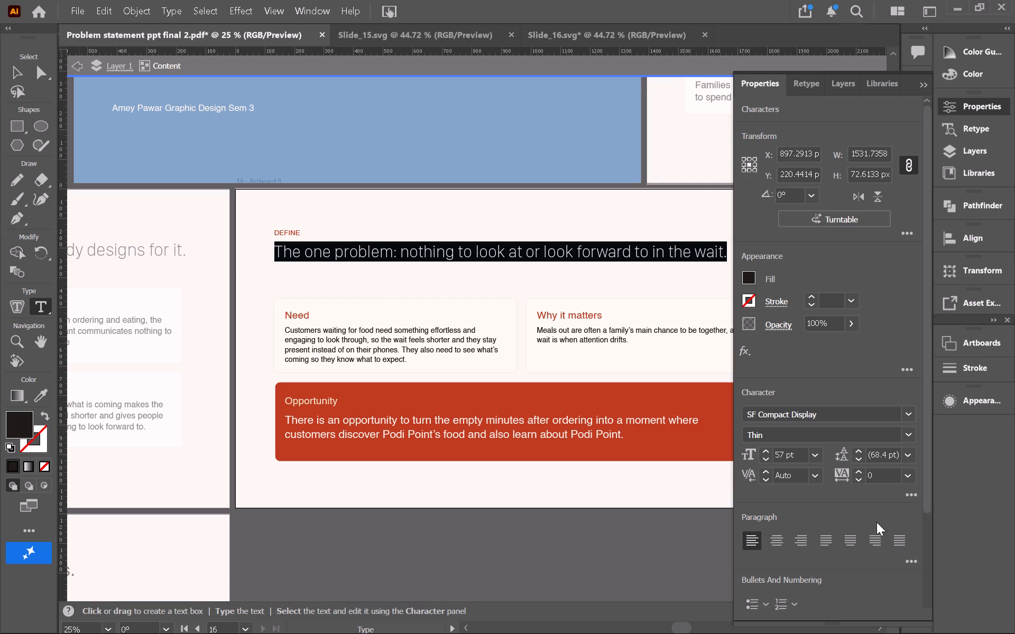
pyautogui.doubleClick(769, 450)
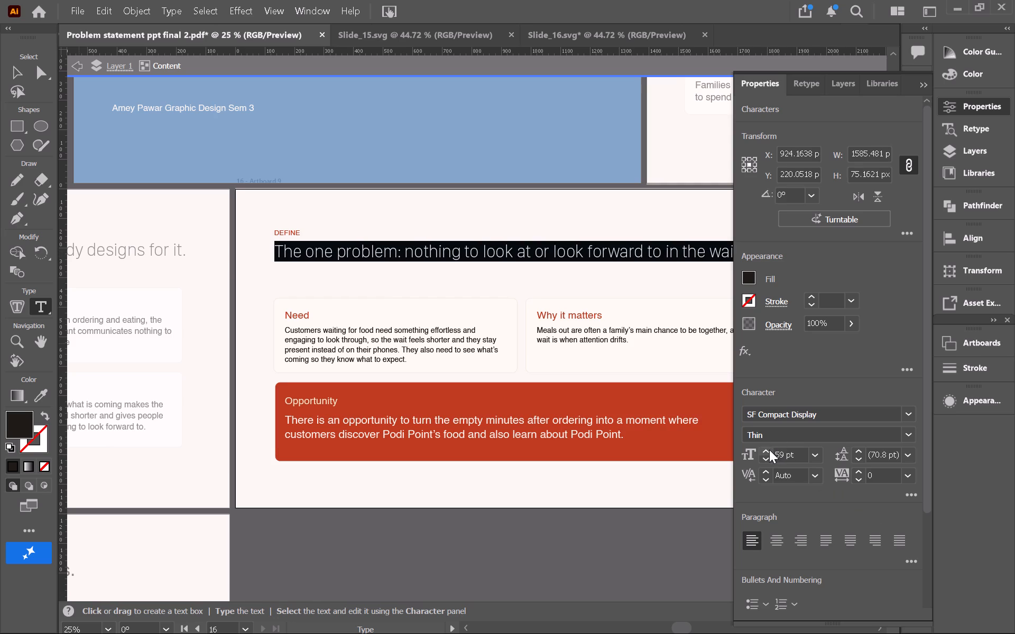
pyautogui.click(769, 450)
pyautogui.hscroll(-2, 769, 450)
pyautogui.hscroll(-1, 637, 420)
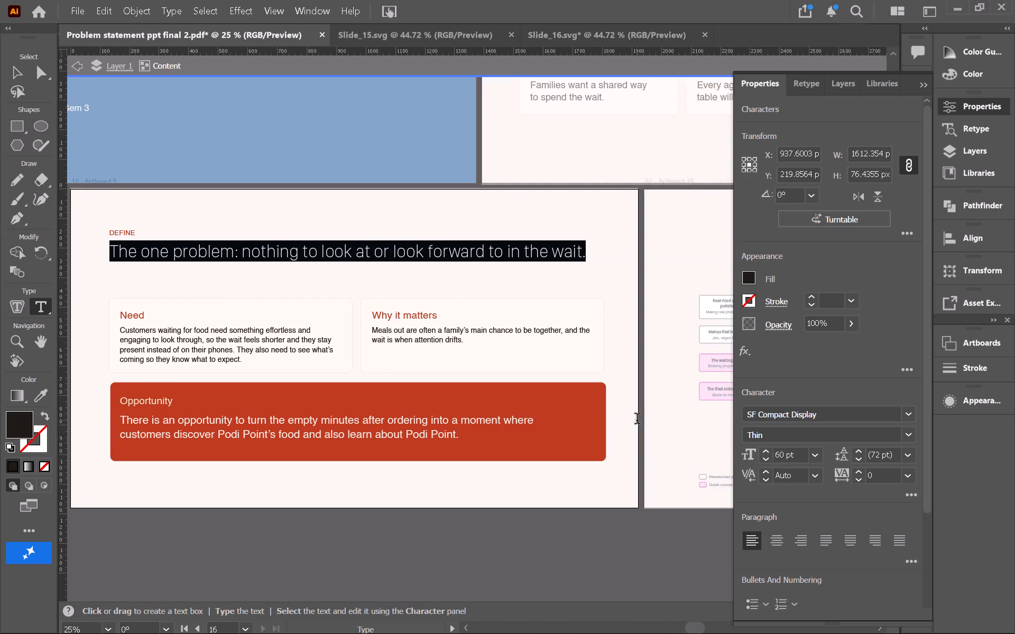
pyautogui.hscroll(-1, 637, 420)
pyautogui.hscroll(2, 141, 235)
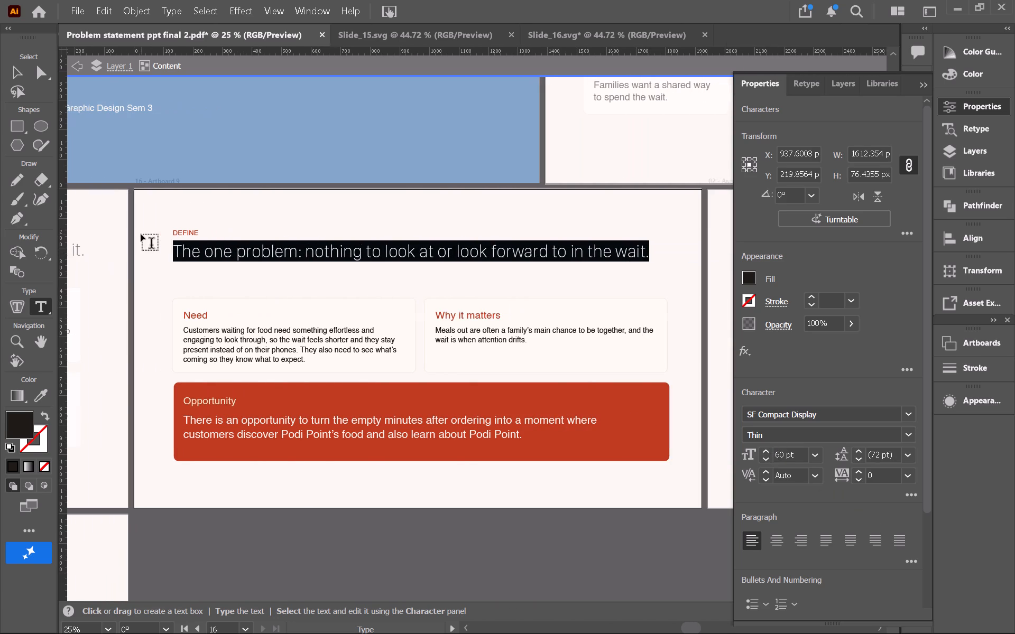
pyautogui.hscroll(3, 141, 235)
pyautogui.hscroll(-1, 141, 235)
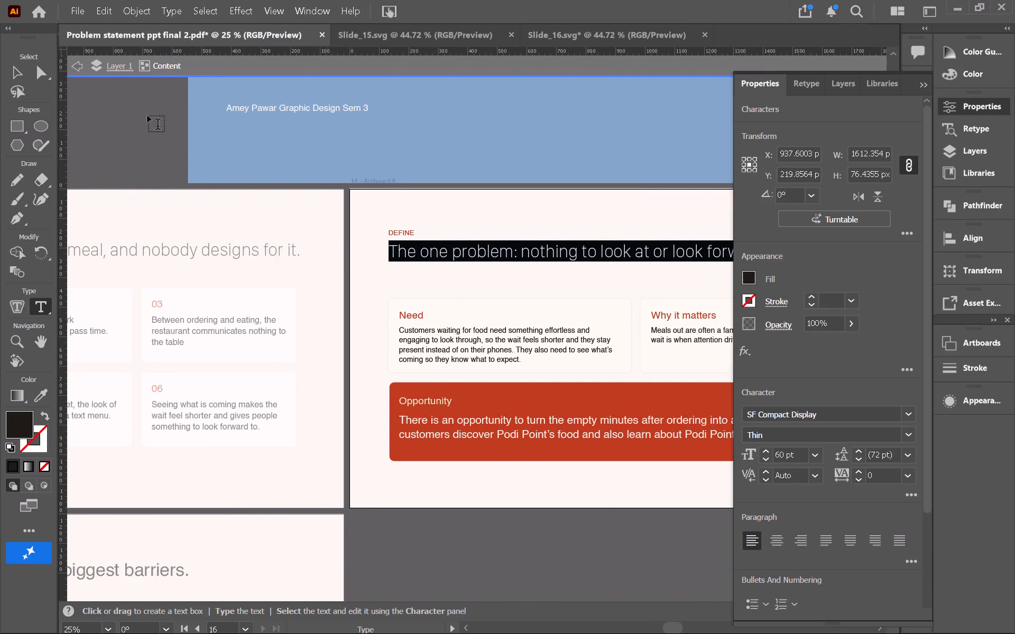
pyautogui.doubleClick(14, 71)
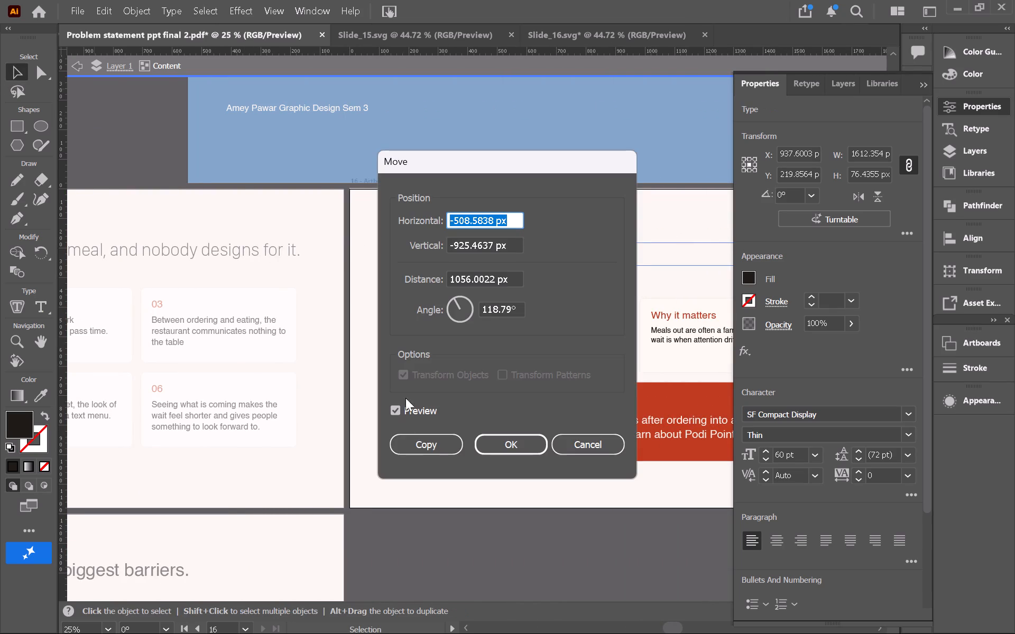
pyautogui.click(580, 447)
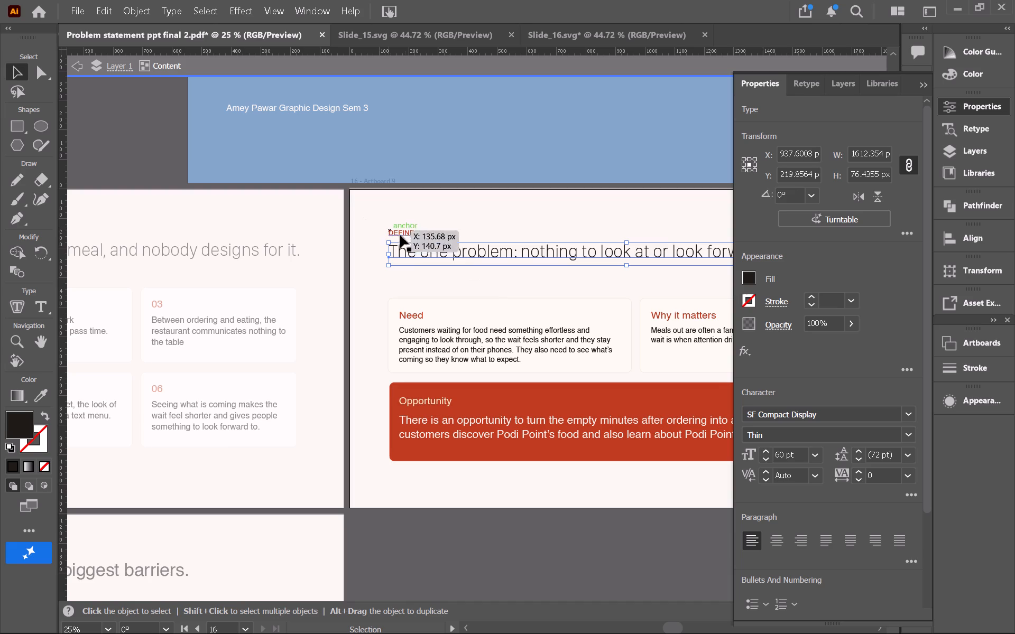
# Check the font and size of card 03's body text on the neighbouring slide.
pyautogui.hscroll(-1, 400, 218)
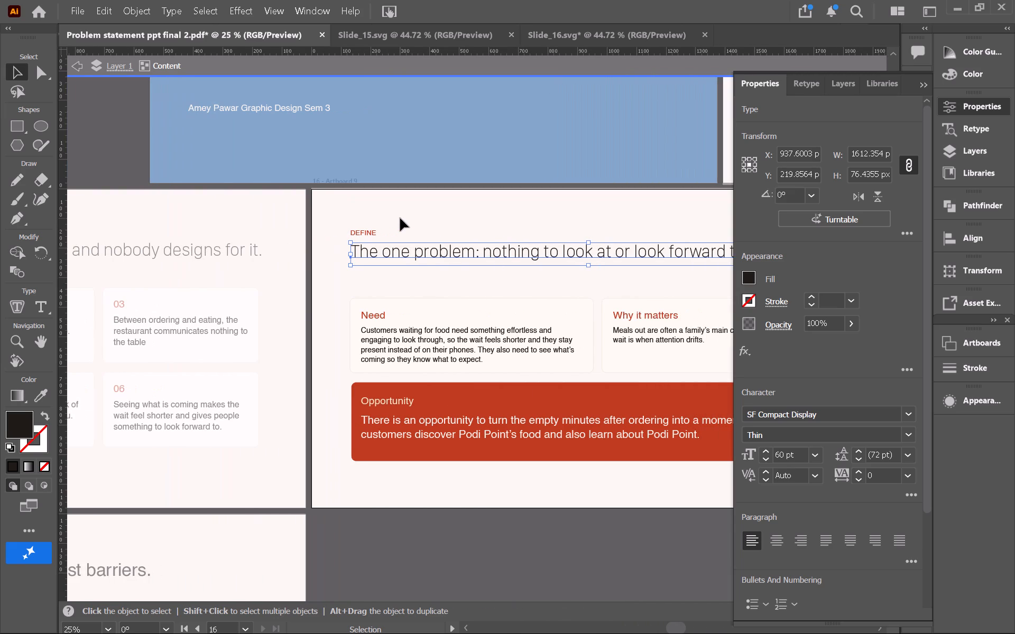
pyautogui.click(228, 328)
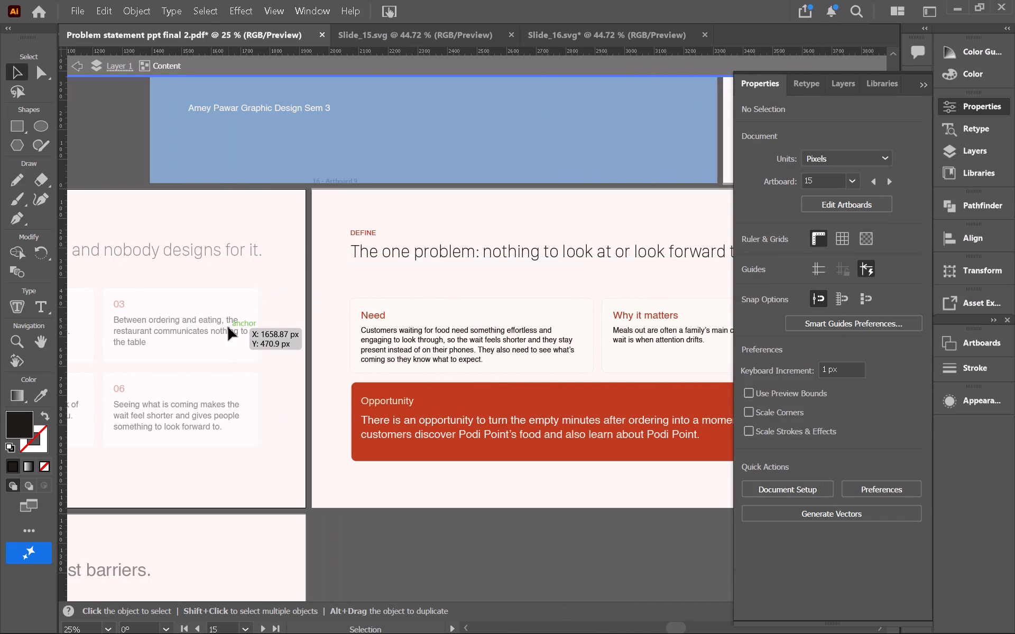
pyautogui.doubleClick(226, 343)
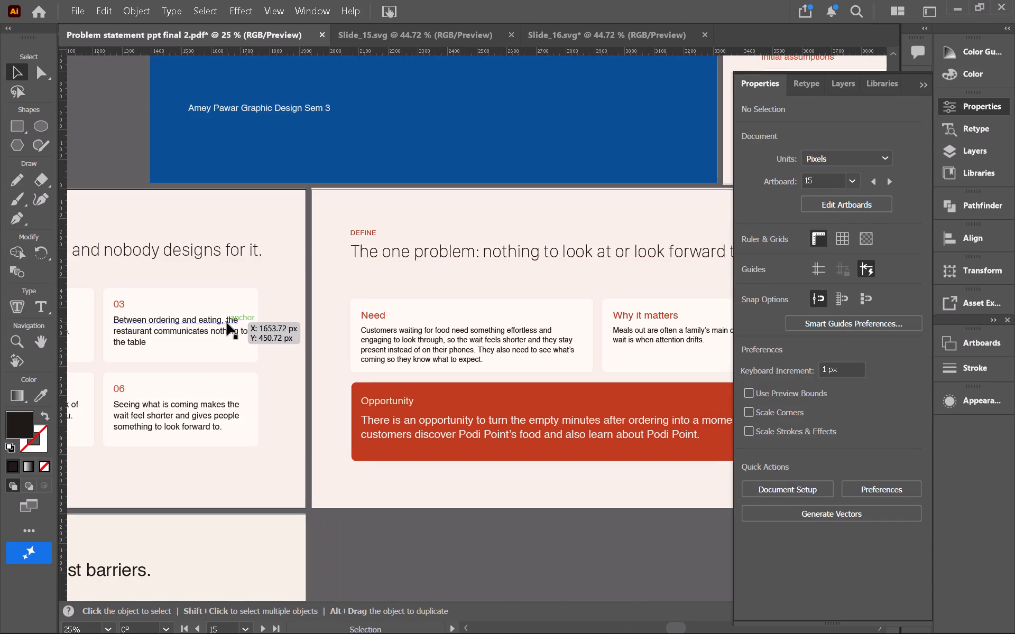
pyautogui.click(227, 323)
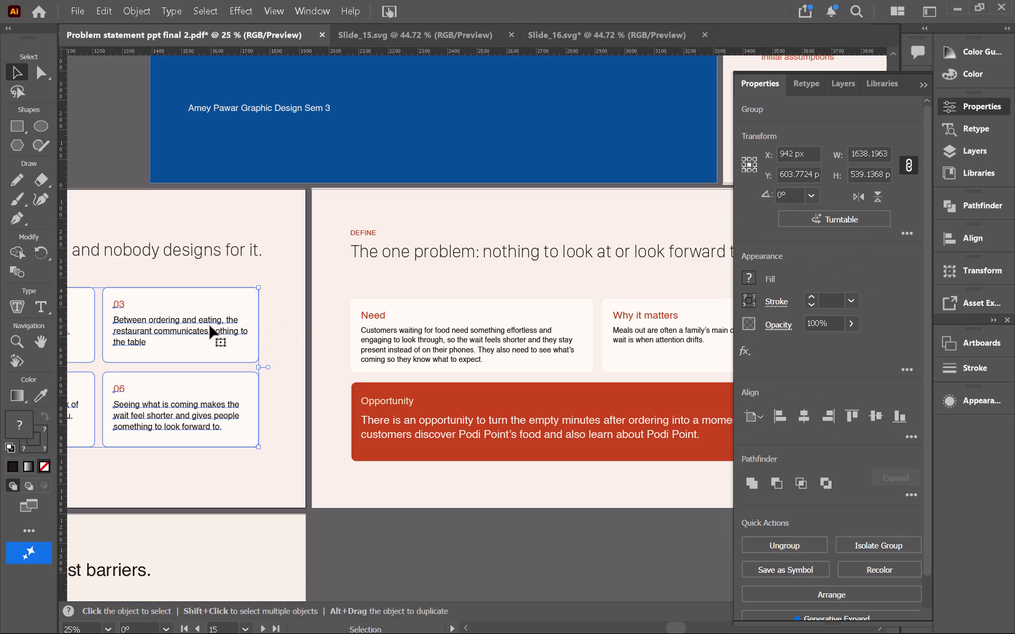
pyautogui.doubleClick(210, 326)
pyautogui.doubleClick(213, 321)
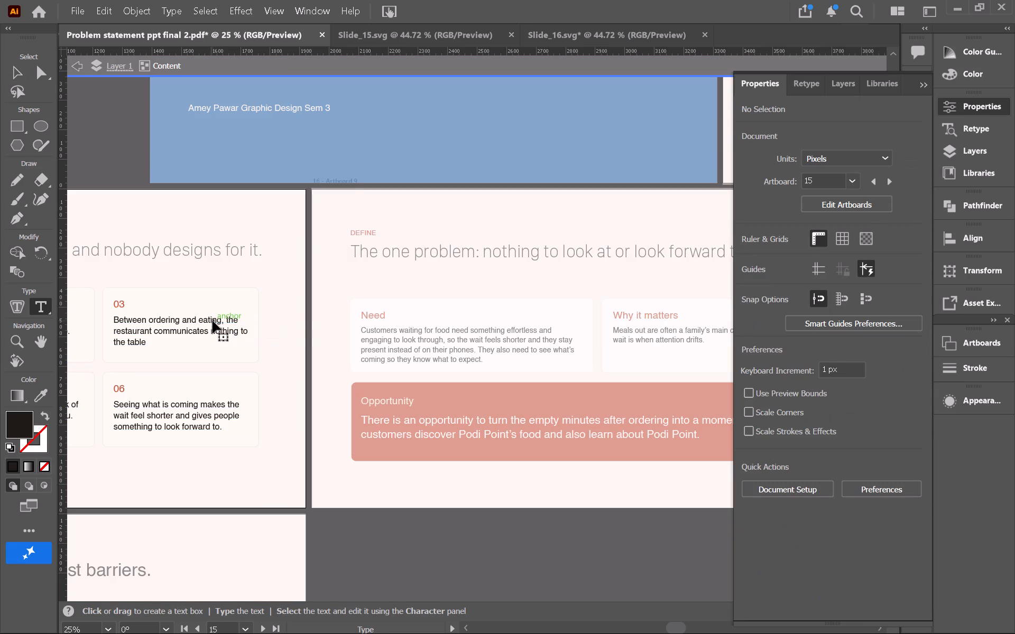
pyautogui.tripleClick(213, 321)
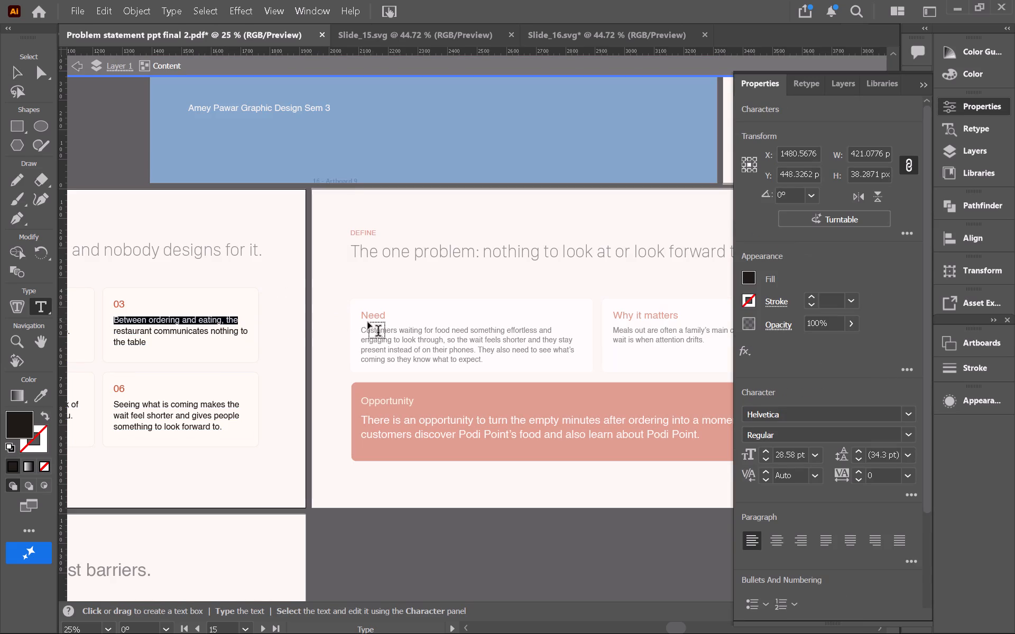
pyautogui.click(12, 63)
pyautogui.click(356, 288)
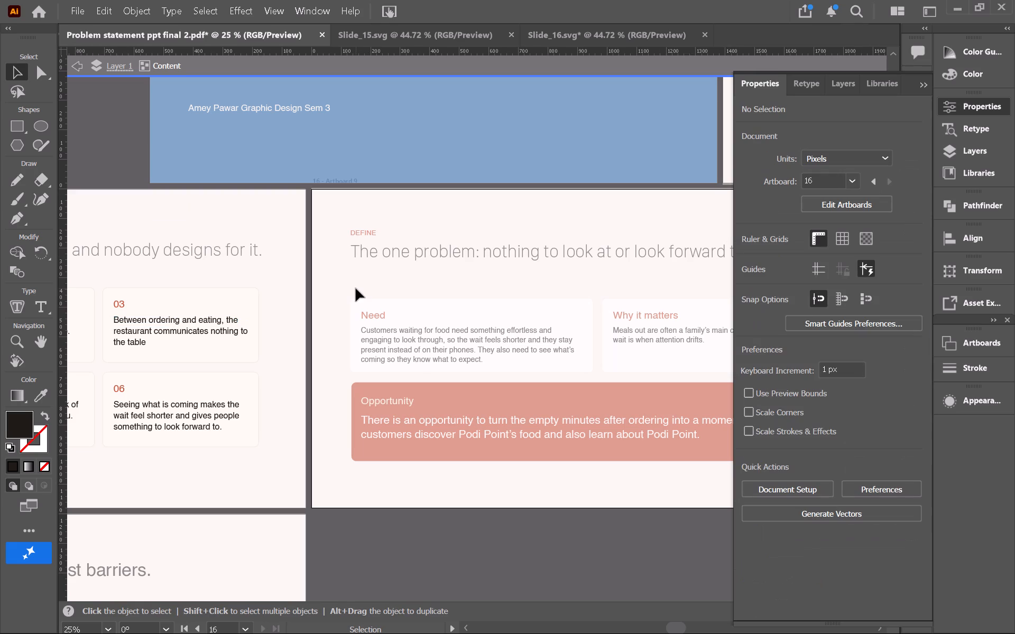
pyautogui.doubleClick(356, 288)
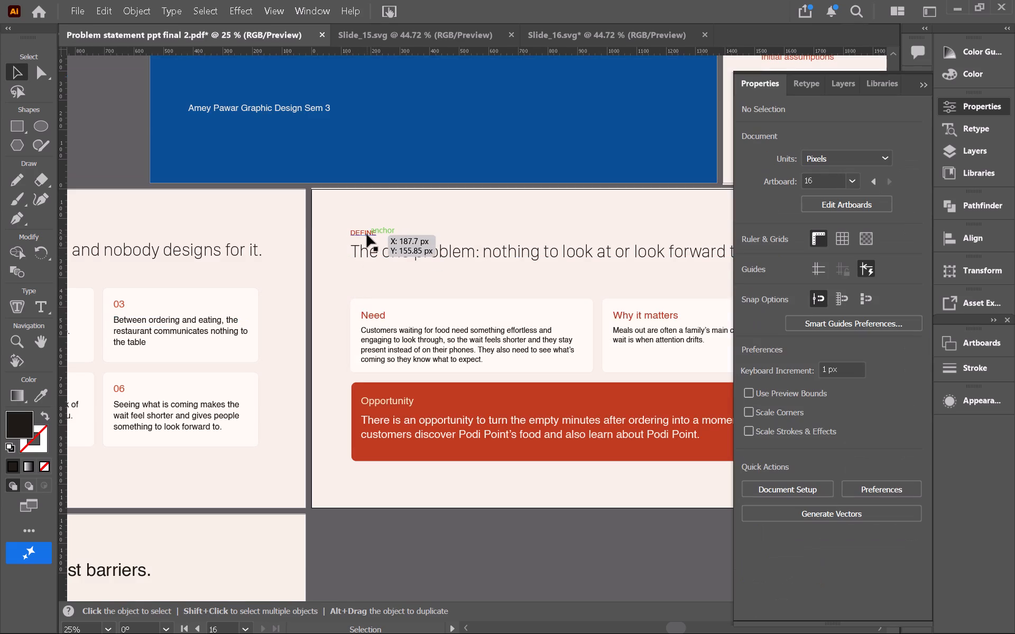
# Ungroup the DEFINE slide's content so its texts and cards are separate objects.
pyautogui.click(367, 235)
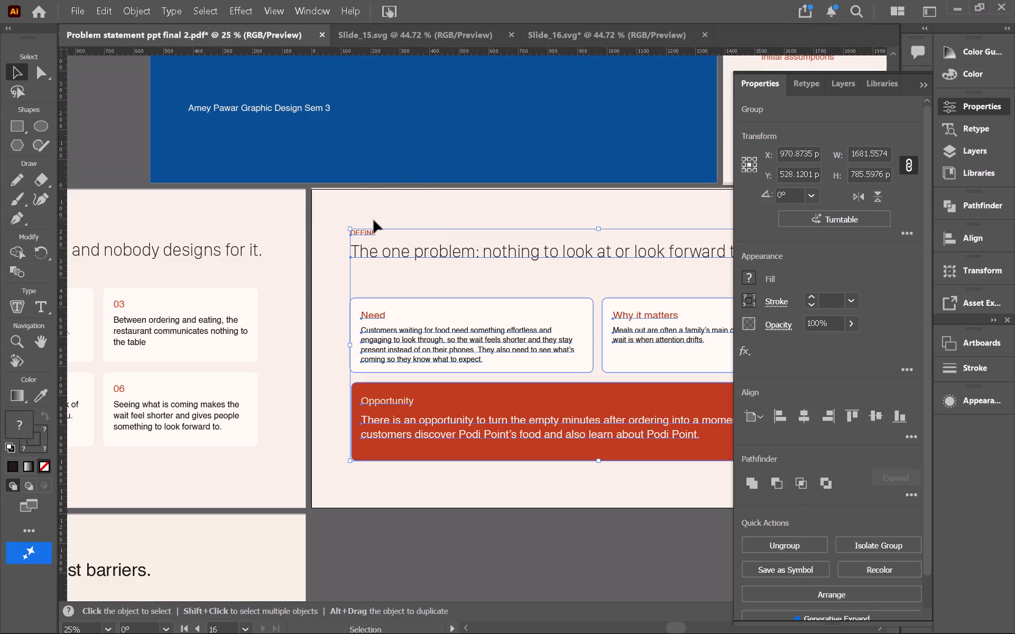
pyautogui.rightClick(368, 231)
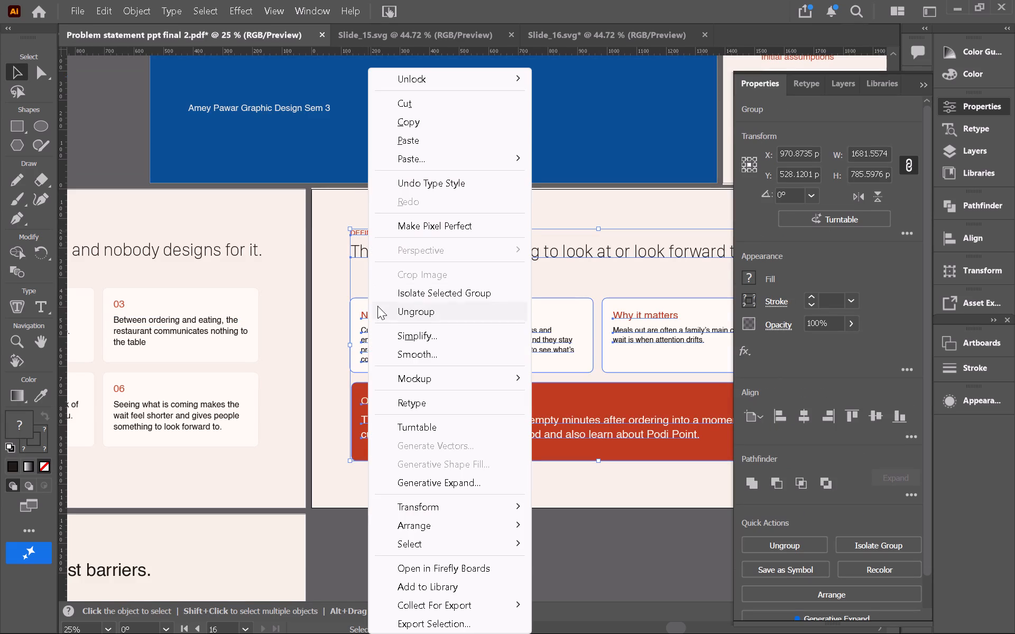
pyautogui.click(395, 313)
pyautogui.click(392, 202)
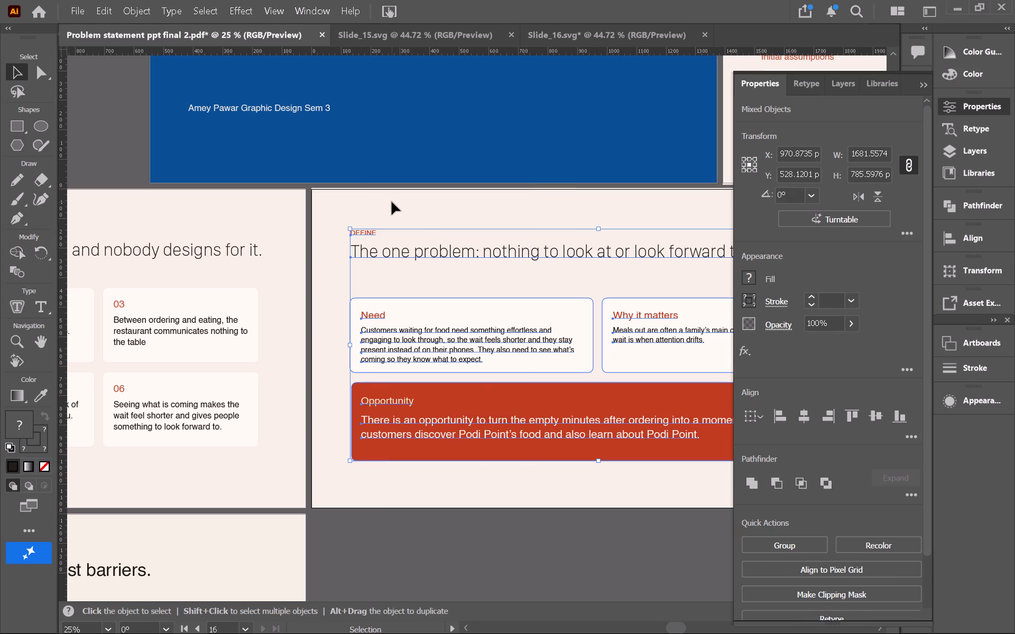
# Nudge the small red DEFINE label up by 3 px, away from the heading.
pyautogui.click(364, 238)
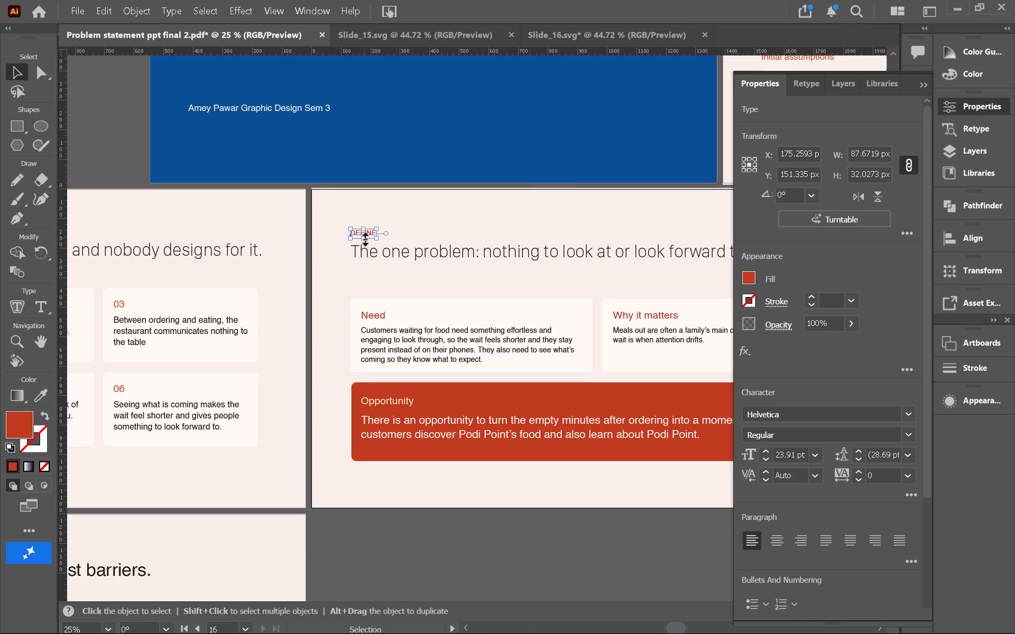
pyautogui.press('Up')
pyautogui.press('Up')
pyautogui.press('Up')
# Move the red Opportunity card and its texts straight down by 43 px on the DEFINE slide.
pyautogui.click(308, 269)
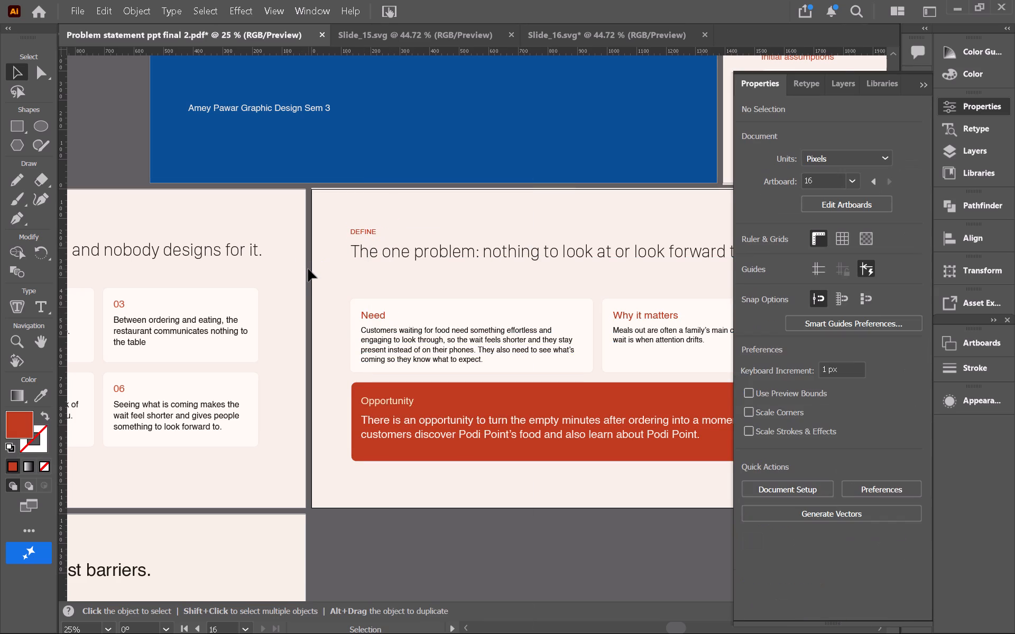
pyautogui.scroll(-1, 308, 269)
pyautogui.hscroll(-4, 308, 269)
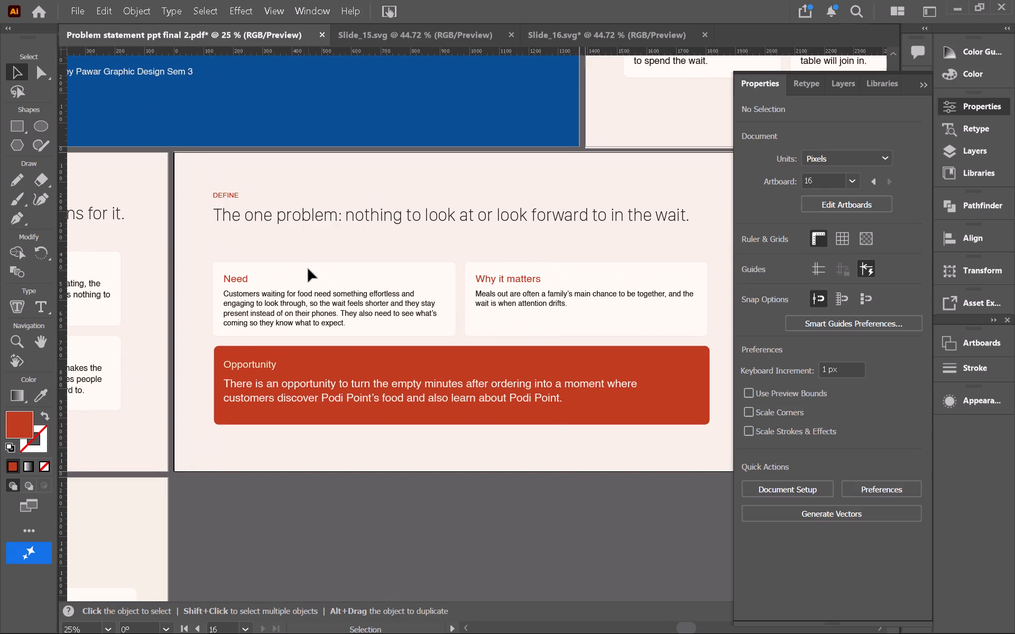
pyautogui.hscroll(-1, 308, 269)
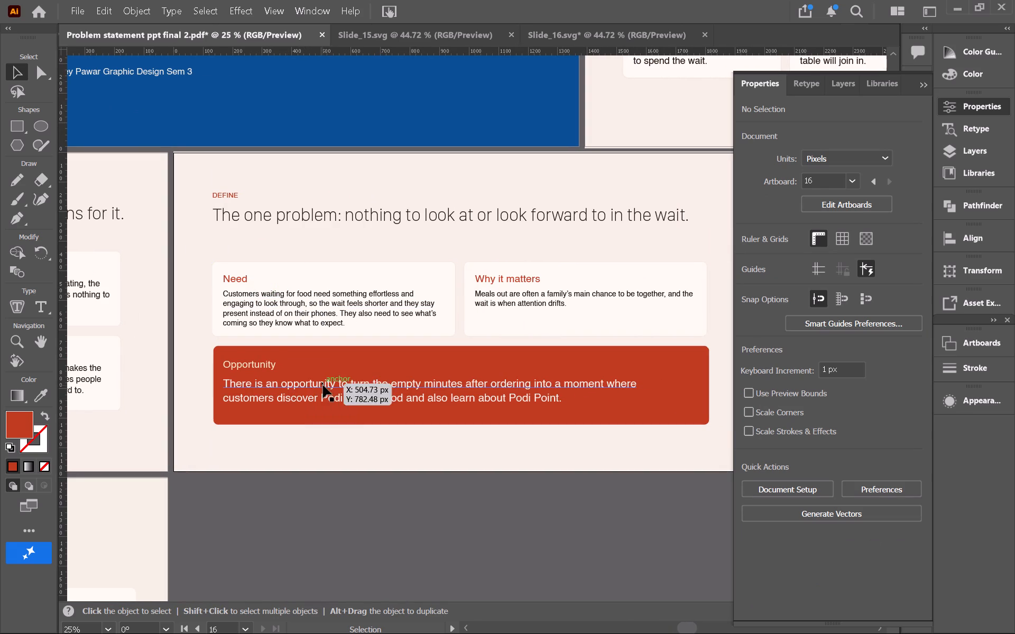
pyautogui.click(342, 417)
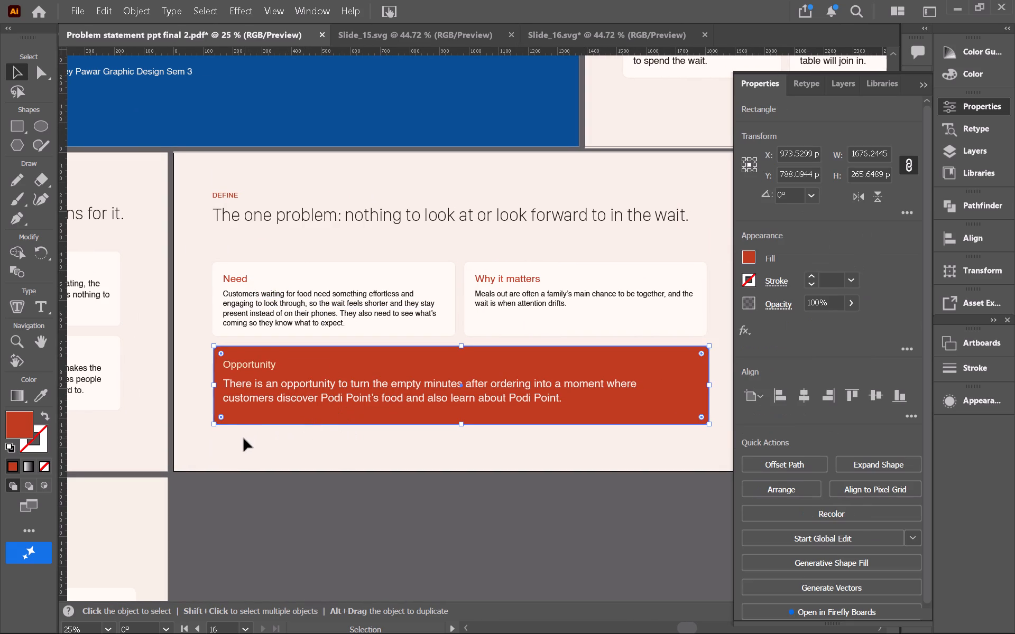
pyautogui.moveTo(243, 439); pyautogui.dragTo(259, 357)
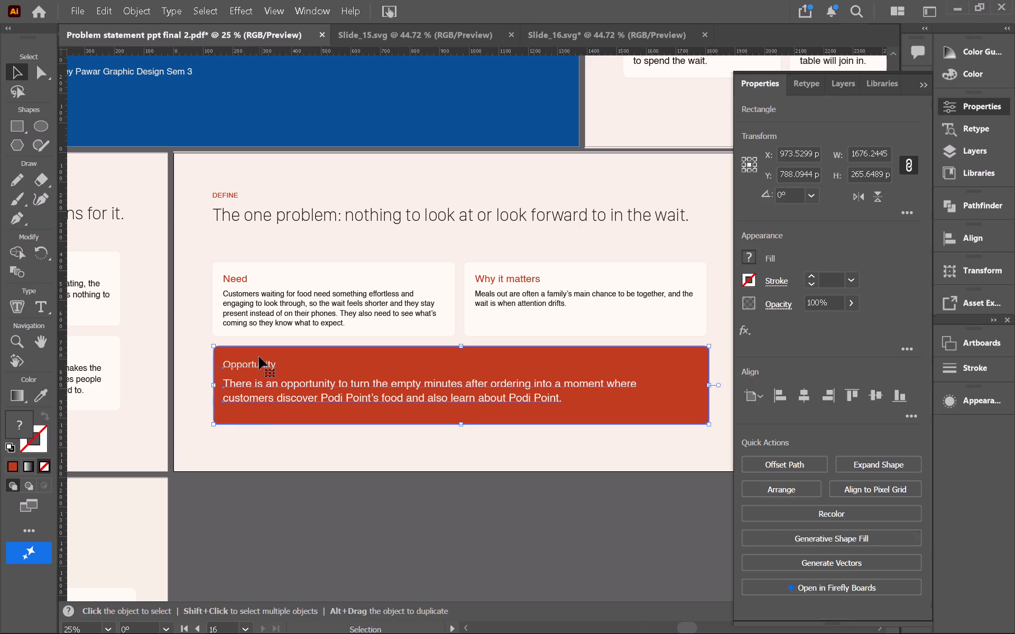
pyautogui.moveTo(259, 357); pyautogui.dragTo(256, 368)
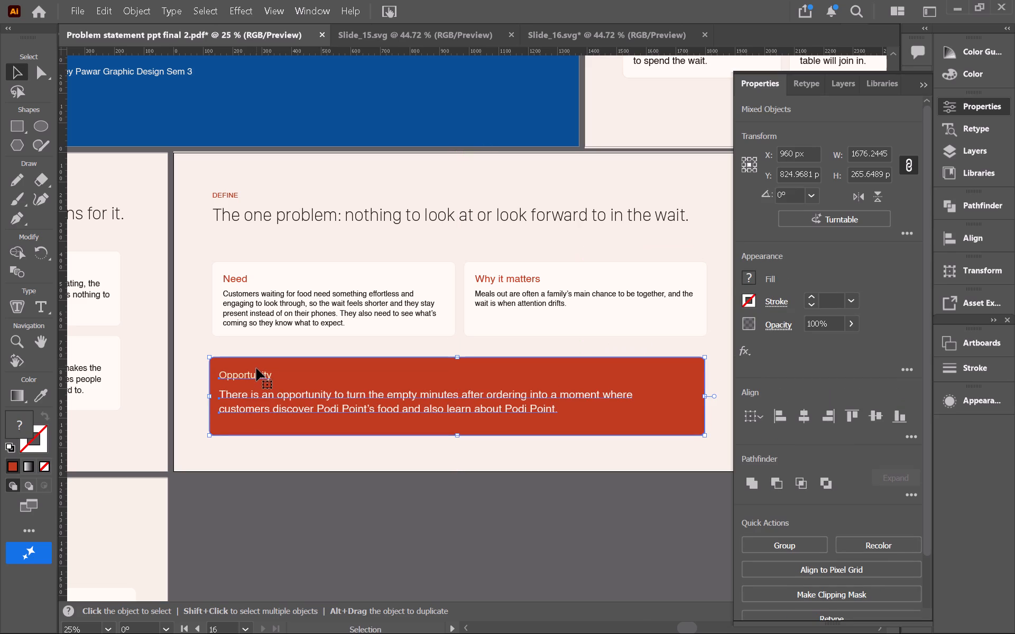
pyautogui.hotkey('ctrl', 'z')
pyautogui.press('Down')
pyautogui.press('Down')
pyautogui.press('Down')
pyautogui.press('Down')
pyautogui.press('Down')
pyautogui.press('Down')
pyautogui.press('Down')
pyautogui.press('Down')
pyautogui.press('Down')
pyautogui.press('Down')
pyautogui.press('Down')
pyautogui.press('Down')
pyautogui.press('Down')
pyautogui.press('Down')
pyautogui.press('Down')
pyautogui.press('Down')
pyautogui.press('Down')
pyautogui.press('Down')
pyautogui.press('Down')
pyautogui.press('Down')
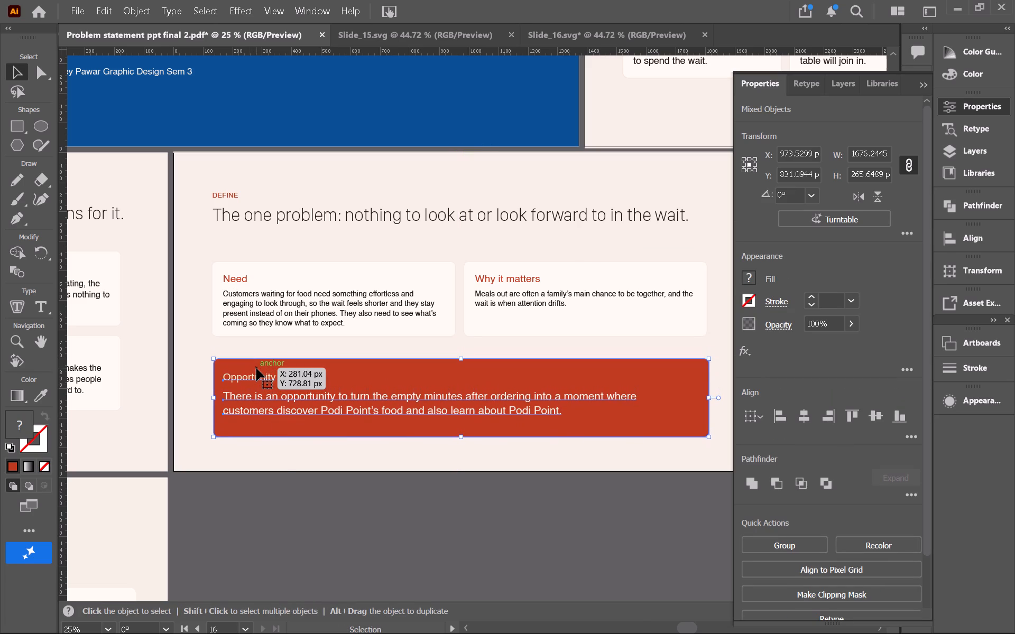
pyautogui.click(279, 461)
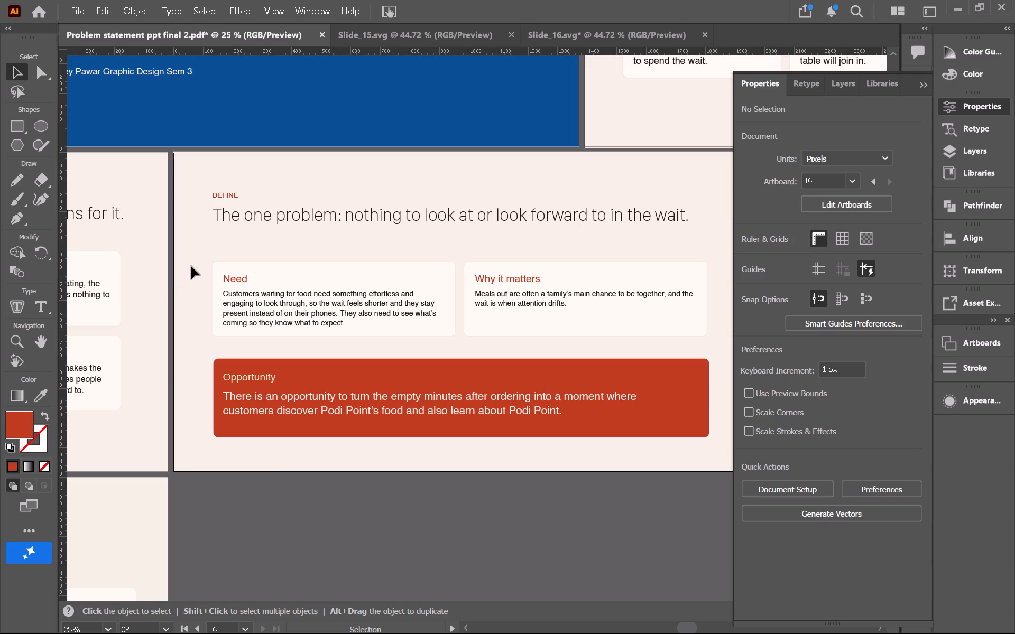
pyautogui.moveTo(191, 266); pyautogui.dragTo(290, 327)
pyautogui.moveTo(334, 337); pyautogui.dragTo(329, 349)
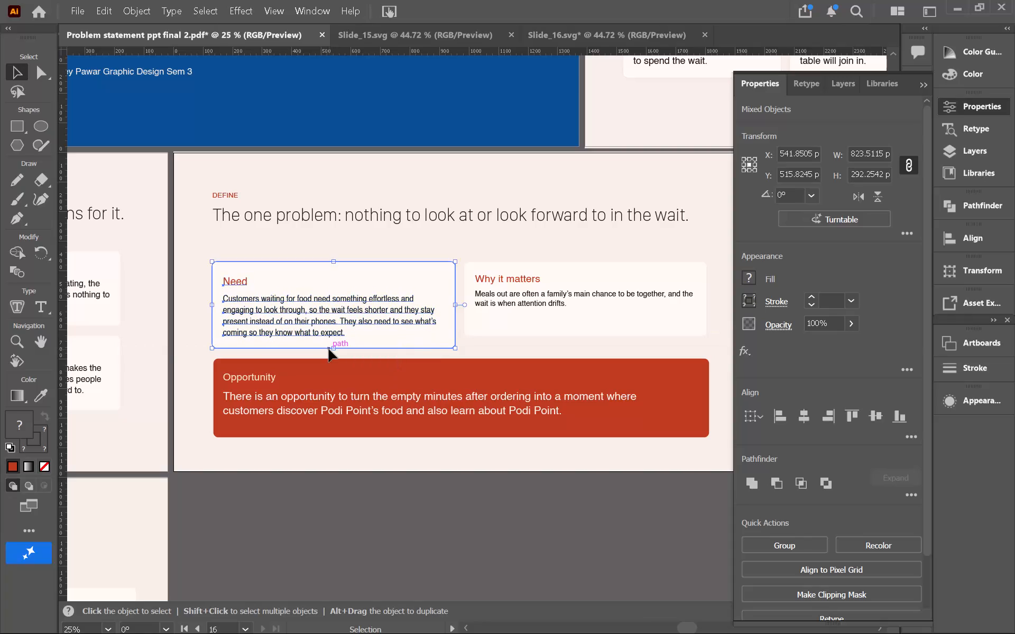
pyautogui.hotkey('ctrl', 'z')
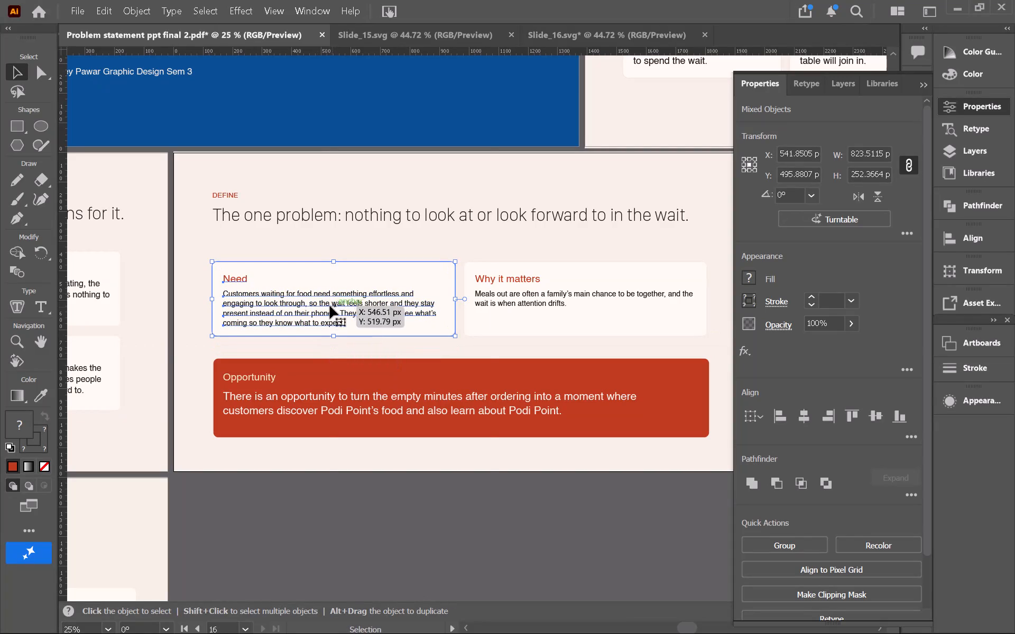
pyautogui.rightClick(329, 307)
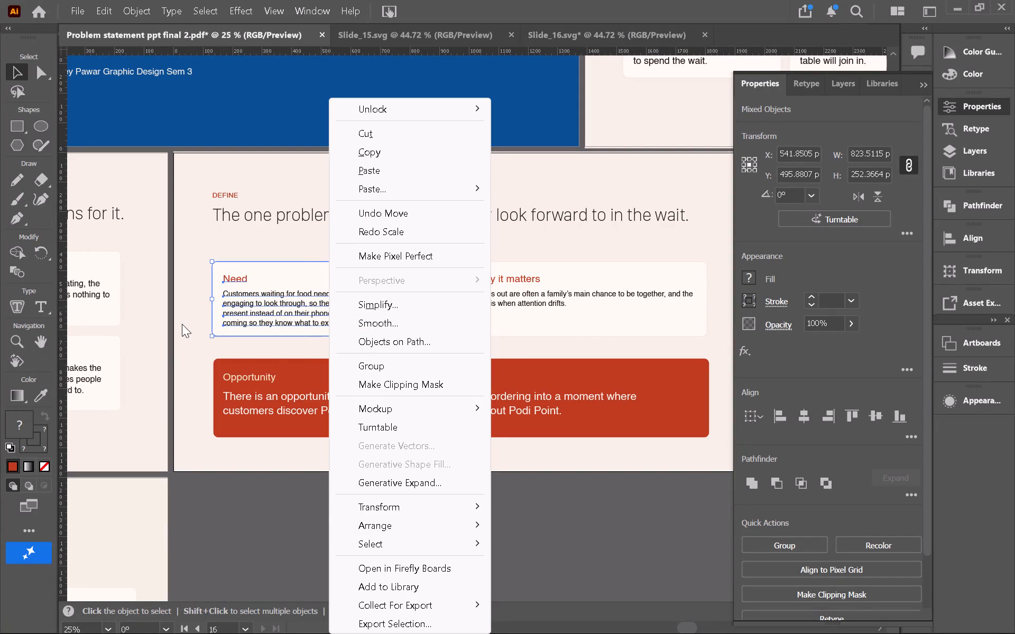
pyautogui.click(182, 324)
# Extend only the Need card's background rectangle downward to a height of about 309 px, leaving its texts unscaled.
pyautogui.click(236, 333)
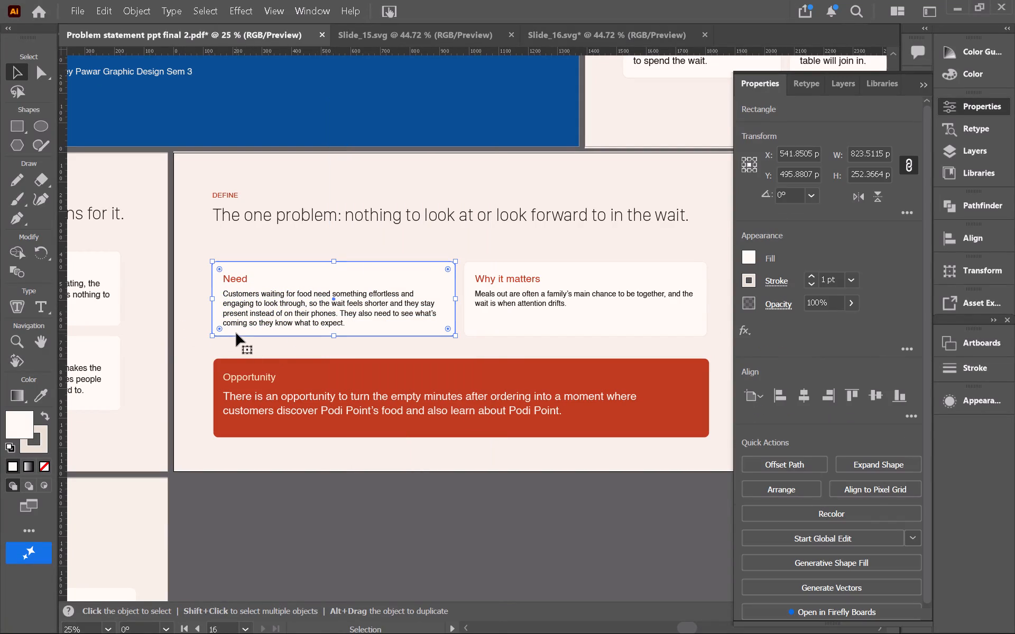
pyautogui.moveTo(333, 337); pyautogui.dragTo(336, 353)
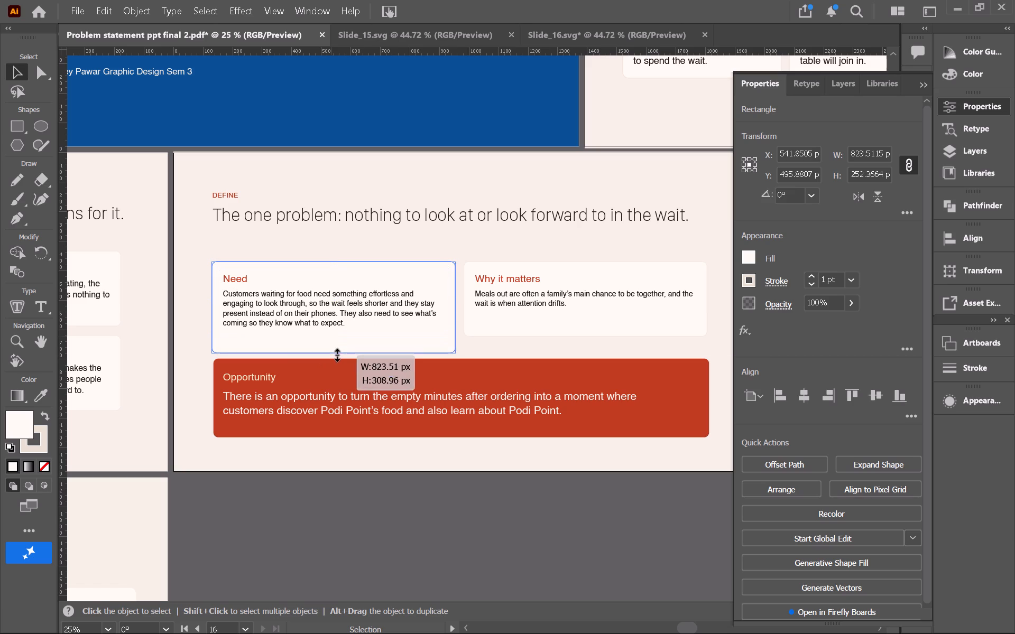
pyautogui.moveTo(336, 353); pyautogui.dragTo(336, 351)
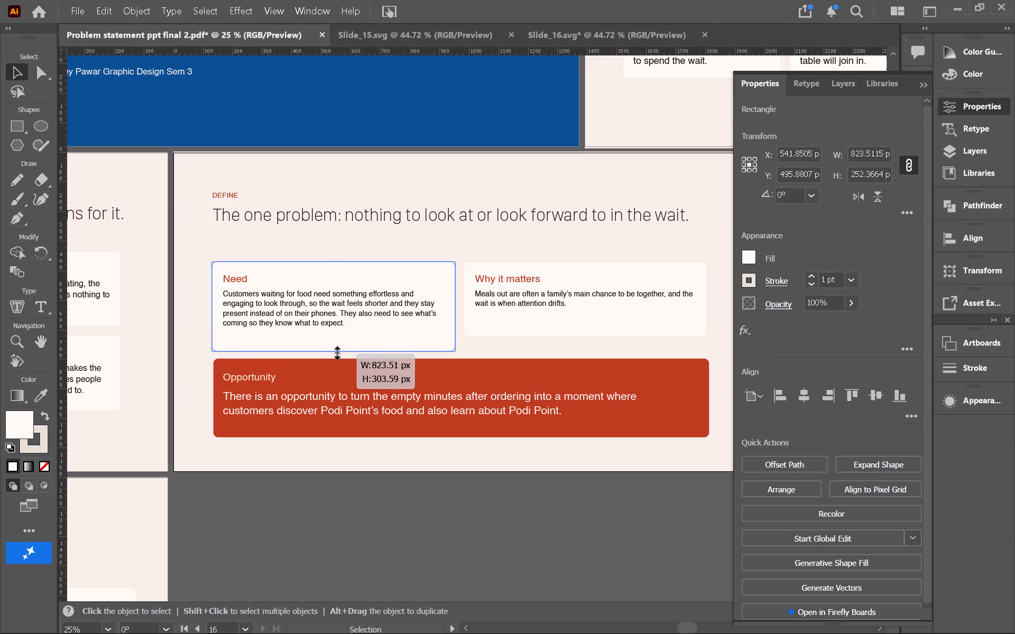
pyautogui.moveTo(336, 351); pyautogui.dragTo(336, 352)
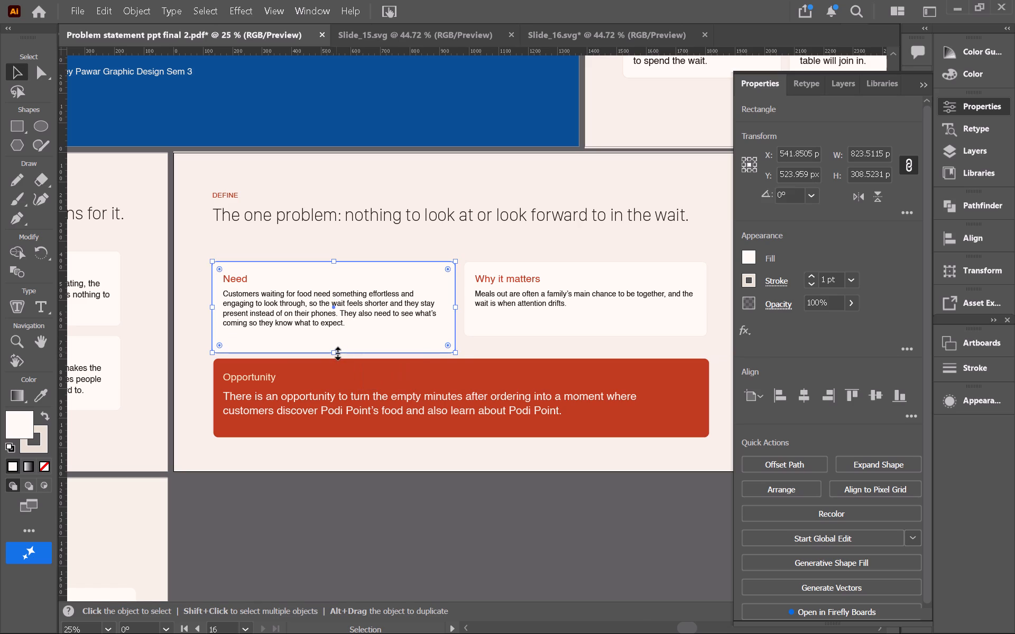
# Extend the Why it matters card's background downward to about 309 px high, aligning its bottom edge with the Need card.
pyautogui.click(476, 322)
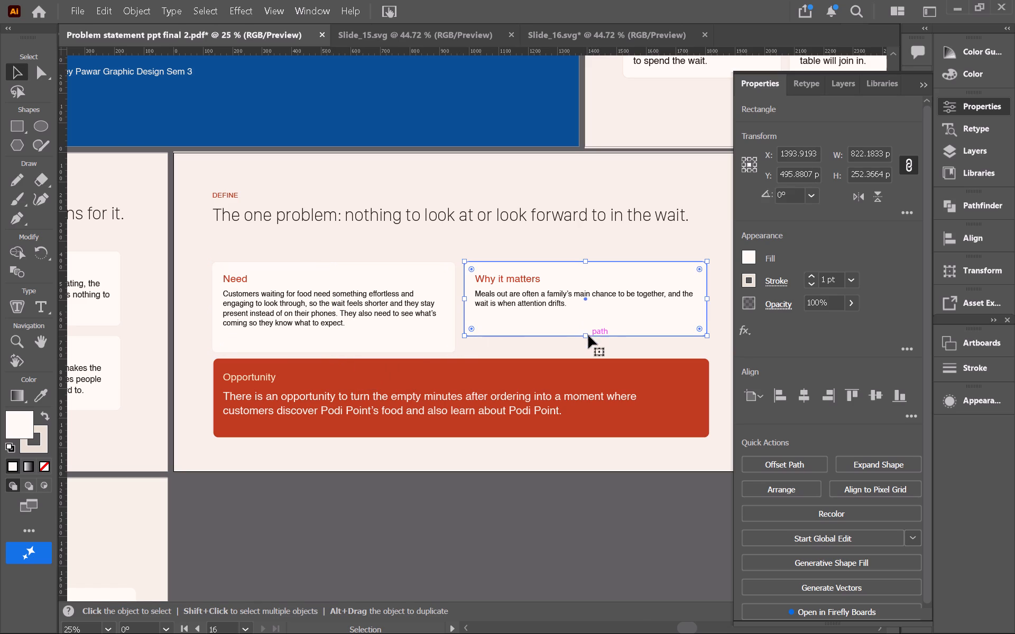
pyautogui.moveTo(588, 337); pyautogui.dragTo(593, 351)
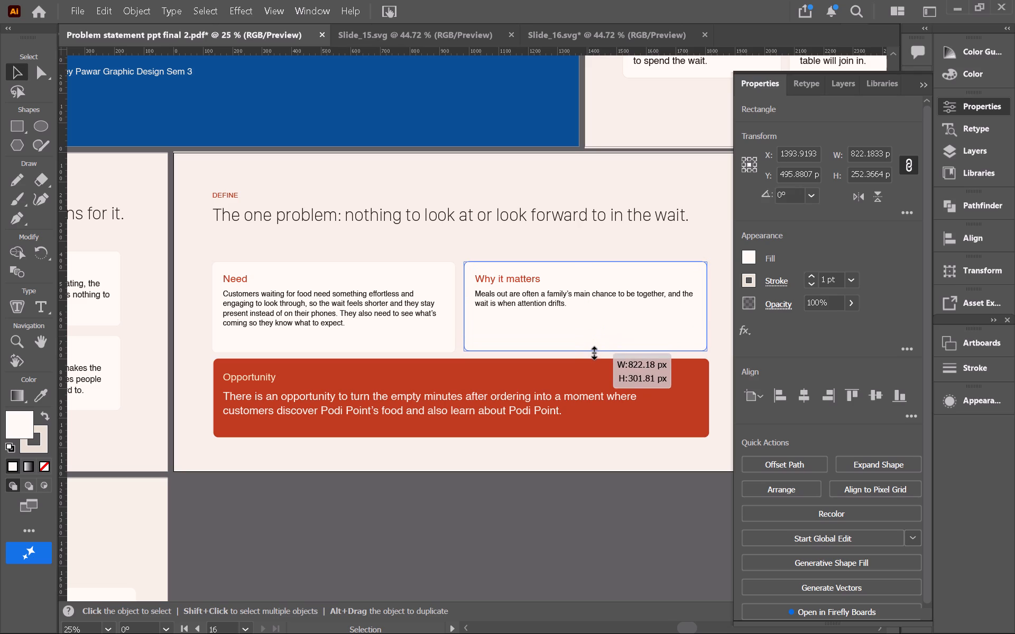
pyautogui.moveTo(593, 351); pyautogui.dragTo(594, 352)
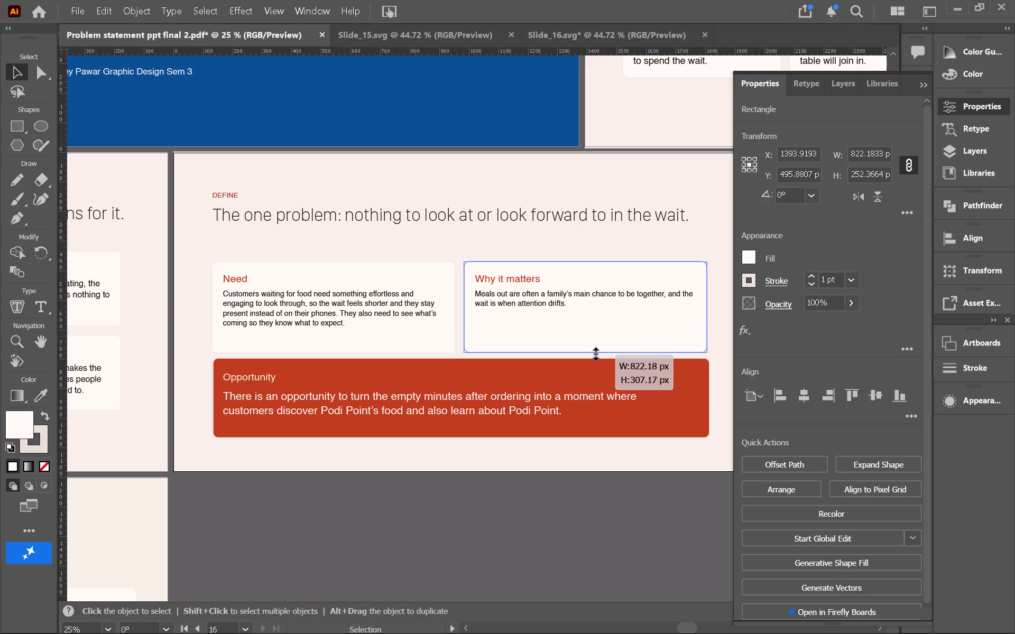
pyautogui.moveTo(594, 352); pyautogui.dragTo(594, 353)
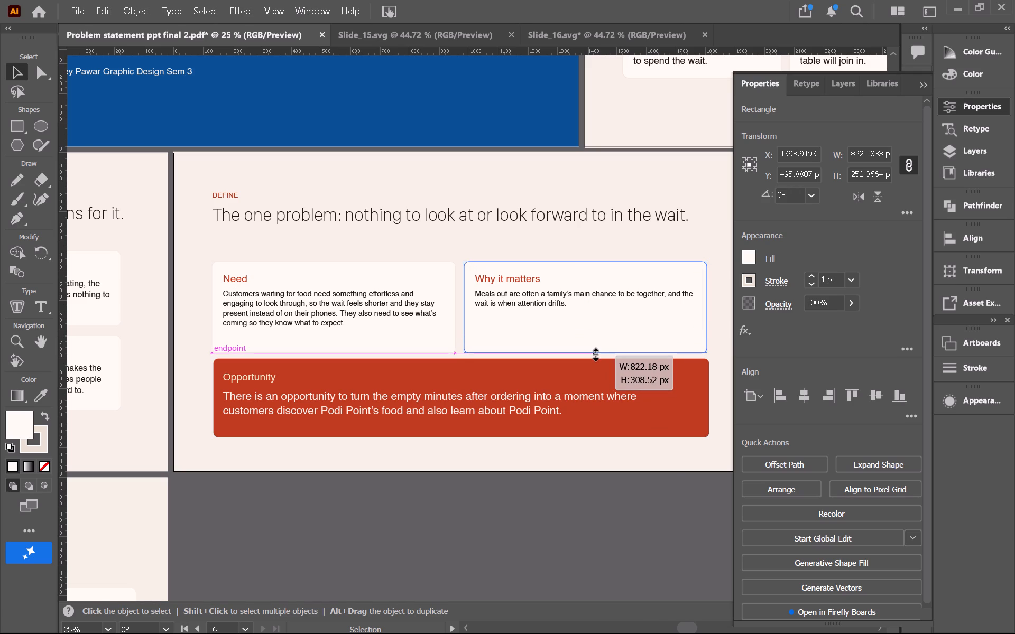
pyautogui.moveTo(594, 353); pyautogui.dragTo(594, 352)
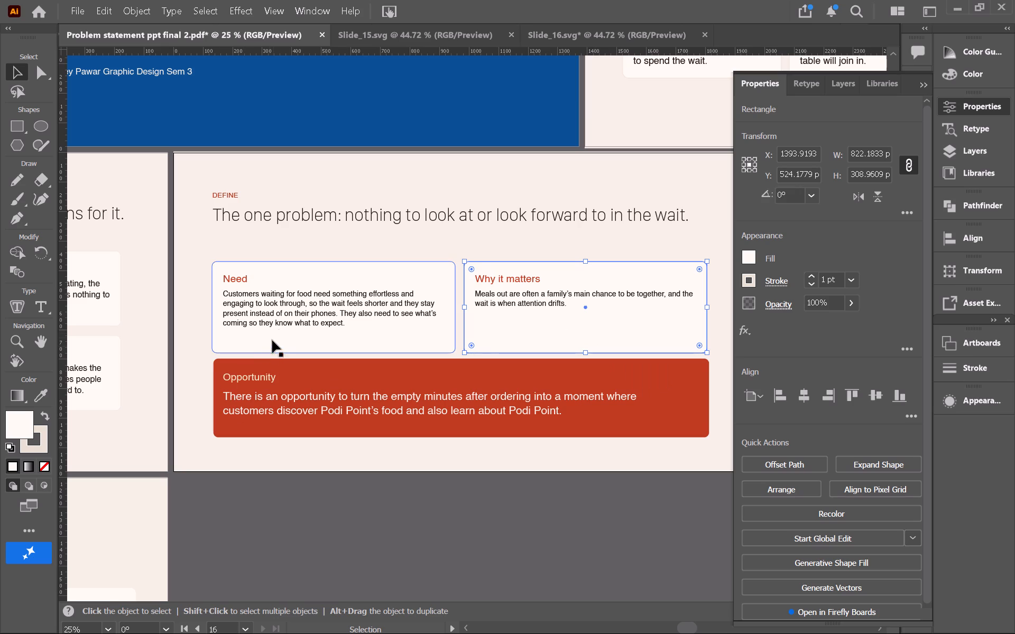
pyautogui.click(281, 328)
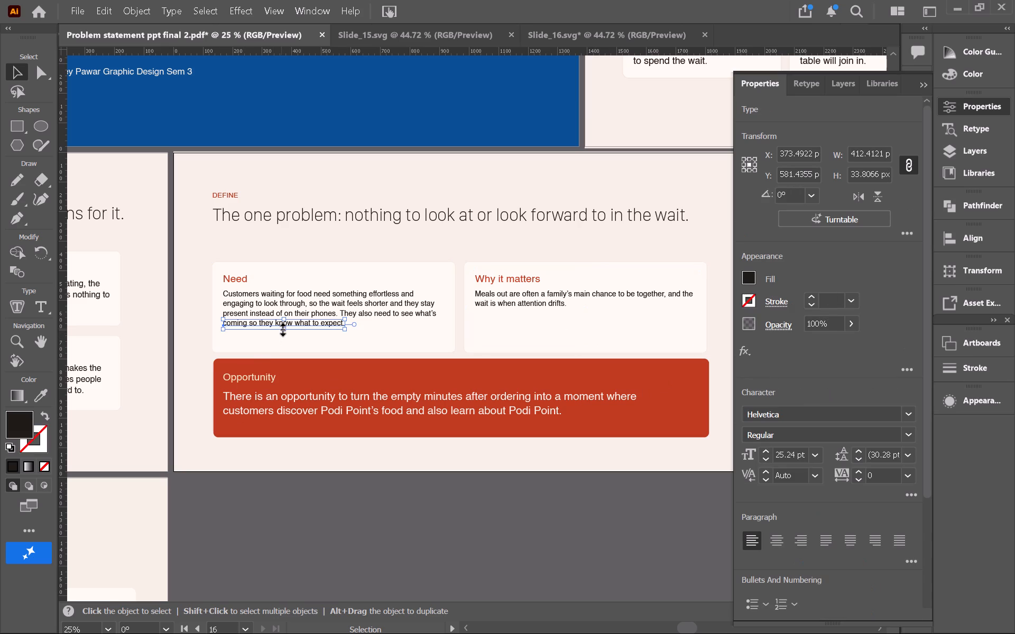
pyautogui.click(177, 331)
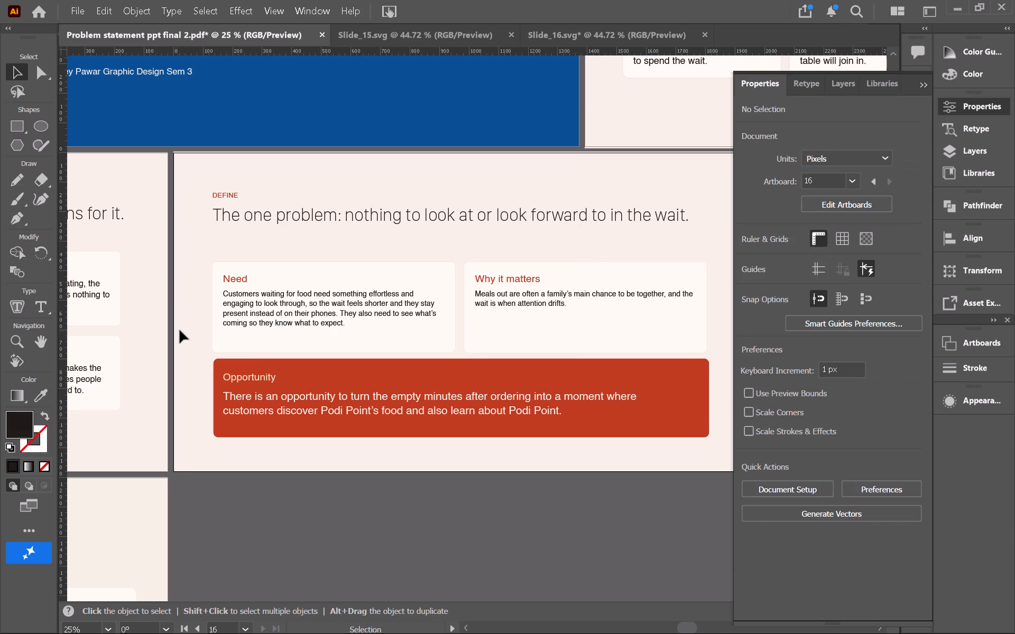
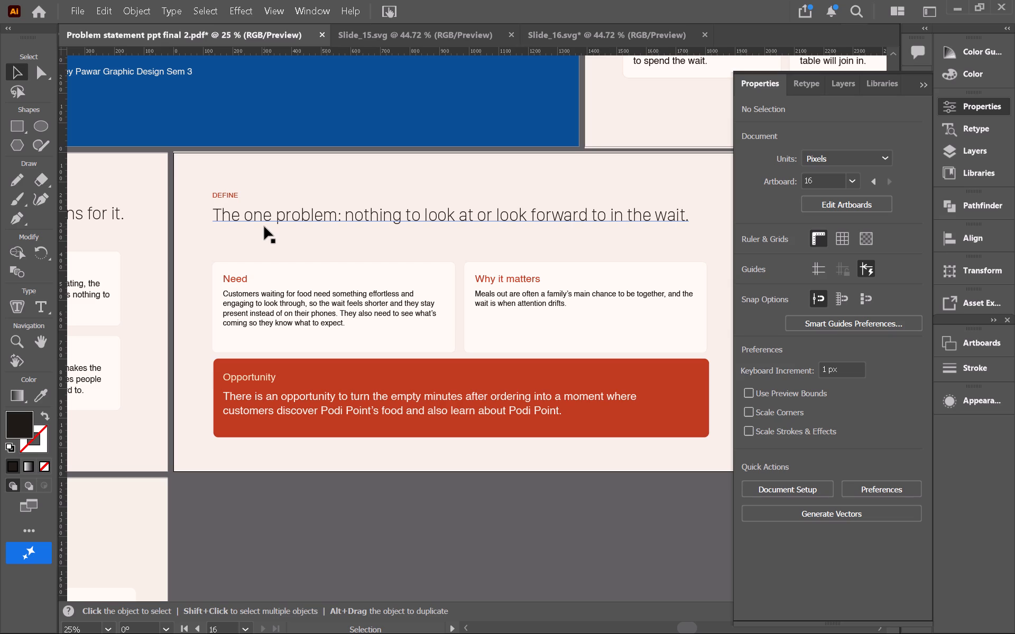
# Delete the second, third and fourth body text lines in the Need card on the DEFINE slide, keeping the first line.
pyautogui.hscroll(1, 285, 292)
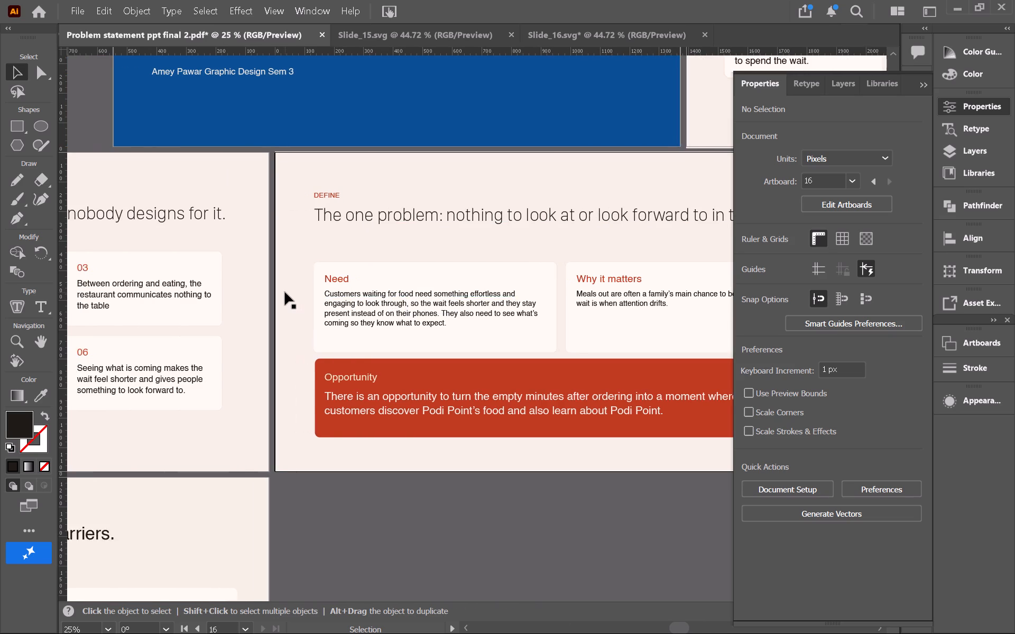
pyautogui.hscroll(1, 285, 292)
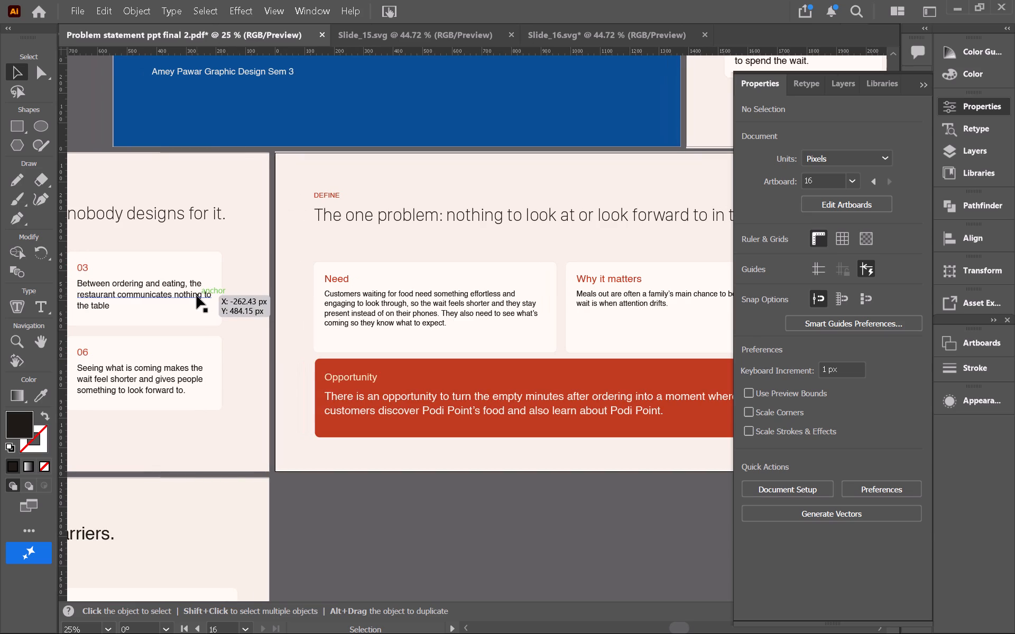
pyautogui.click(370, 324)
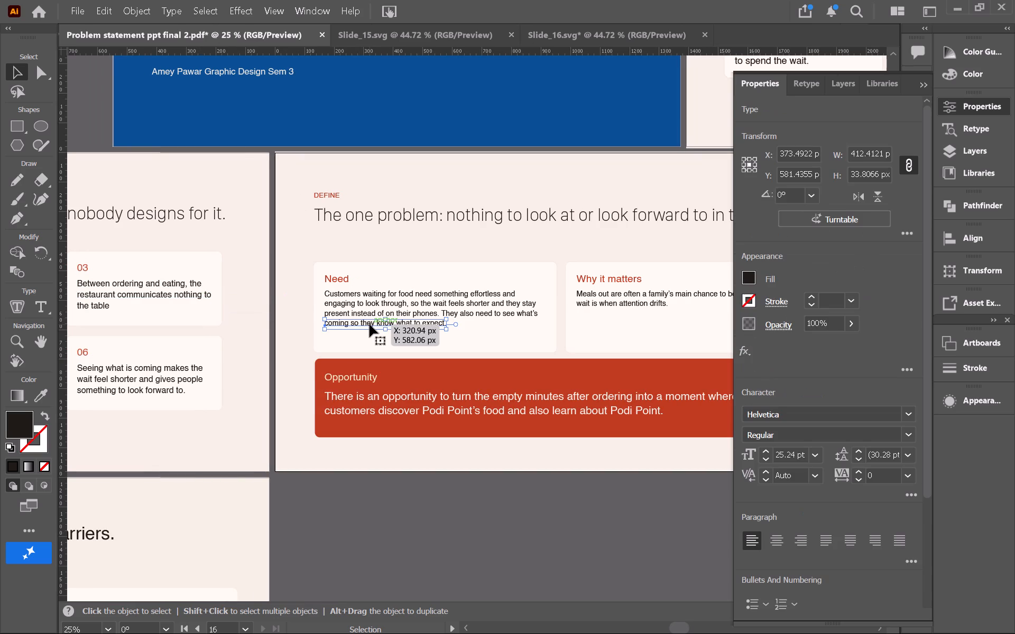
pyautogui.click(370, 324)
pyautogui.press('BackSpace')
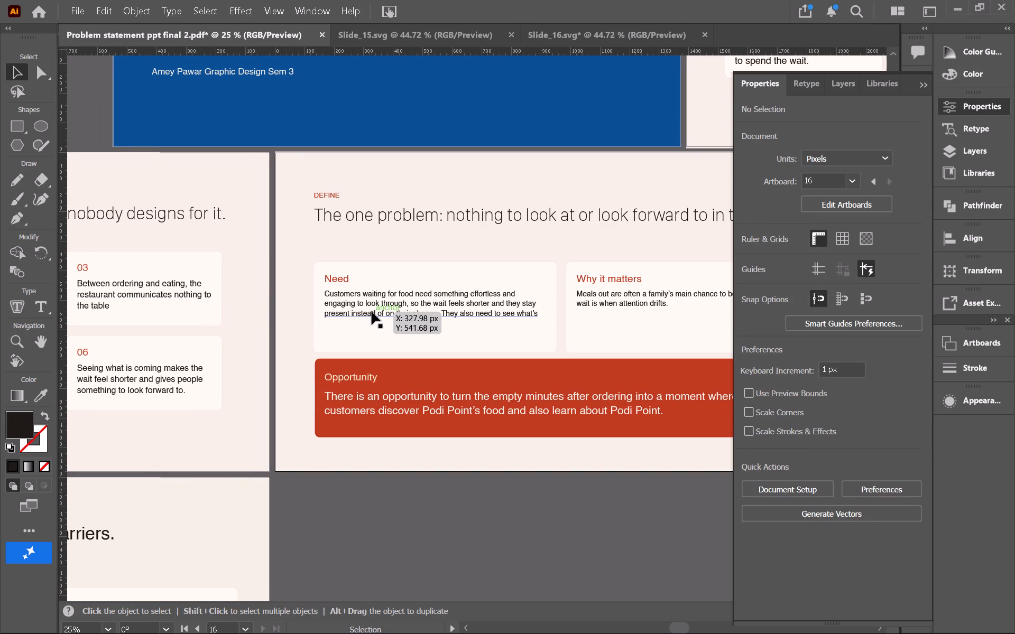
pyautogui.click(372, 312)
pyautogui.press('\\')
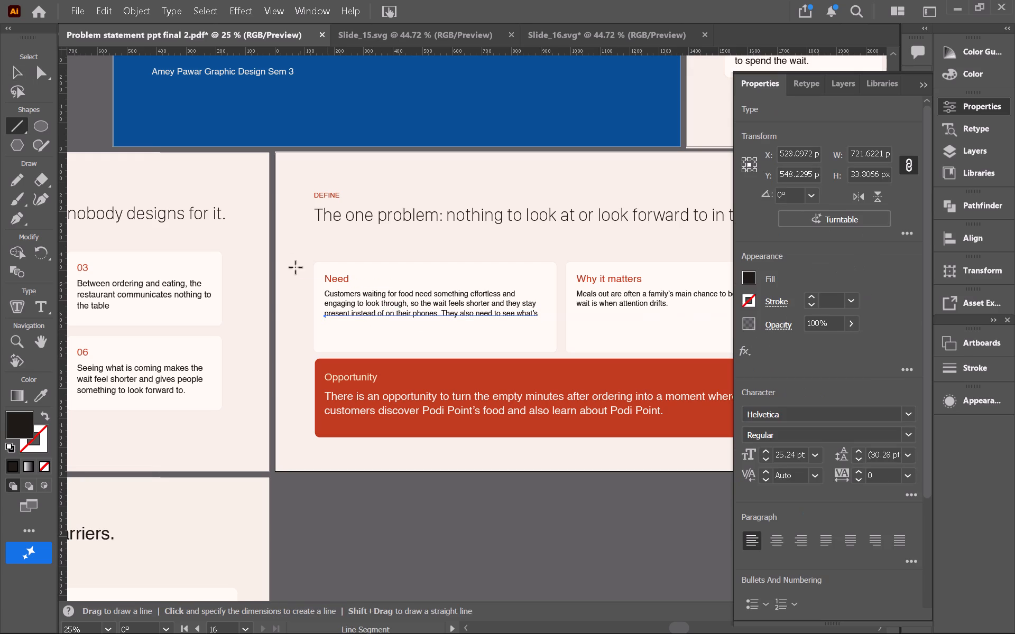
pyautogui.click(10, 62)
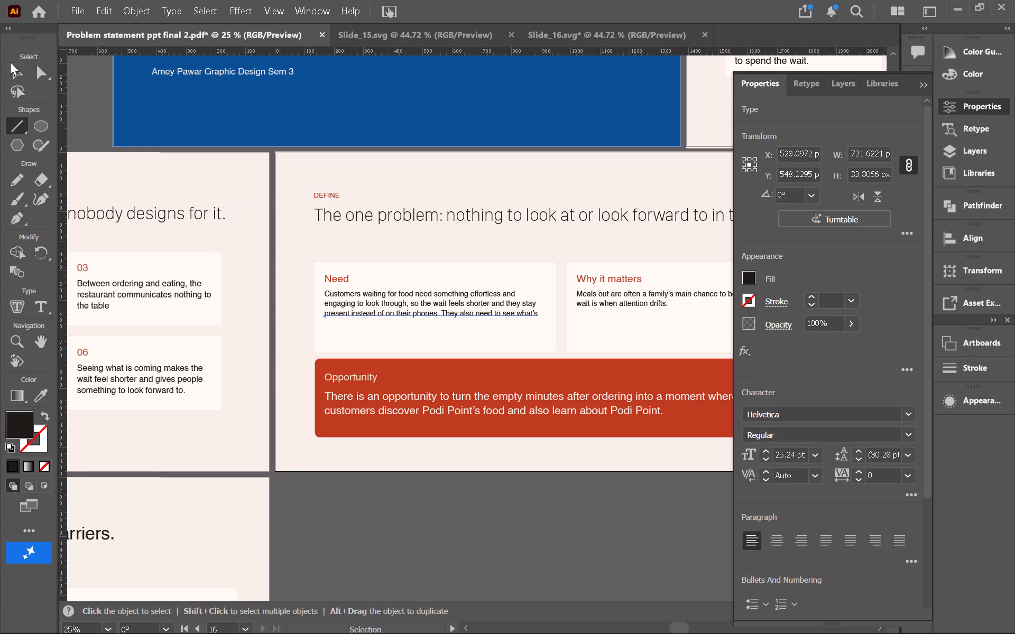
pyautogui.click(16, 72)
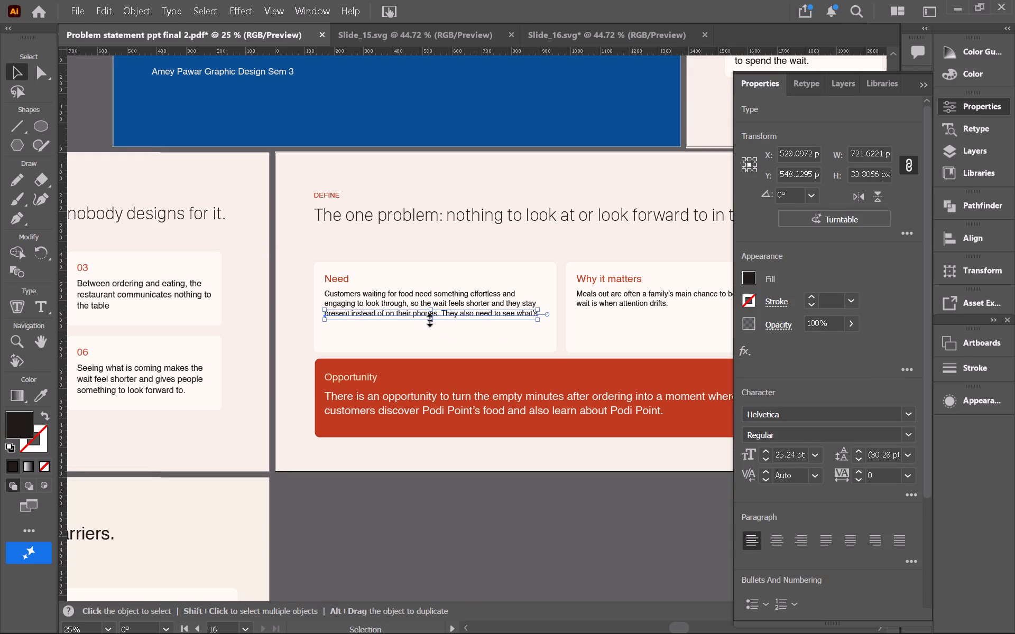
pyautogui.press('BackSpace')
pyautogui.press('\\')
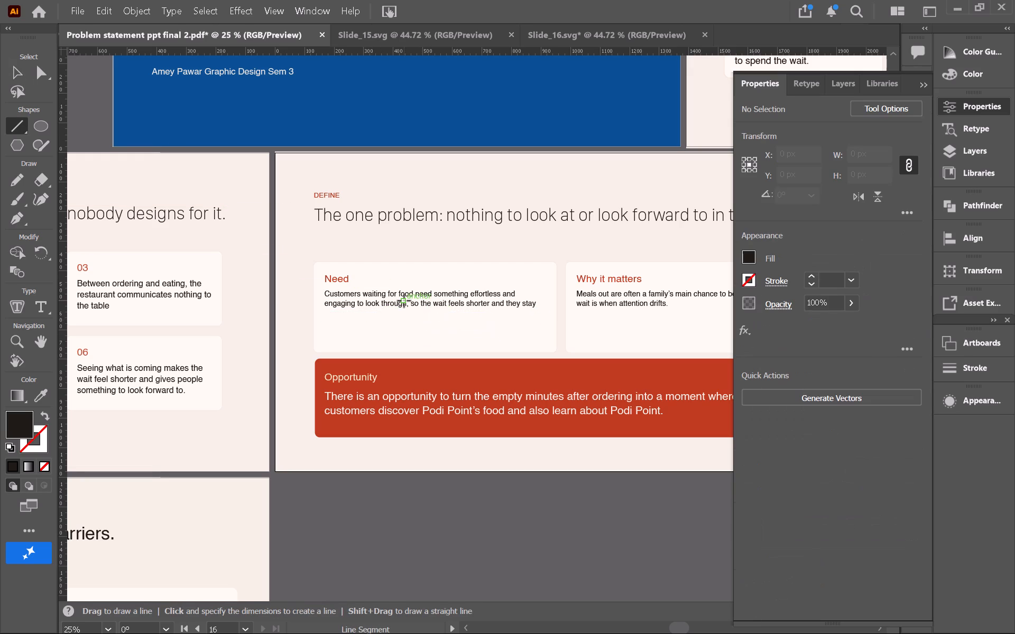
pyautogui.press('v')
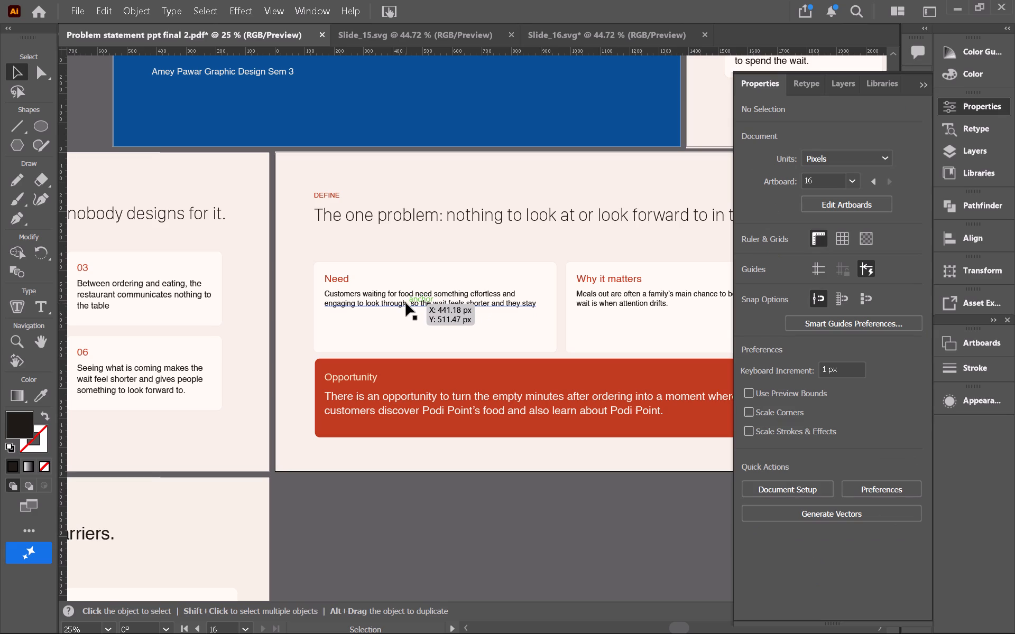
pyautogui.click(386, 299)
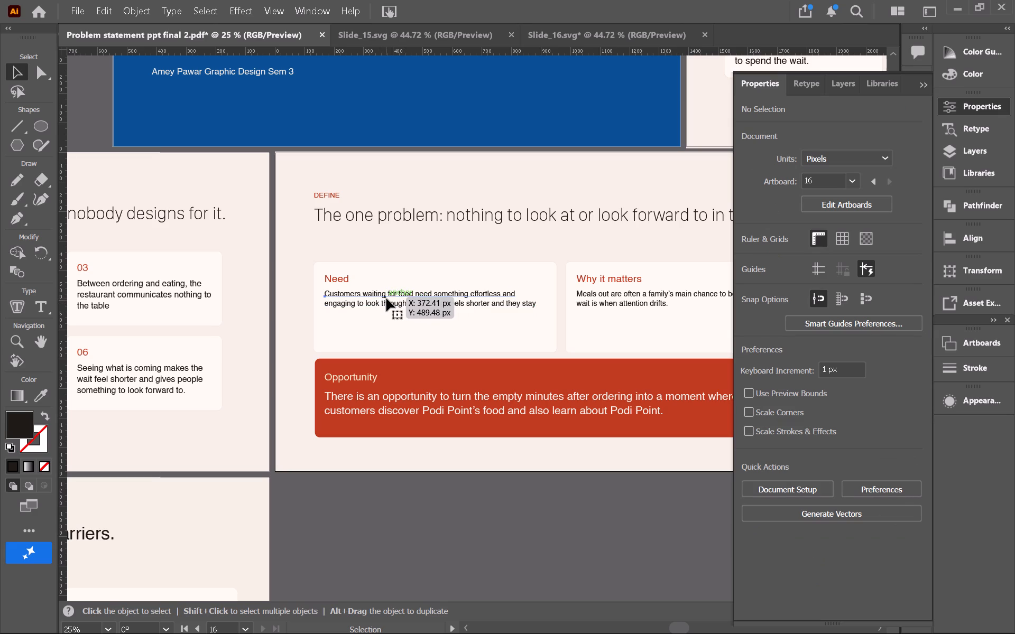
pyautogui.click(393, 306)
pyautogui.press('BackSpace')
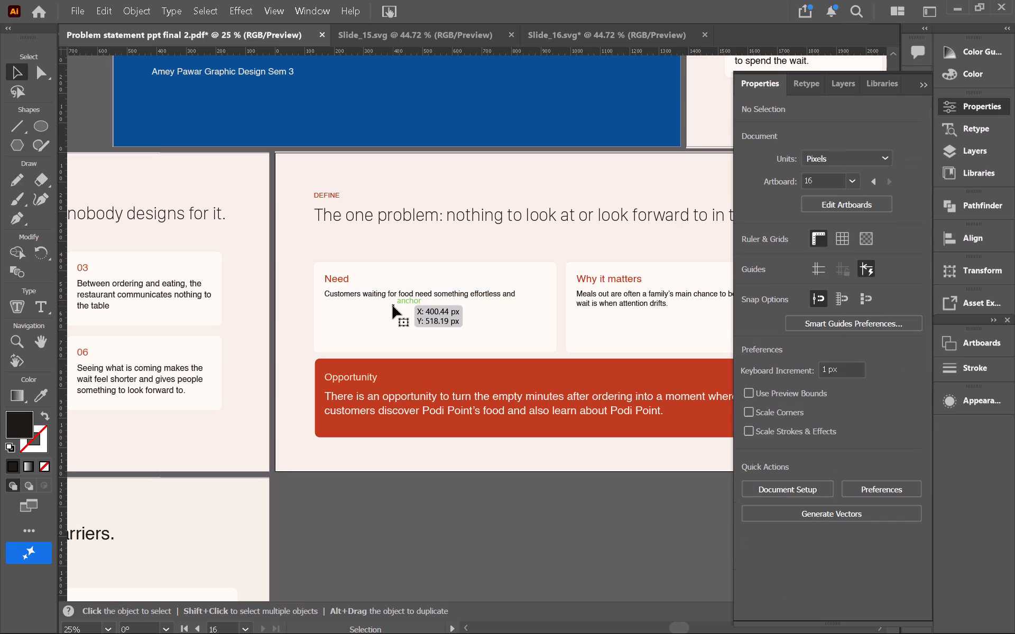
# Switch to Obsidian and copy the full Need text from the Final Problem With Solution note, then return to Illustrator.
pyautogui.click(389, 297)
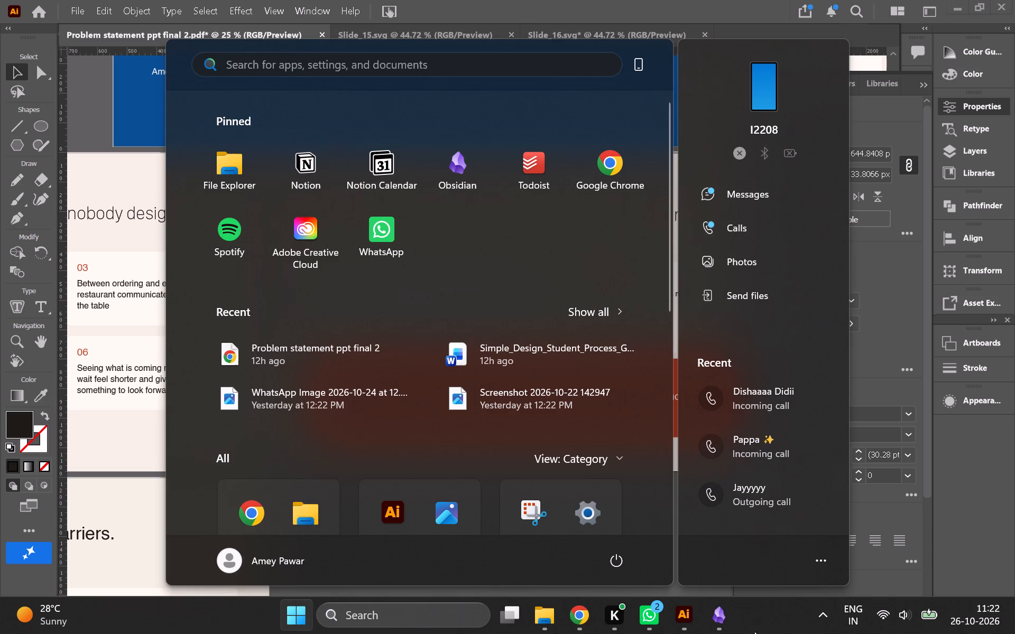
pyautogui.click(710, 619)
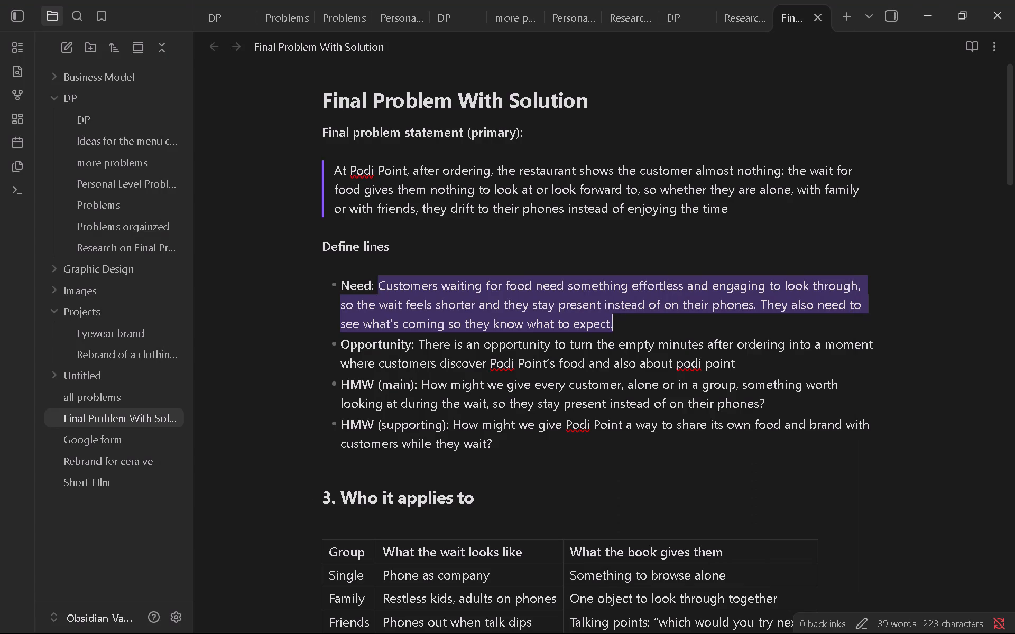
pyautogui.hotkey('ctrl', 'c')
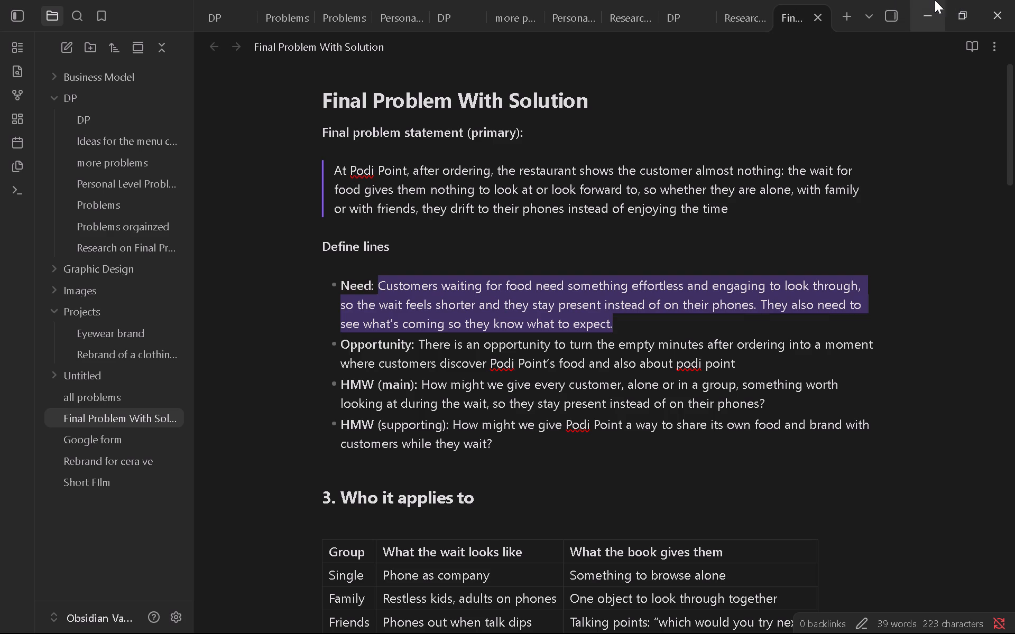
pyautogui.click(935, 0)
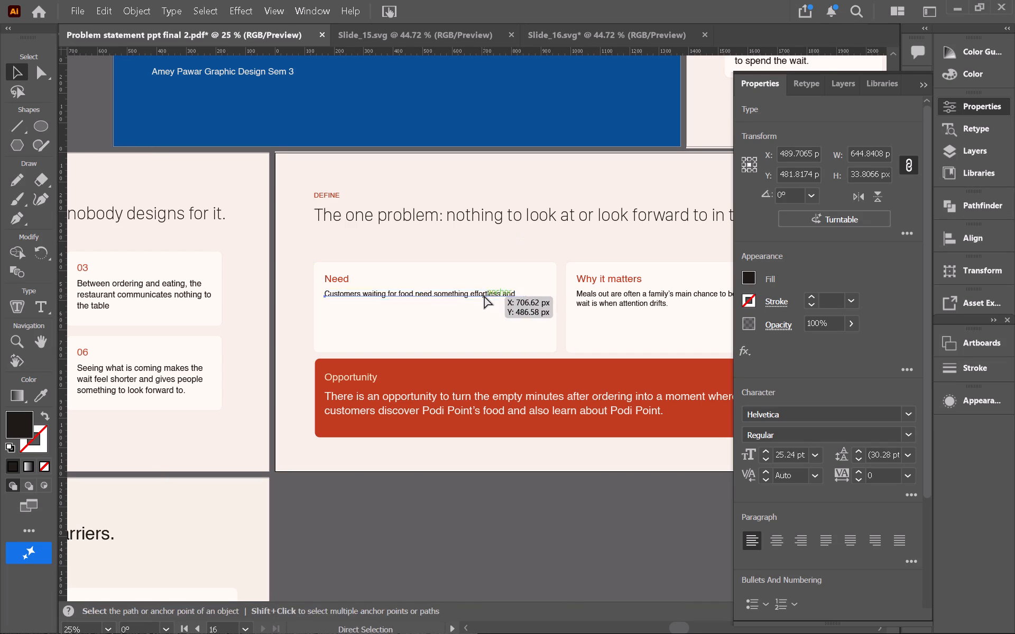
# Replace the Need card's remaining body line with the copied full Need paragraph.
pyautogui.hotkey('ctrl', '=')
pyautogui.hotkey('ctrl', '=')
pyautogui.hscroll(-1, 484, 296)
pyautogui.scroll(-1, 484, 296)
pyautogui.hscroll(-2, 484, 296)
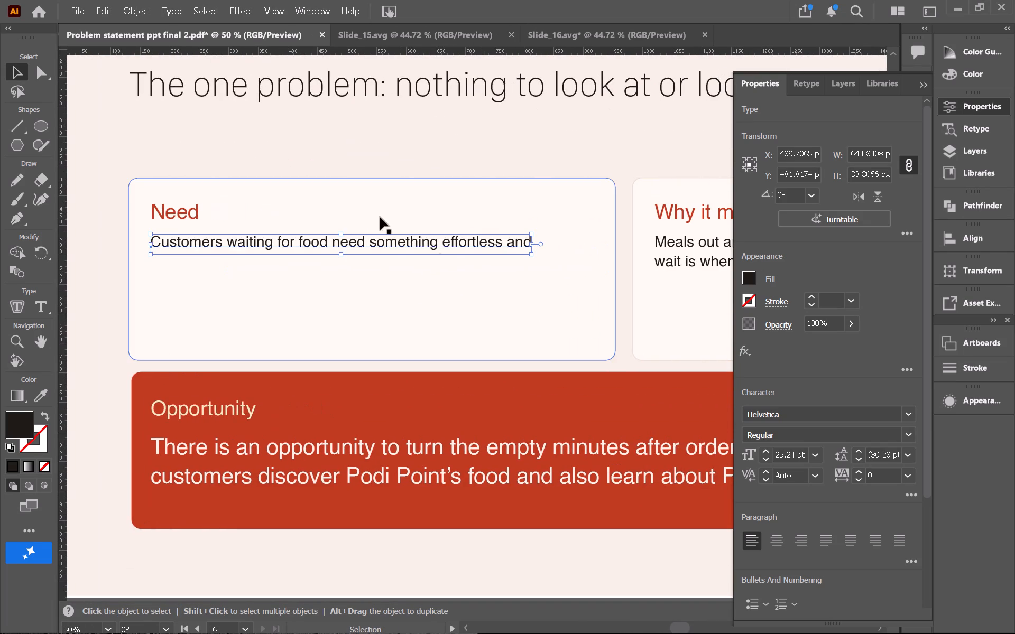
pyautogui.tripleClick(388, 247)
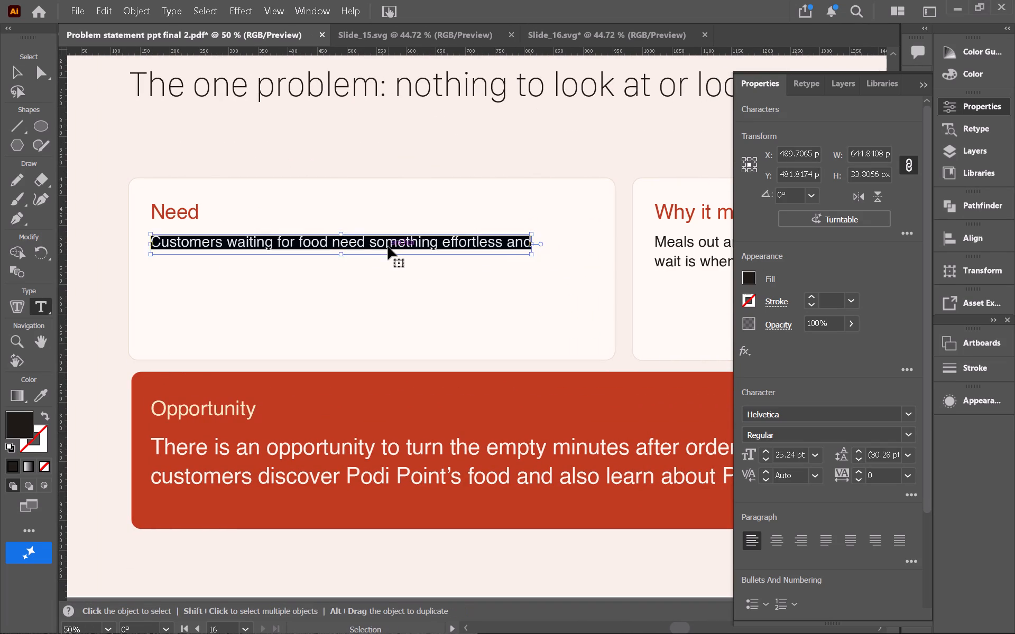
pyautogui.hotkey('ctrl', 'v')
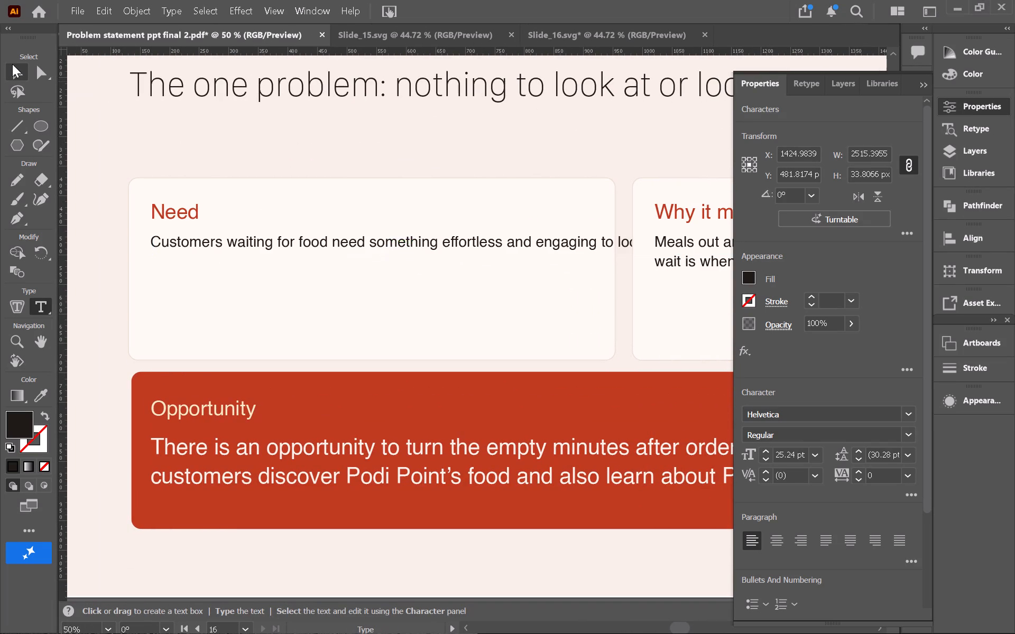
pyautogui.click(12, 64)
# Convert the Need card's overlong single-line body text from point type to area type.
pyautogui.hotkey('ctrl', '-')
pyautogui.hotkey('ctrl', '-')
pyautogui.hotkey('ctrl', '-')
pyautogui.hotkey('ctrl', '-')
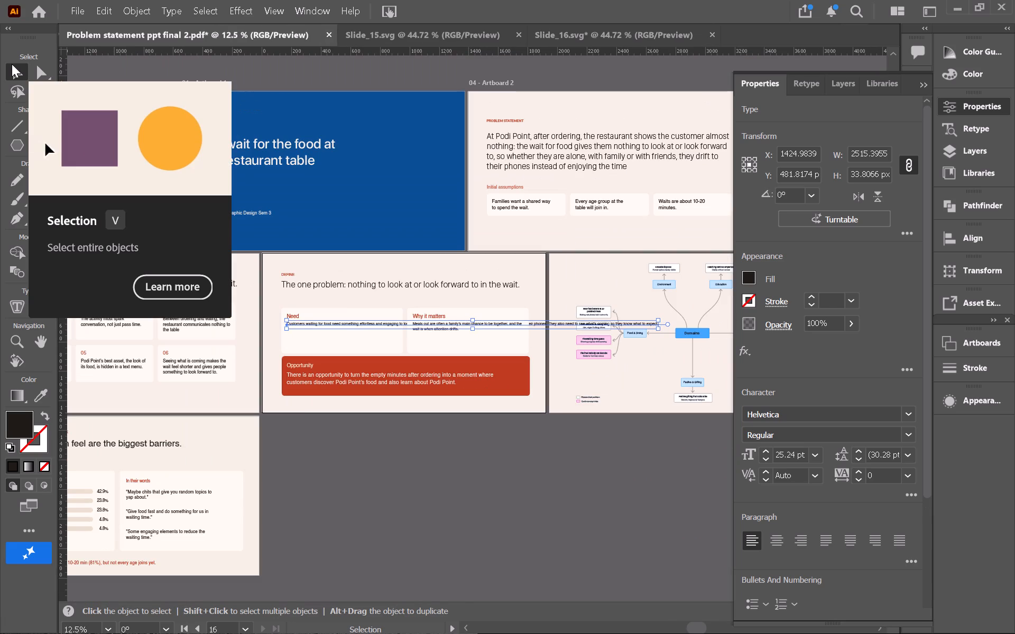
pyautogui.doubleClick(668, 324)
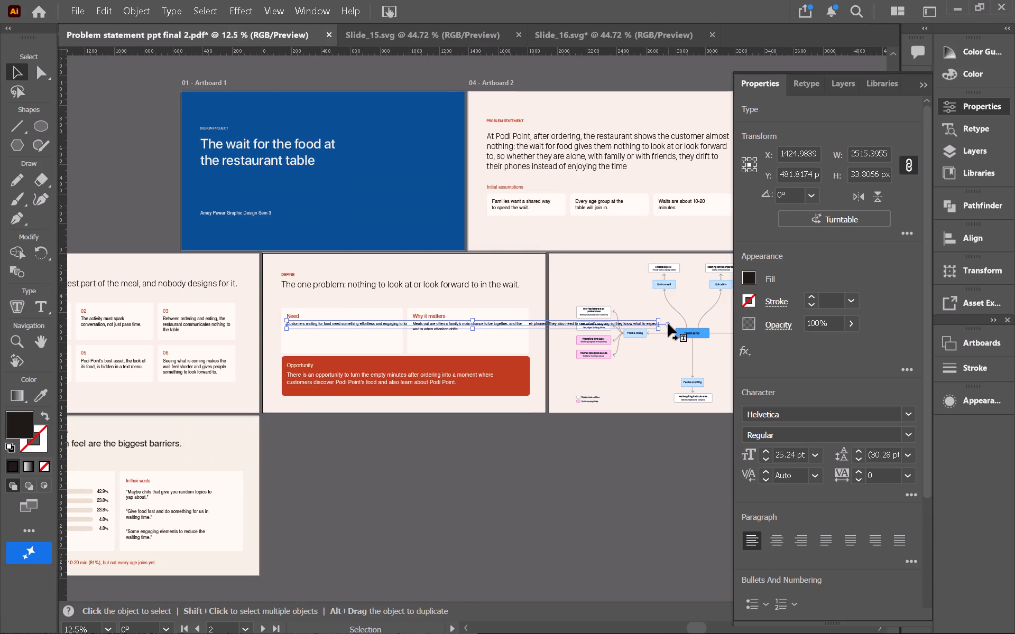
pyautogui.doubleClick(668, 324)
pyautogui.click(668, 324)
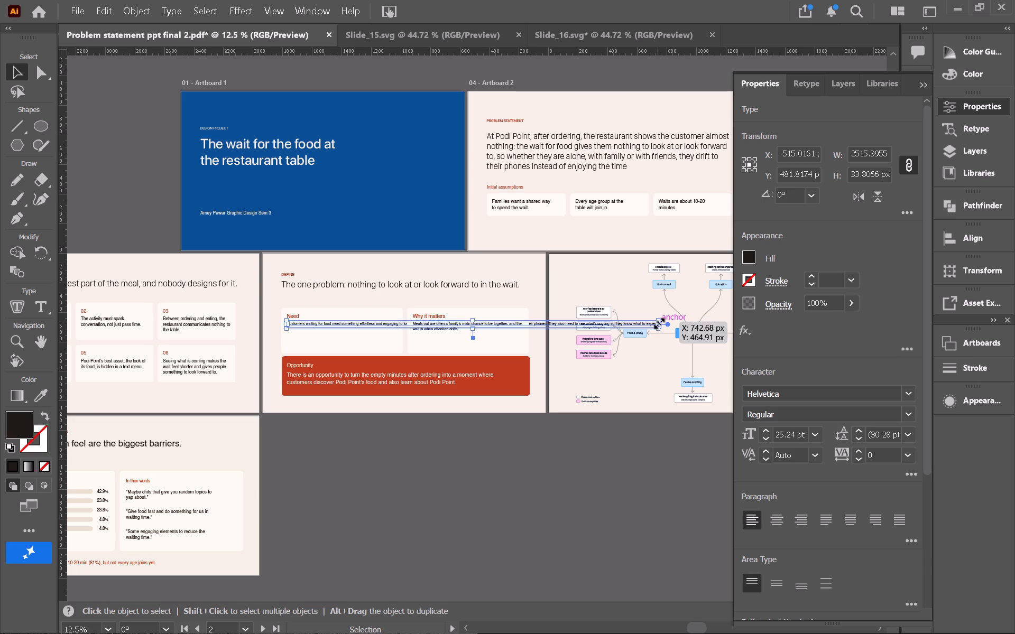
# Resize the Need body text frame to about 752 px wide and 166 px high so the paragraph wraps inside its card.
pyautogui.hotkey('ctrl', '=')
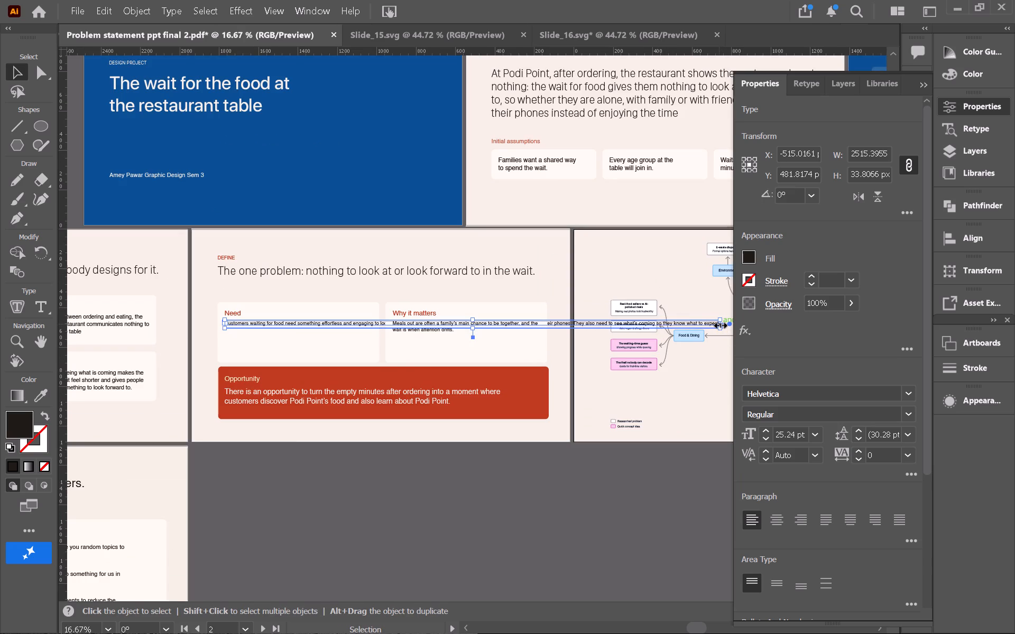
pyautogui.moveTo(719, 324); pyautogui.dragTo(381, 309)
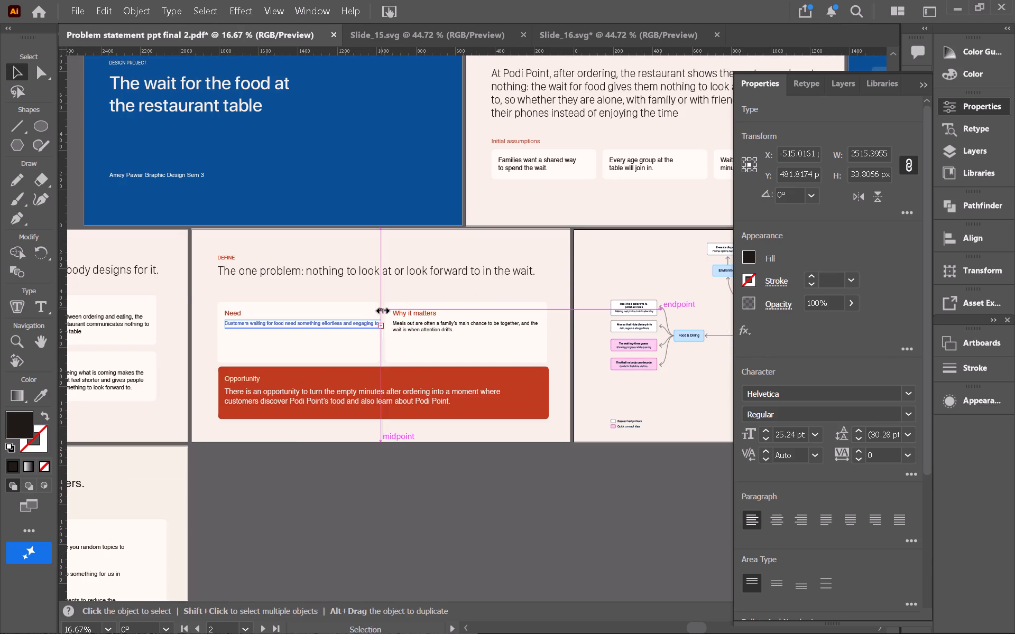
pyautogui.moveTo(381, 309); pyautogui.dragTo(373, 310)
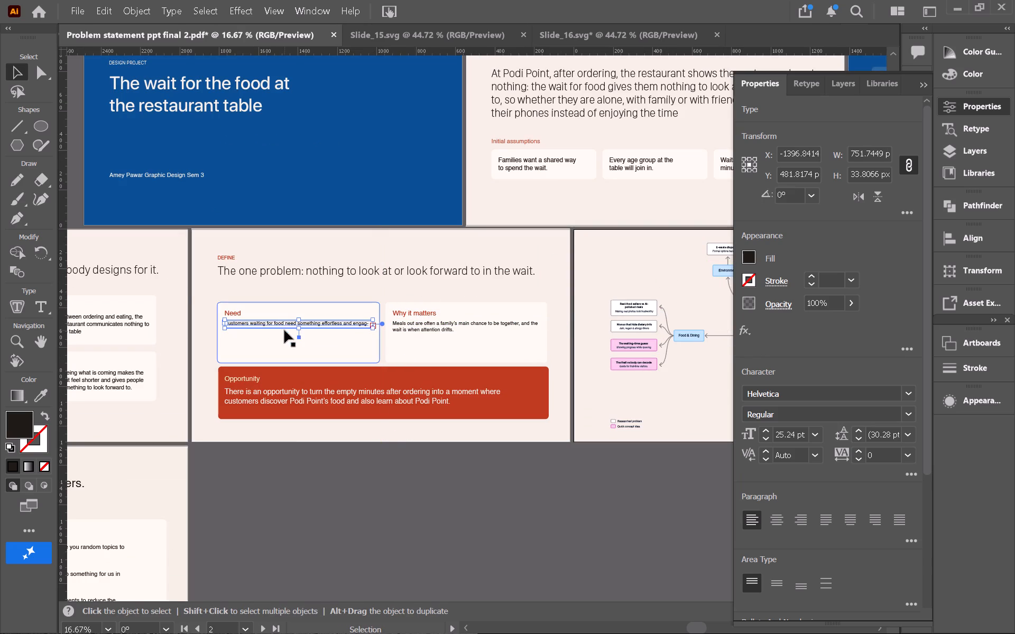
pyautogui.moveTo(299, 328); pyautogui.dragTo(302, 367)
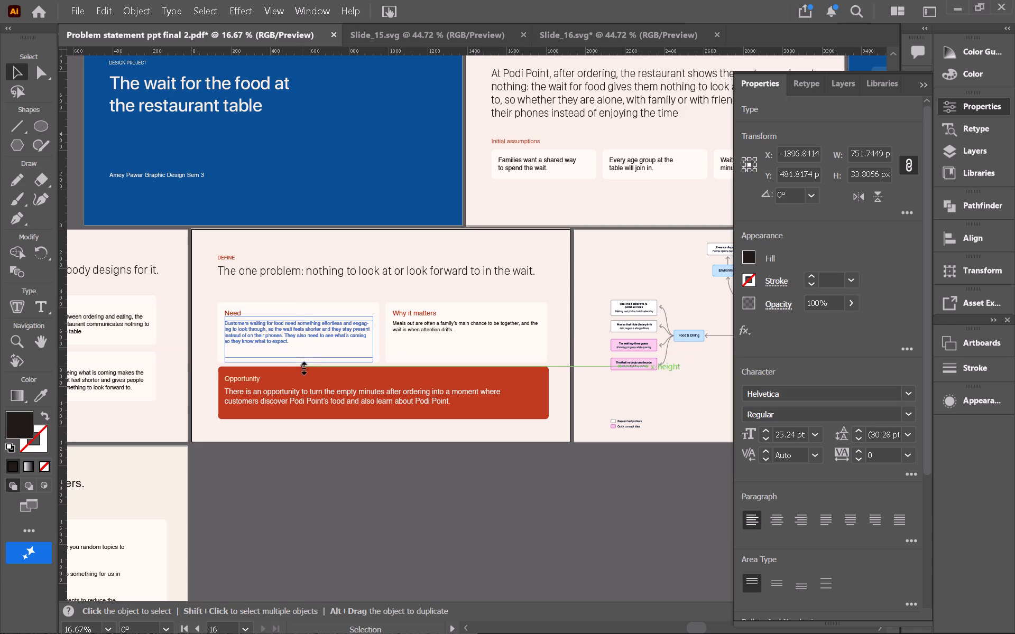
pyautogui.moveTo(302, 367); pyautogui.dragTo(304, 361)
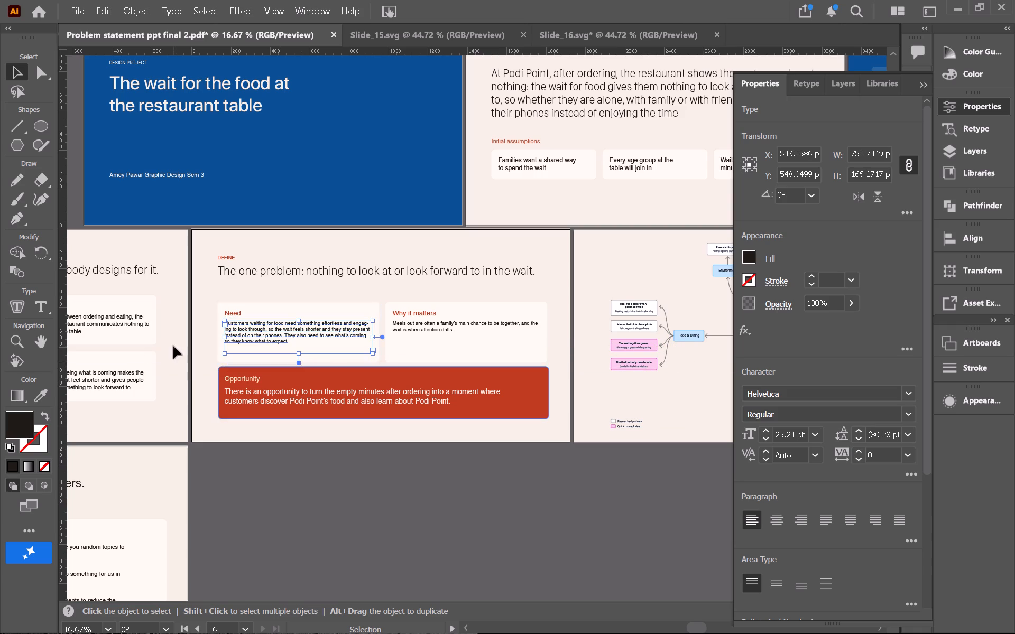
pyautogui.hotkey('ctrl', '=')
pyautogui.hotkey('ctrl', '=')
pyautogui.hotkey('ctrl', '=')
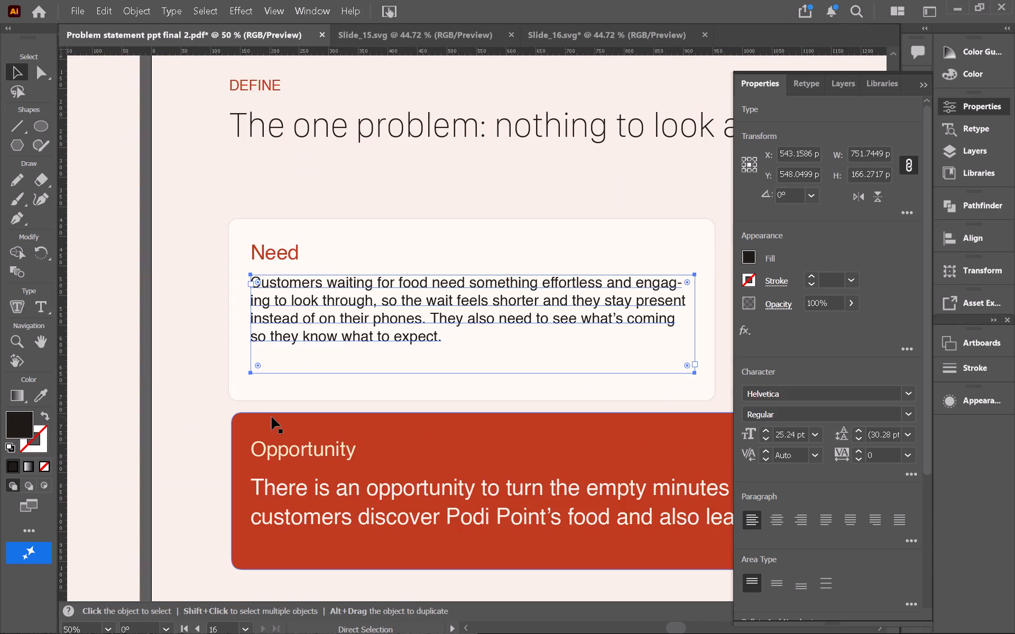
pyautogui.hscroll(-1, 272, 417)
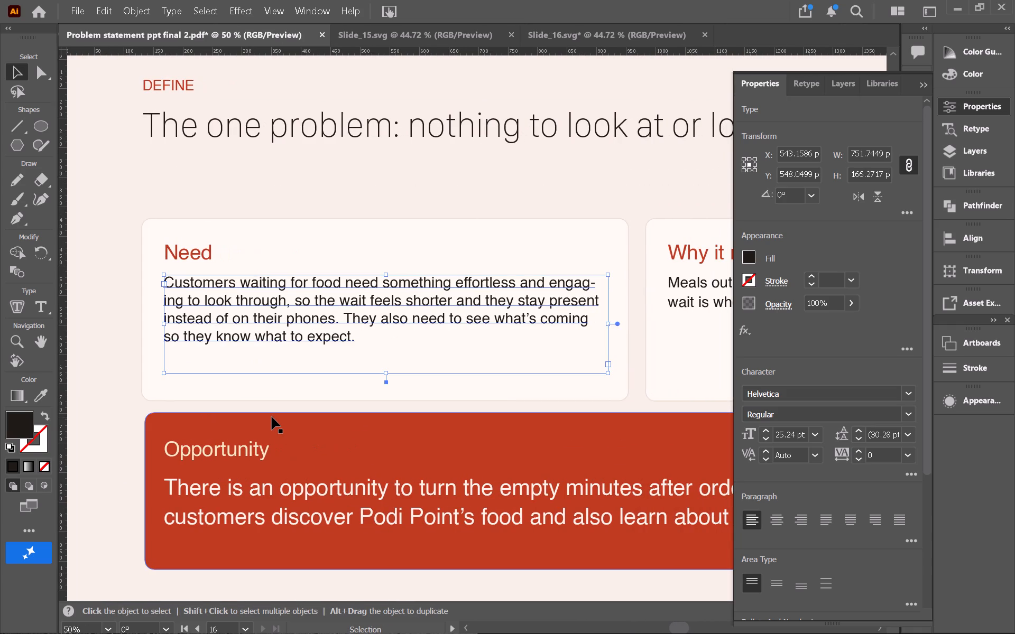
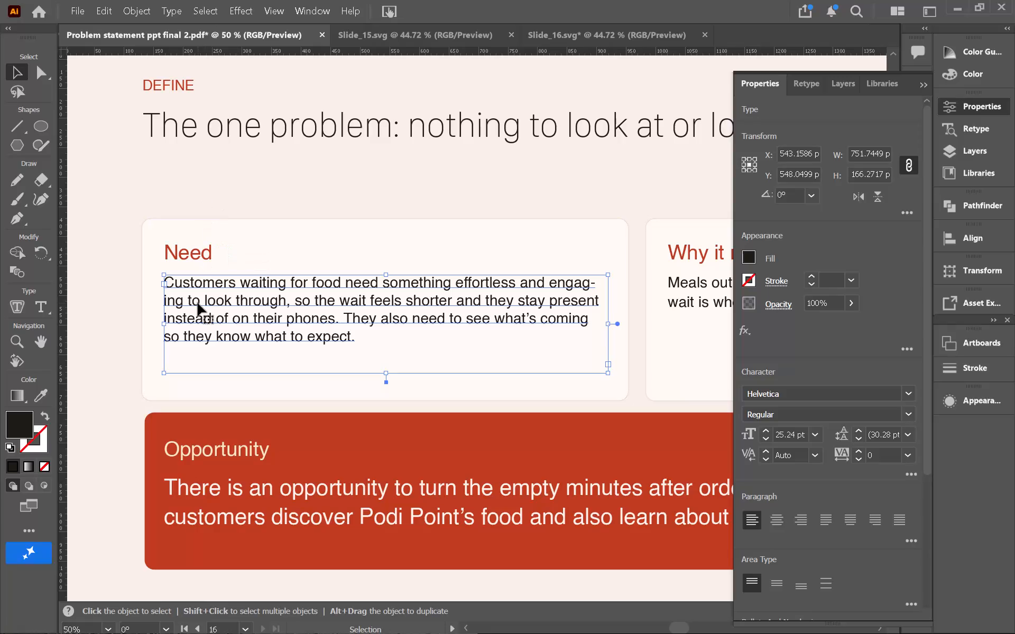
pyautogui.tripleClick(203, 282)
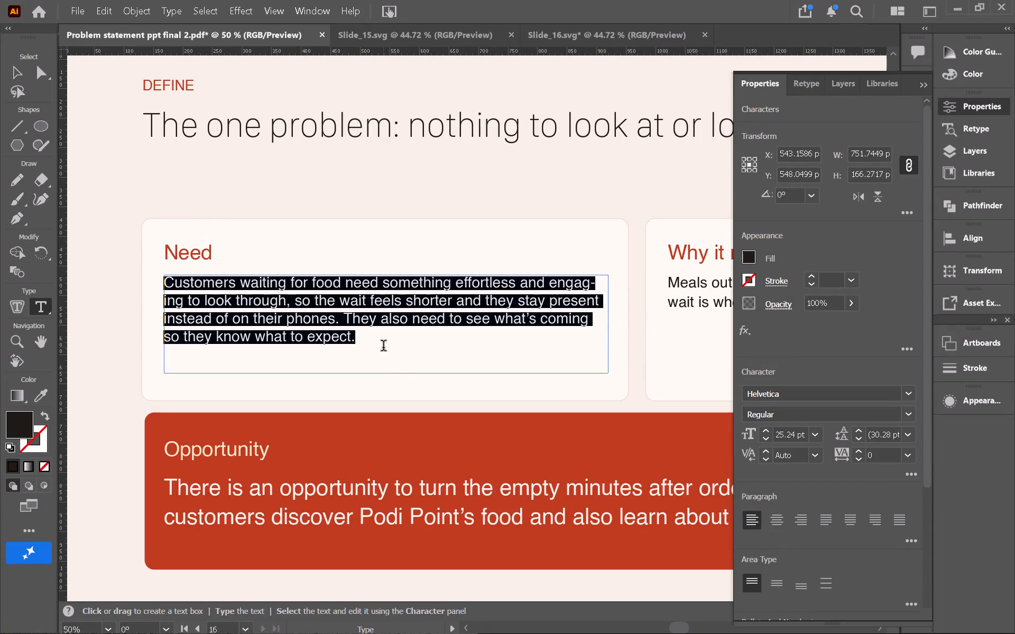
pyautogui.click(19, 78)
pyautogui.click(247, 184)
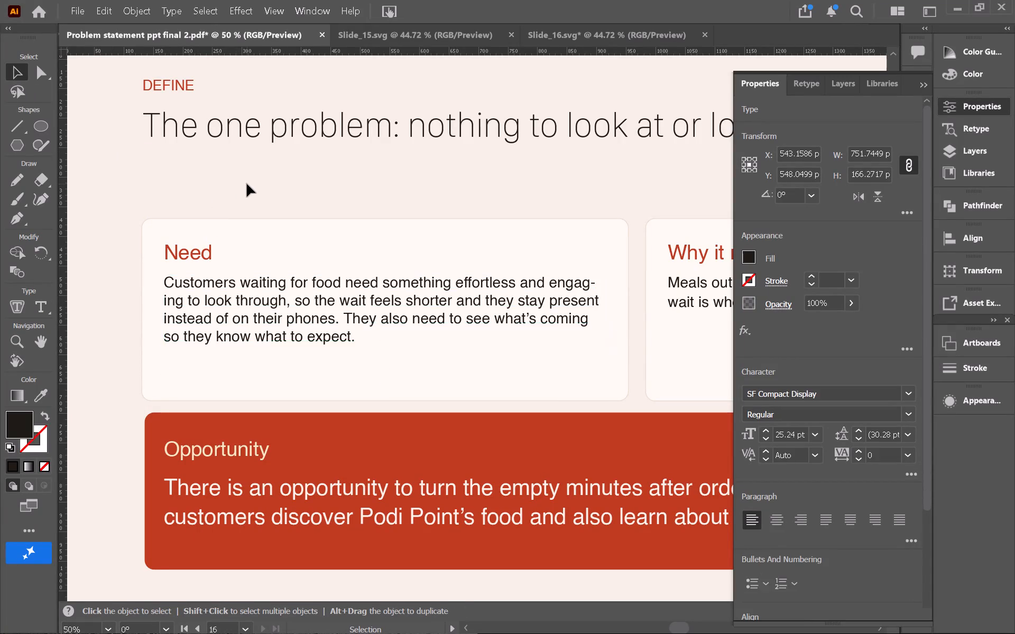
# Review the Define slide's Need, Why it matters and Opportunity cards, checking the Define lines in Obsidian's Final Problem With Solution note.
pyautogui.hscroll(-4, 247, 184)
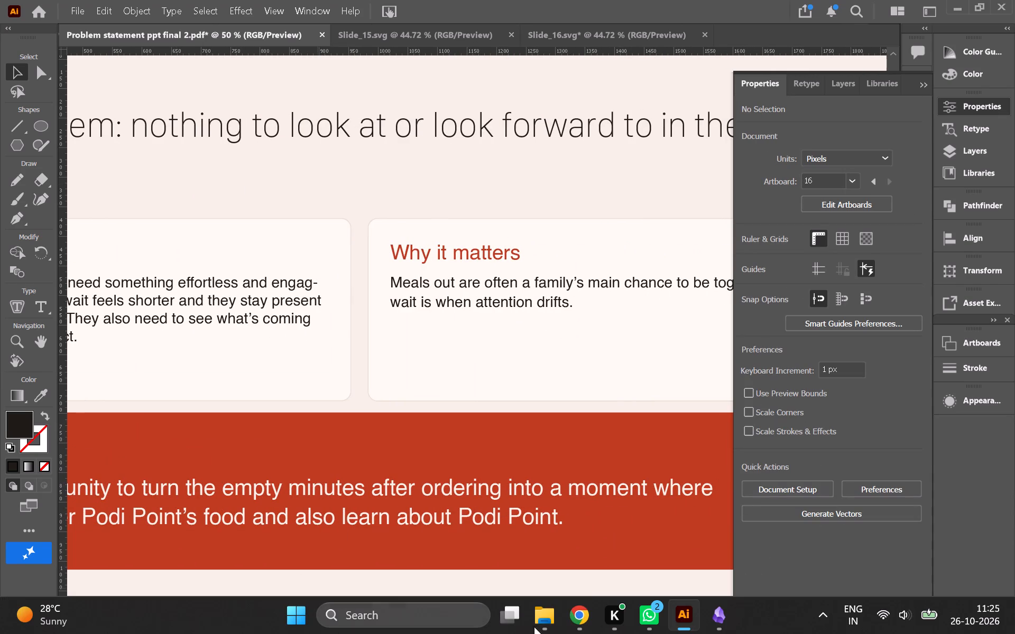
pyautogui.click(725, 618)
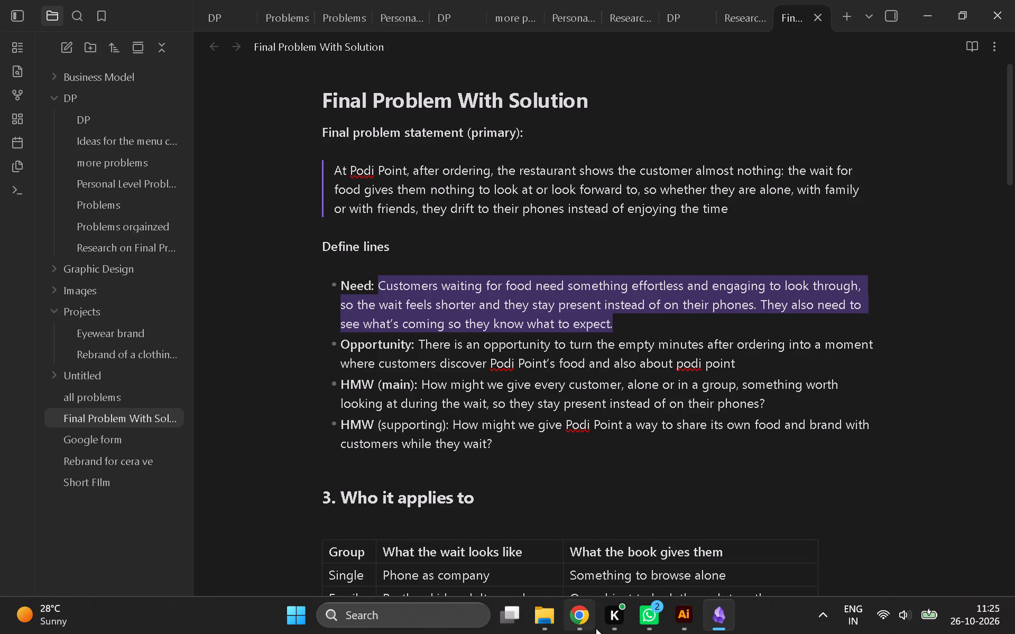
pyautogui.click(669, 633)
pyautogui.click(669, 633)
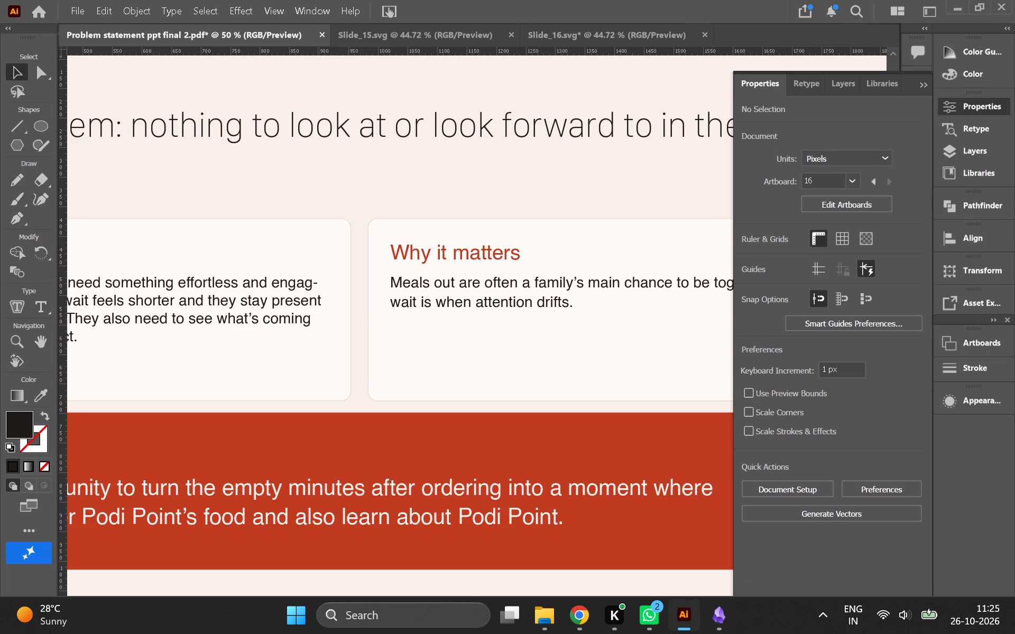
pyautogui.click(669, 633)
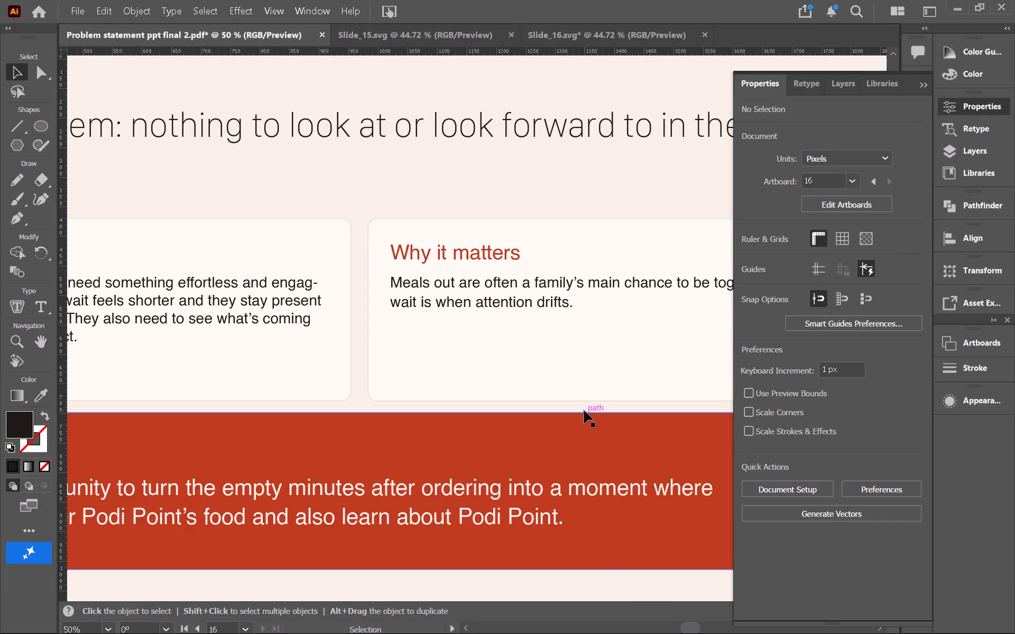
pyautogui.hscroll(-2, 584, 411)
pyautogui.scroll(1, 584, 411)
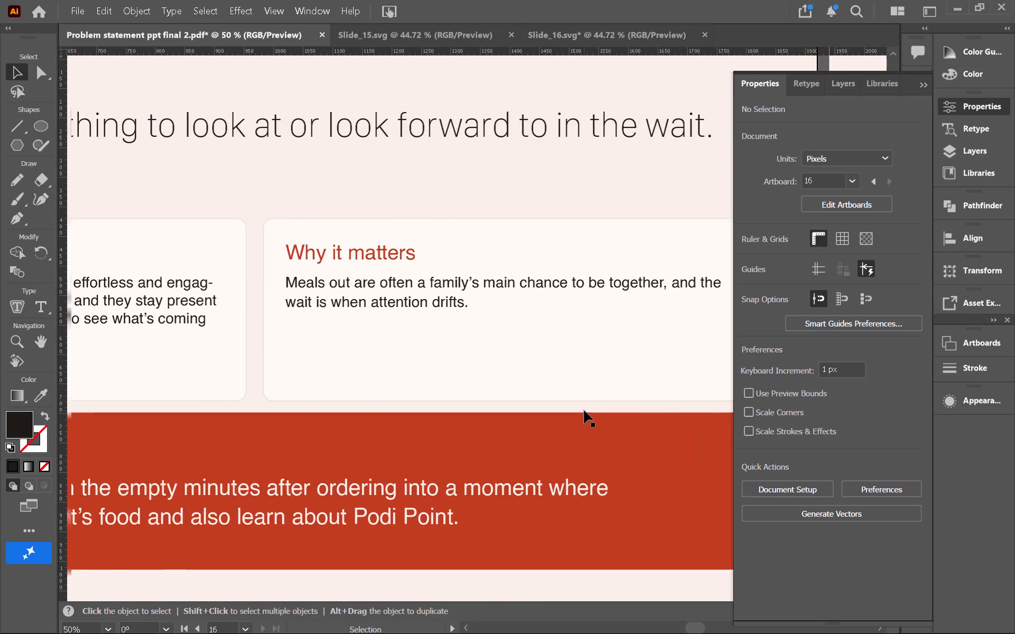
pyautogui.scroll(1, 584, 411)
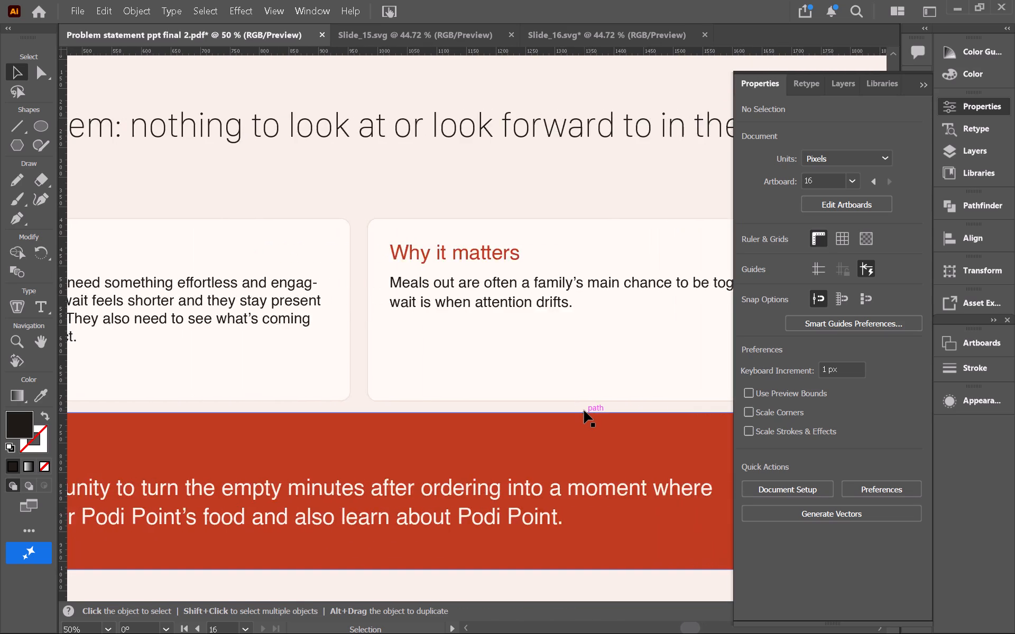
pyautogui.hscroll(3, 584, 411)
pyautogui.scroll(-1, 584, 411)
pyautogui.hscroll(-2, 584, 411)
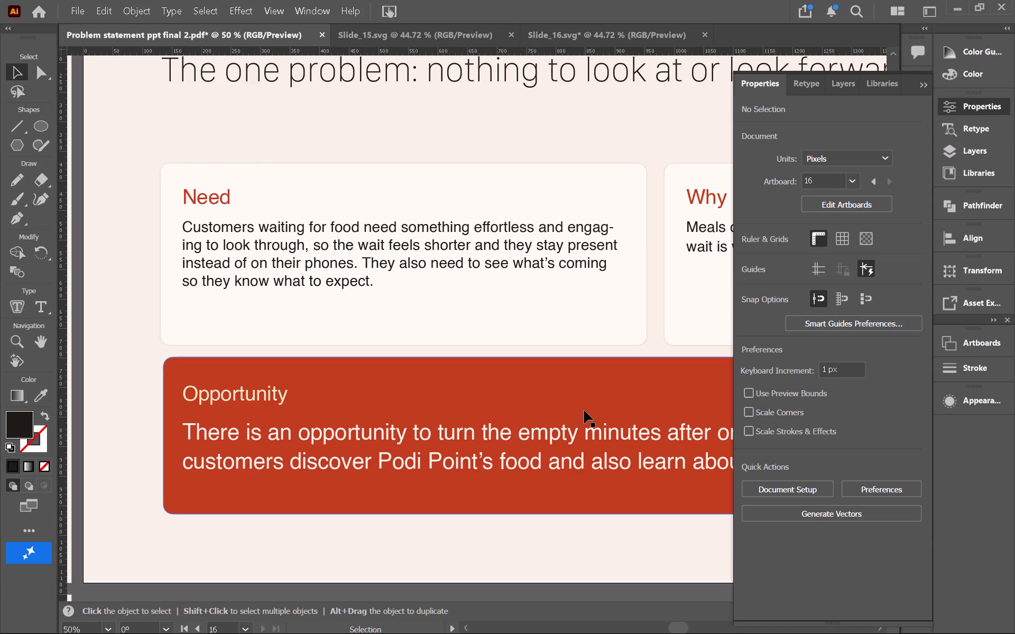
pyautogui.scroll(-1, 584, 411)
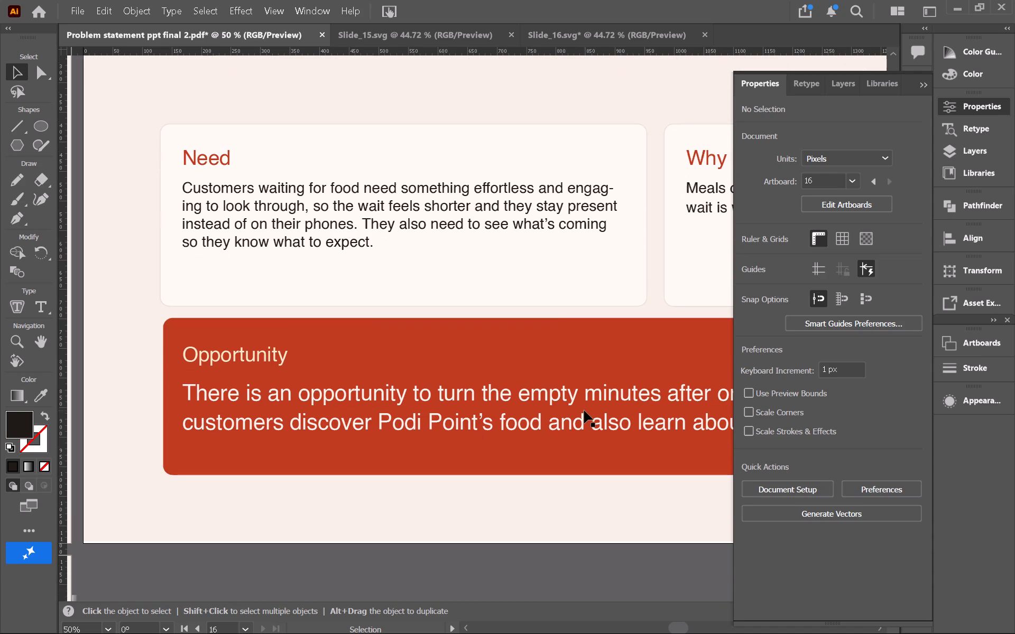
pyautogui.scroll(-1, 584, 411)
pyautogui.hscroll(-2, 570, 410)
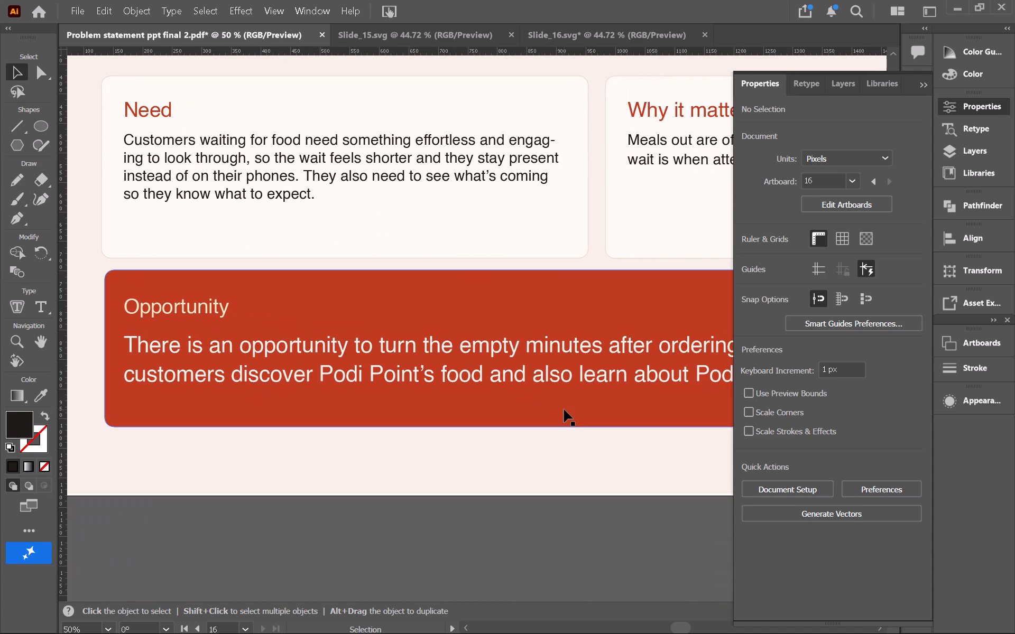
pyautogui.hscroll(-1, 564, 409)
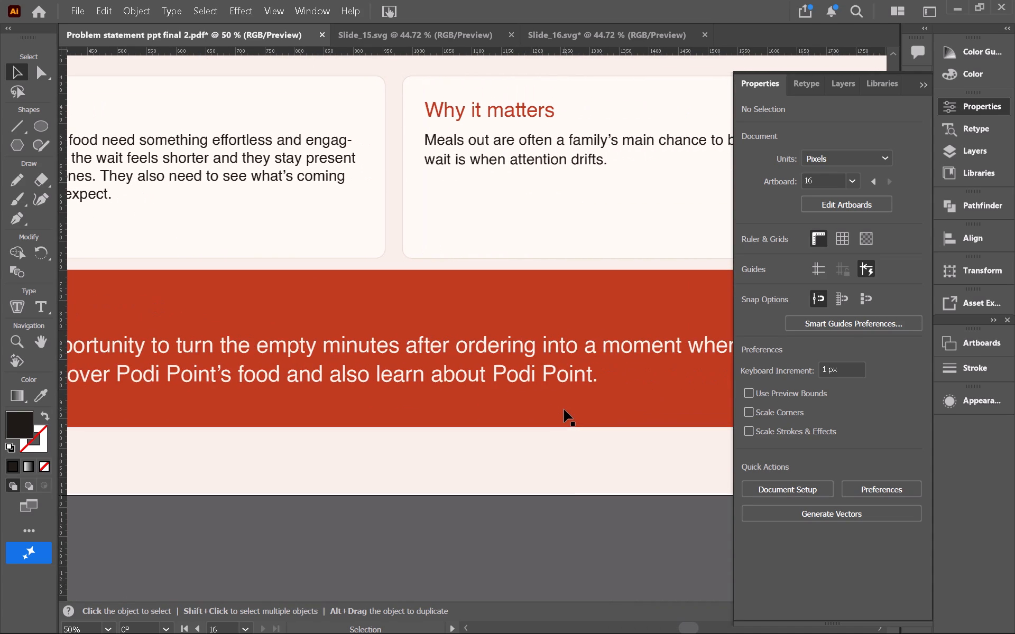
pyautogui.hscroll(-1, 564, 409)
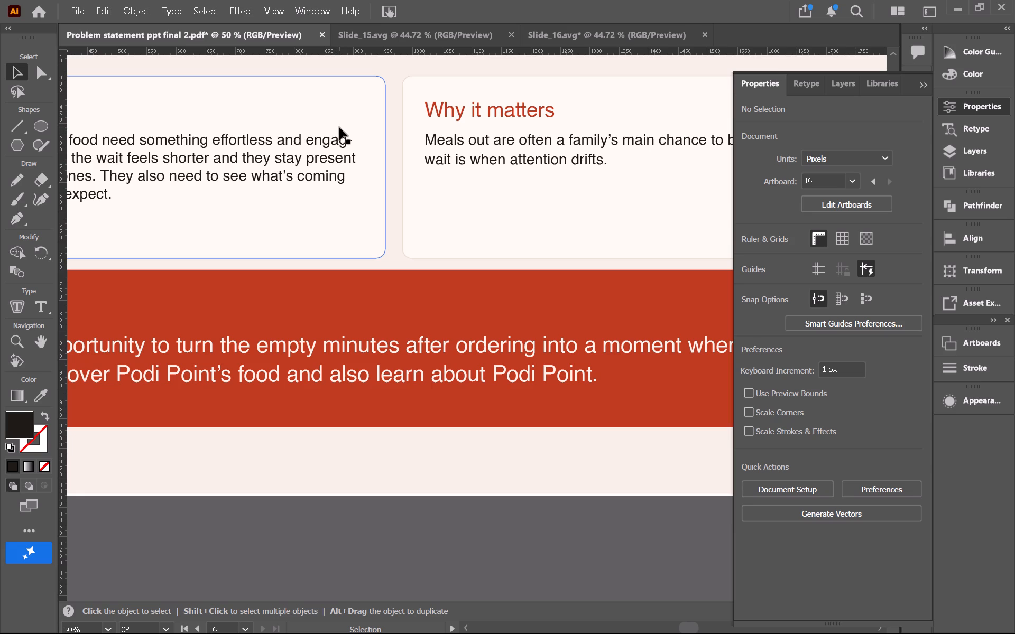
pyautogui.keyDown('ctrl'); pyautogui.scroll(-3, 372, 175); pyautogui.keyUp('ctrl')
pyautogui.scroll(-3, 372, 175)
pyautogui.hscroll(3, 372, 175)
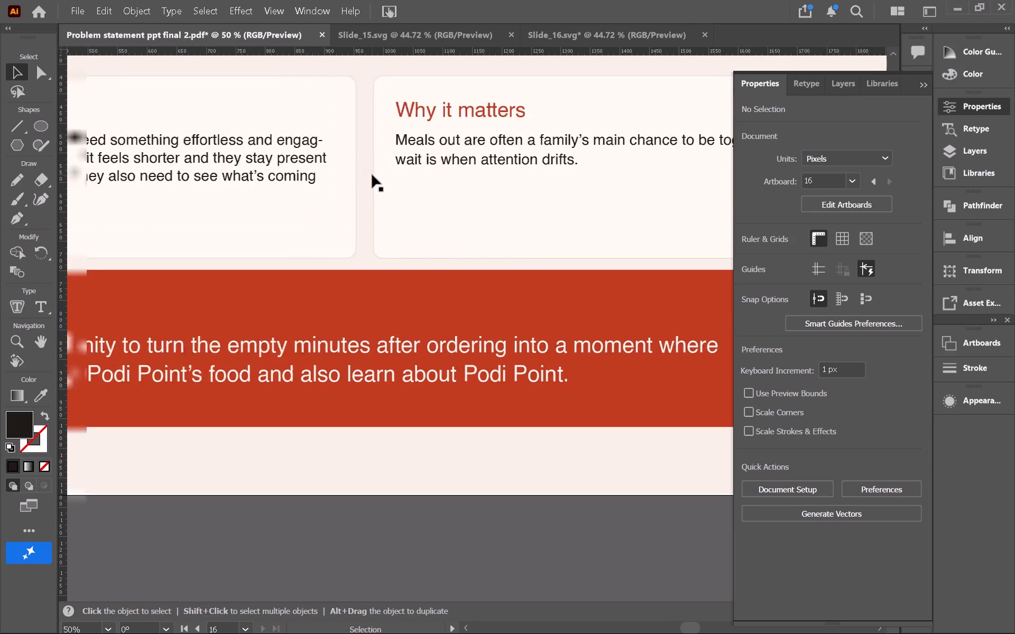
pyautogui.hscroll(5, 372, 175)
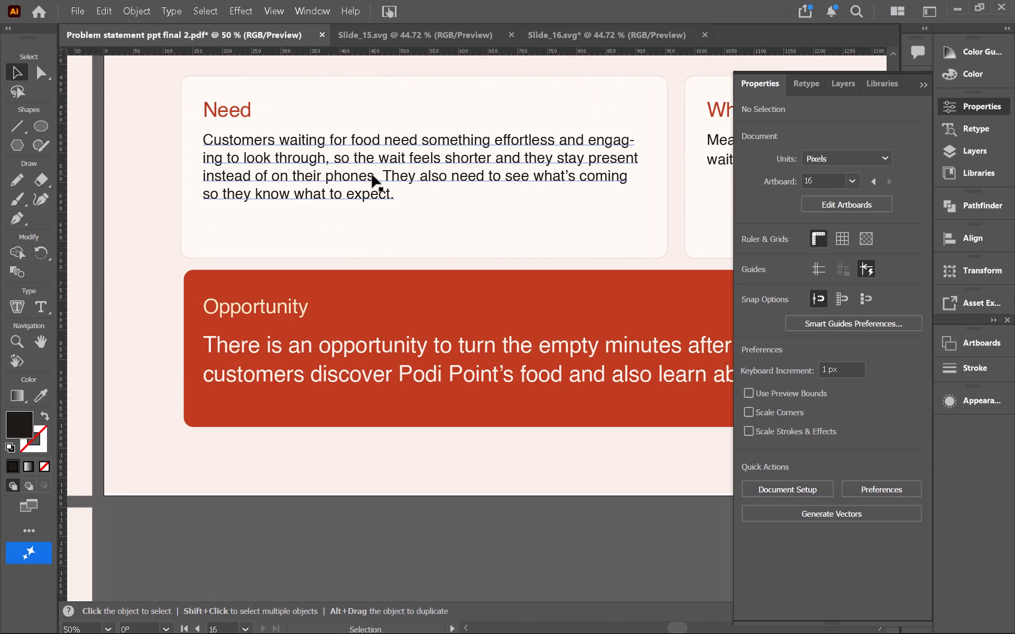
pyautogui.hscroll(-7, 372, 175)
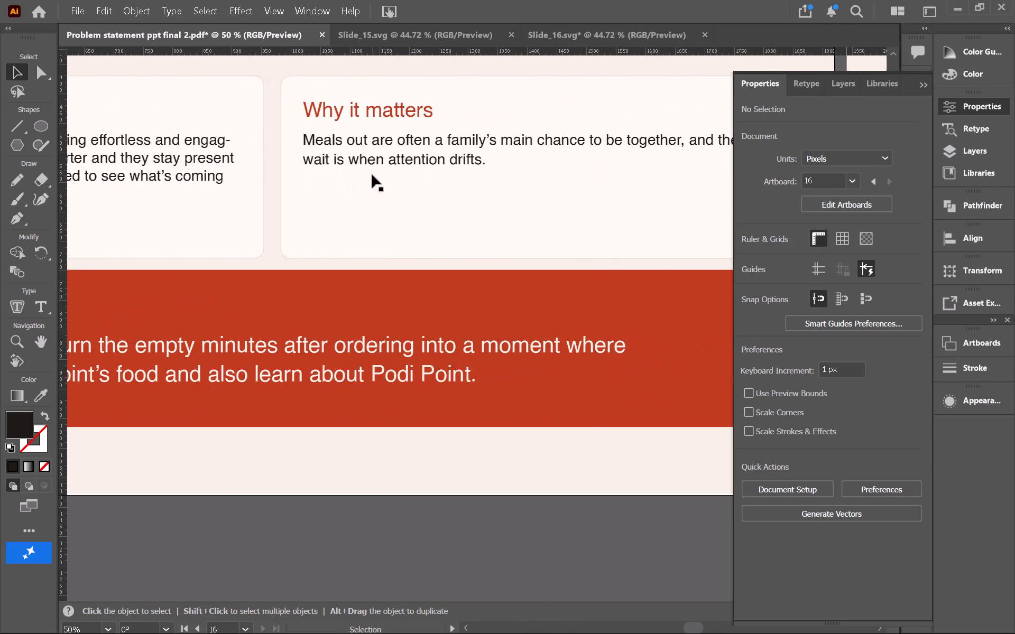
pyautogui.hscroll(-1, 372, 175)
pyautogui.keyDown('ctrl'); pyautogui.scroll(-1, 372, 175); pyautogui.keyUp('ctrl')
# Examine the Problem Statement slide's main statement and its Initial assumptions cards, with the Properties panel collapsed.
pyautogui.hotkey('ctrl', '-')
pyautogui.hotkey('ctrl', '-')
pyautogui.hotkey('ctrl', '-')
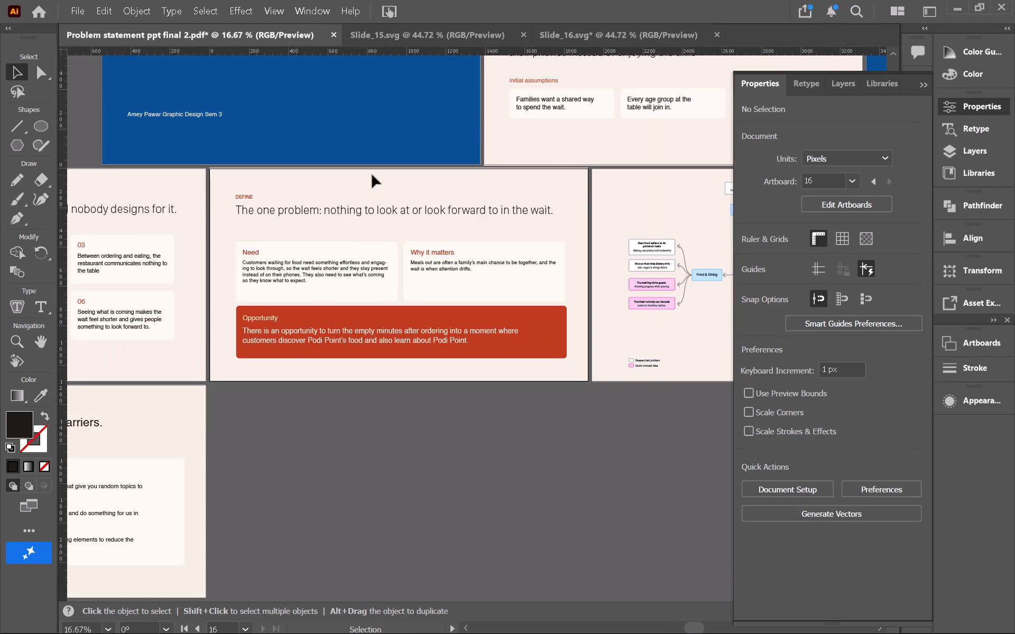
pyautogui.scroll(3, 372, 175)
pyautogui.hotkey('ctrl', '=')
pyautogui.hotkey('ctrl', '=')
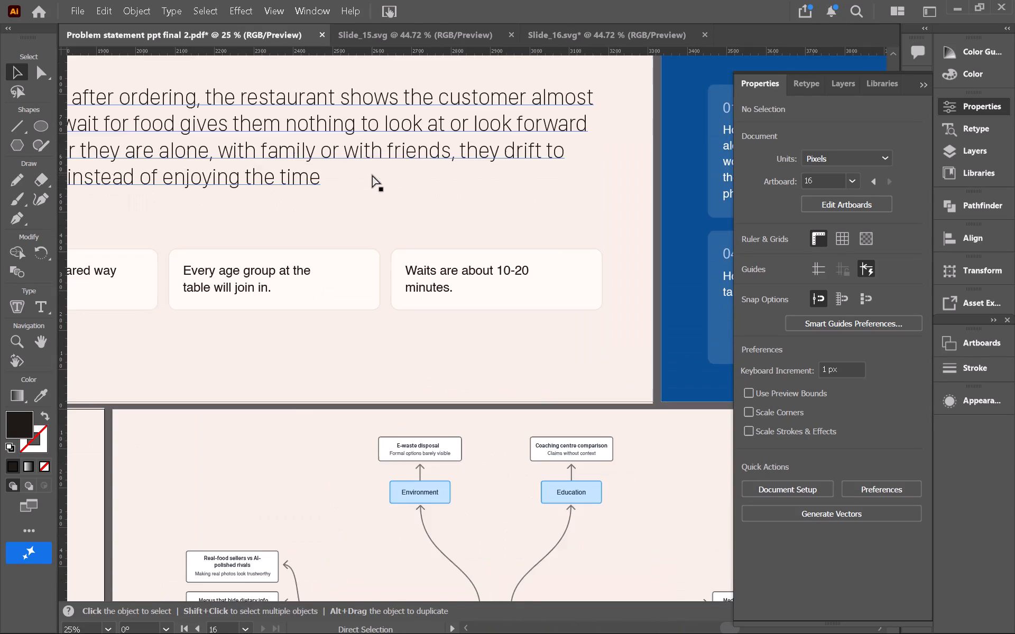
pyautogui.hscroll(4, 372, 175)
pyautogui.scroll(1, 372, 175)
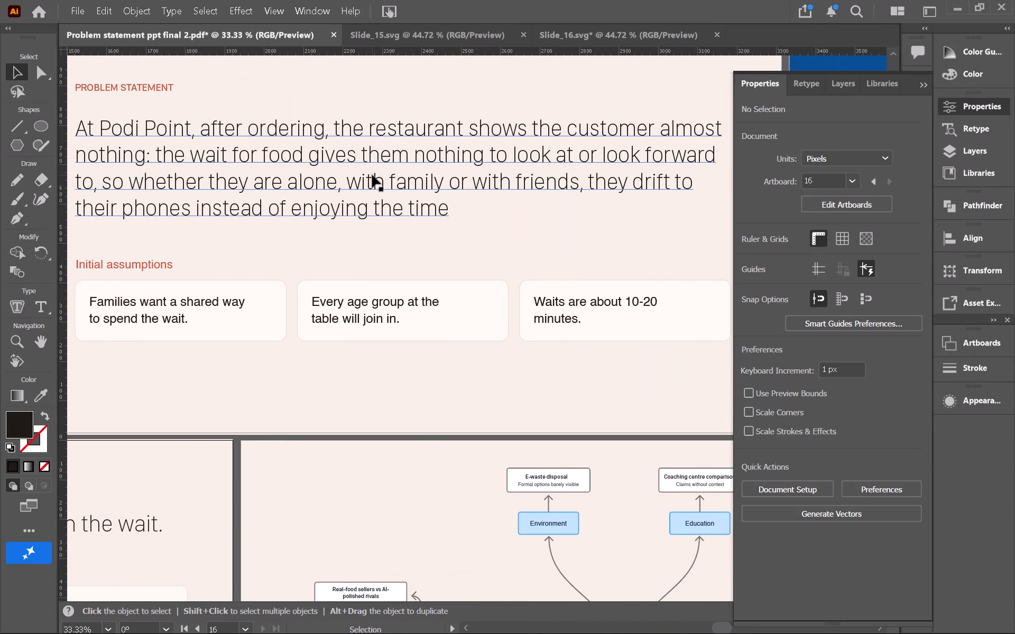
pyautogui.hotkey('ctrl', '-')
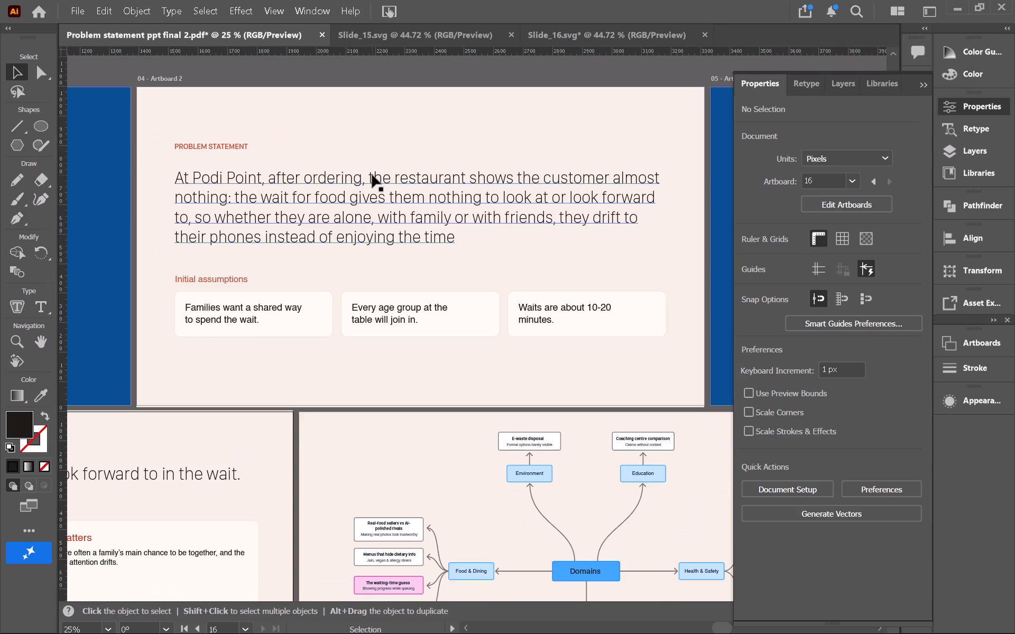
pyautogui.hotkey('ctrl', '=')
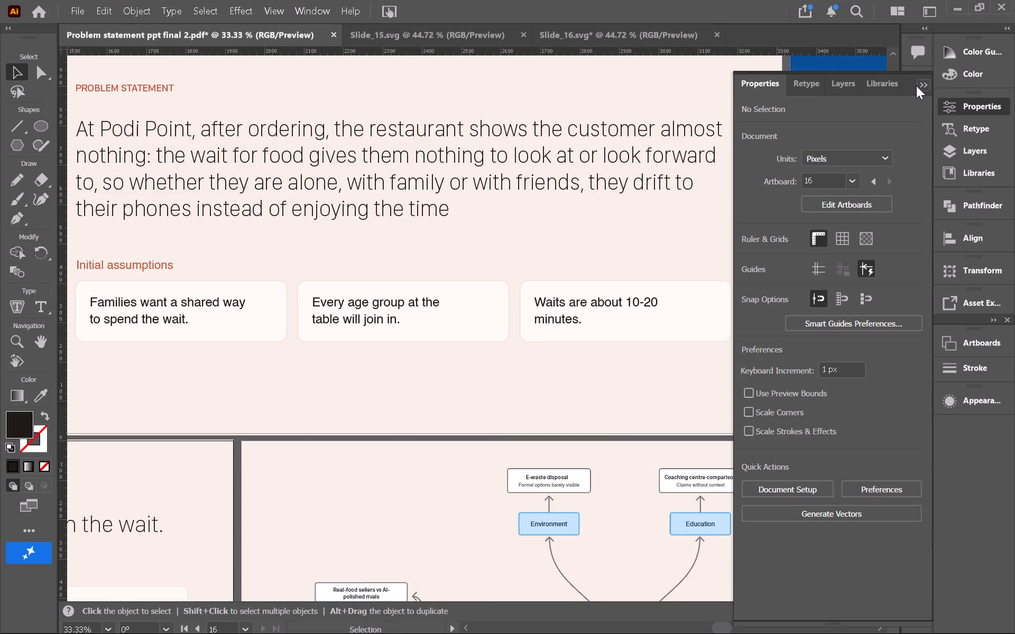
pyautogui.click(916, 86)
pyautogui.hscroll(1, 693, 196)
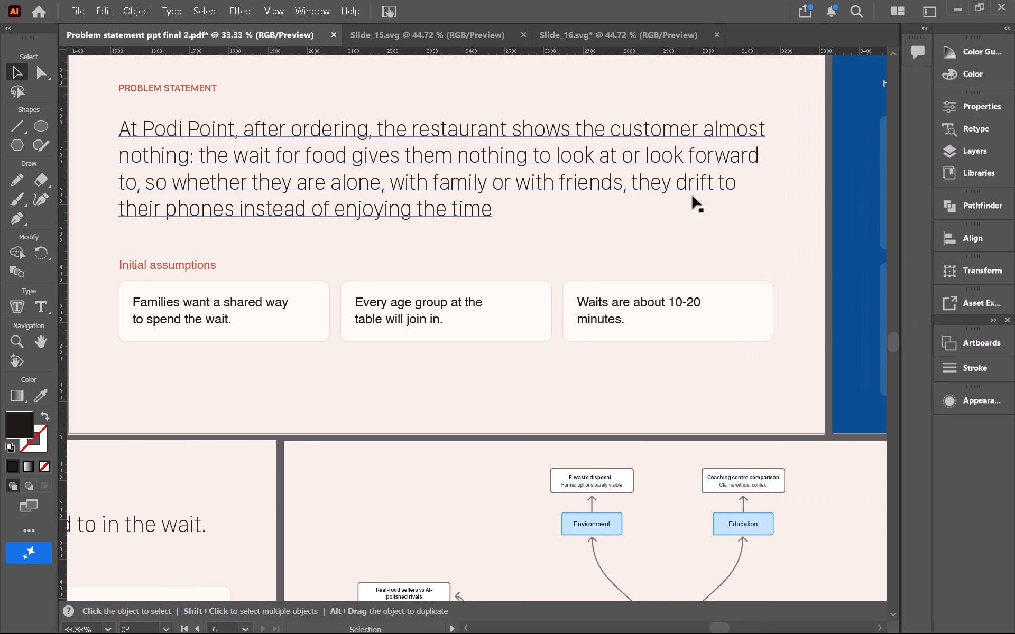
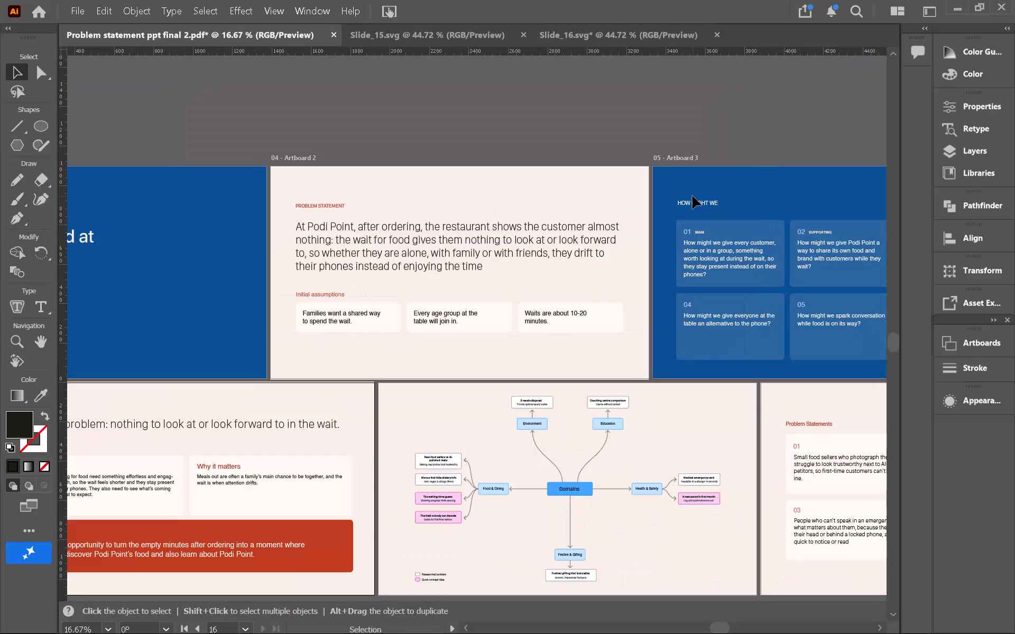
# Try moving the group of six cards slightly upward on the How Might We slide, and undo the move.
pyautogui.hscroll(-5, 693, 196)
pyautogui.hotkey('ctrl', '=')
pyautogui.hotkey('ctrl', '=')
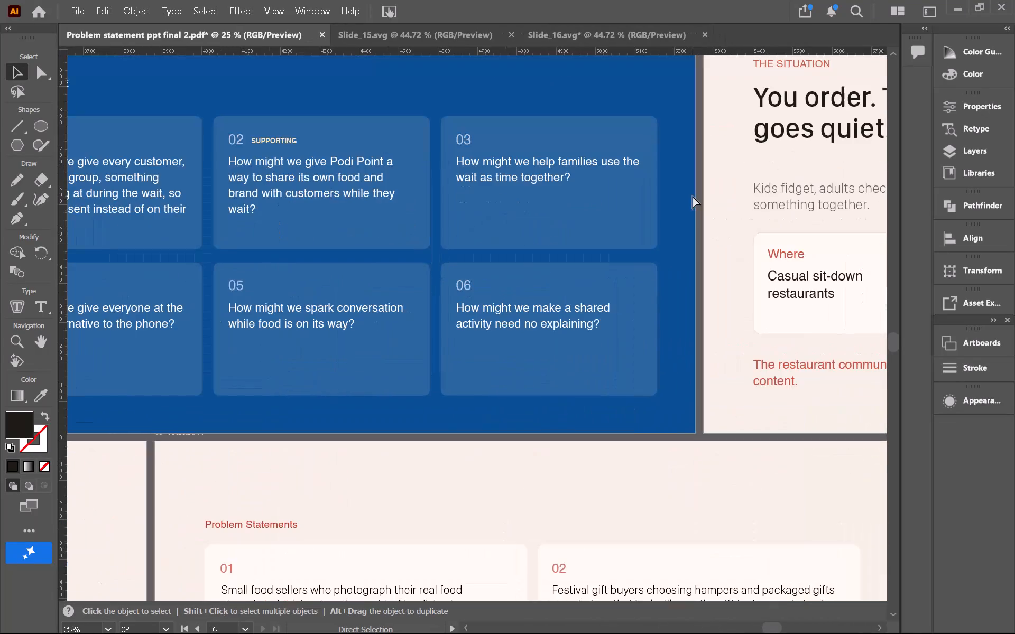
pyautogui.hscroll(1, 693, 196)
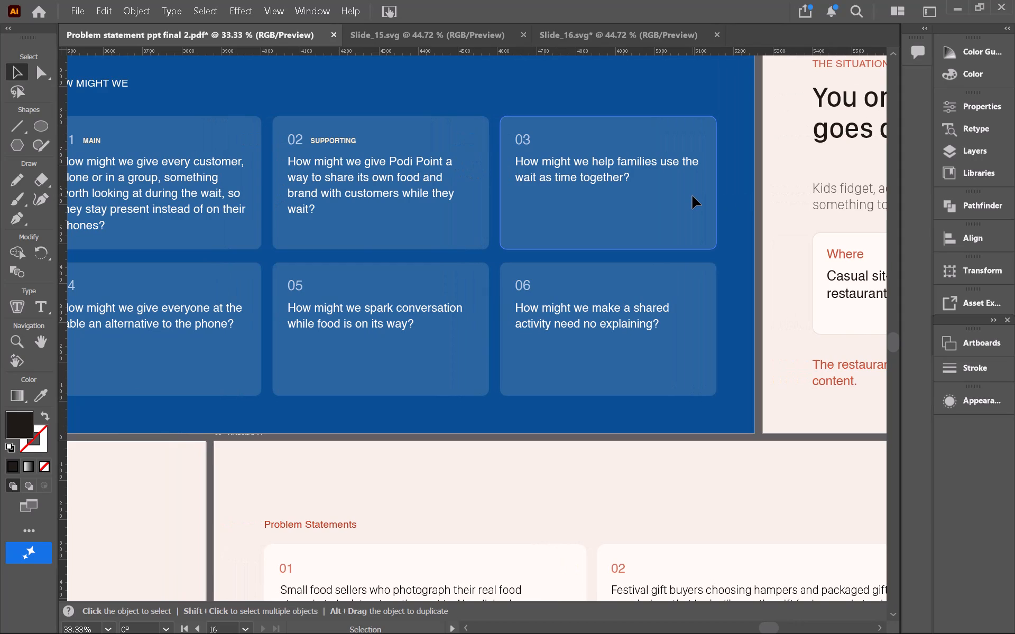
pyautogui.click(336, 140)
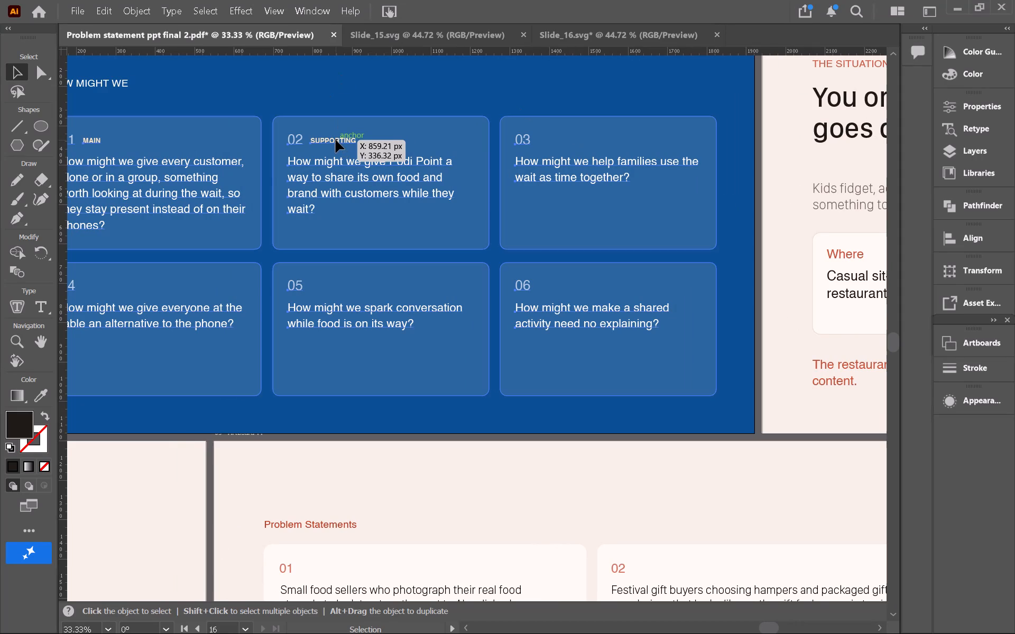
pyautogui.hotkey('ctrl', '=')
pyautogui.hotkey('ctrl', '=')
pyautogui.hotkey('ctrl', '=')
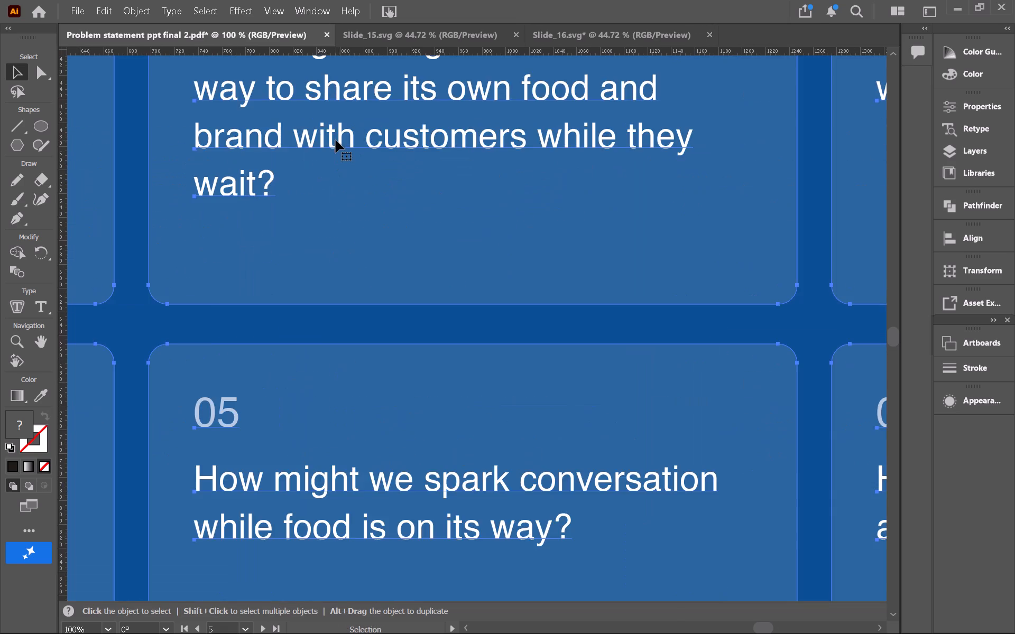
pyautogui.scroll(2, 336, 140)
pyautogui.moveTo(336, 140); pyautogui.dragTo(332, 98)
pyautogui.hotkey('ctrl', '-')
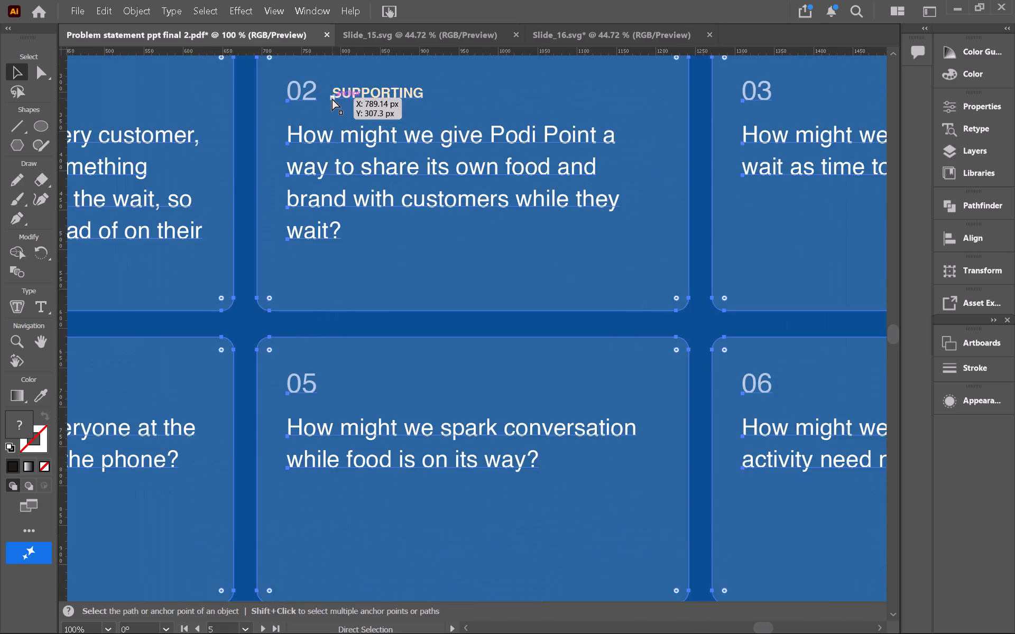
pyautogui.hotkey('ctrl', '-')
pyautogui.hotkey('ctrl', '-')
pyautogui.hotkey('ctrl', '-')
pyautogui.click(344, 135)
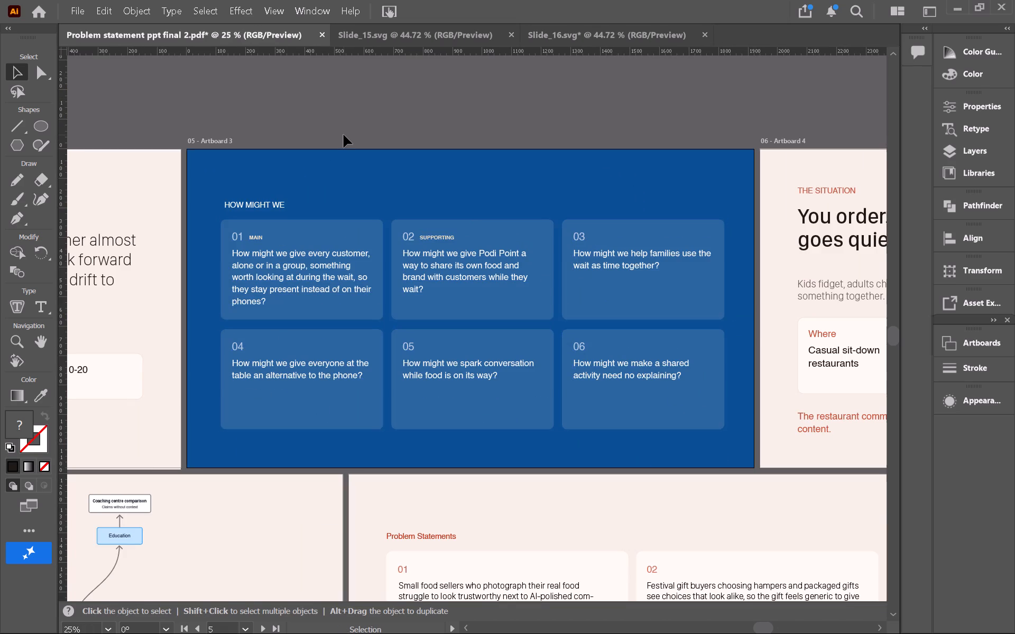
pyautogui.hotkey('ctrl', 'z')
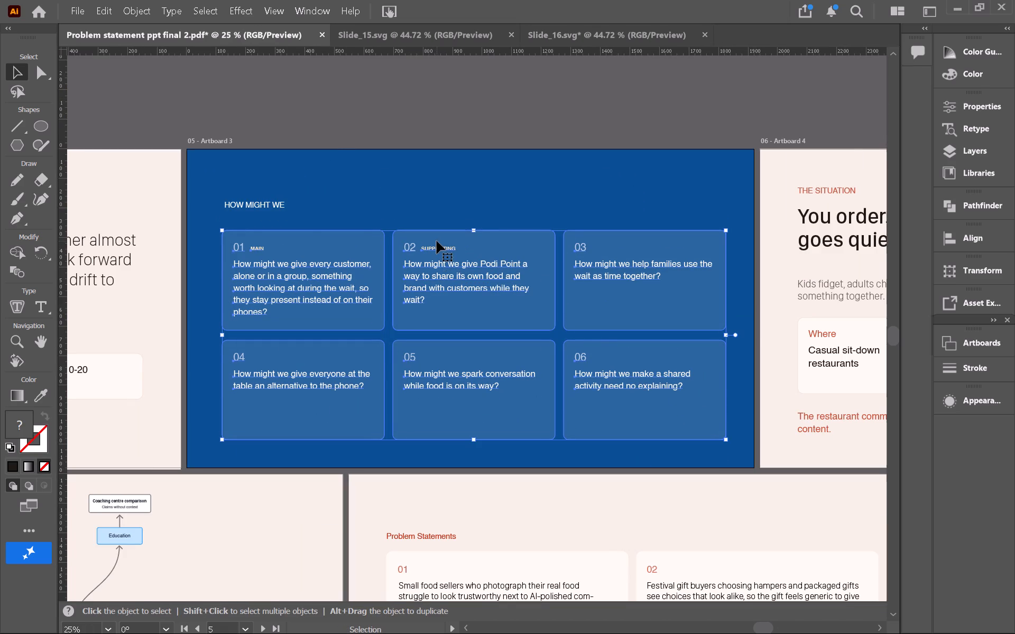
# Ungroup the six cards on the How Might We slide.
pyautogui.hotkey('ctrl', '=')
pyautogui.hotkey('ctrl', '=')
pyautogui.rightClick(437, 241)
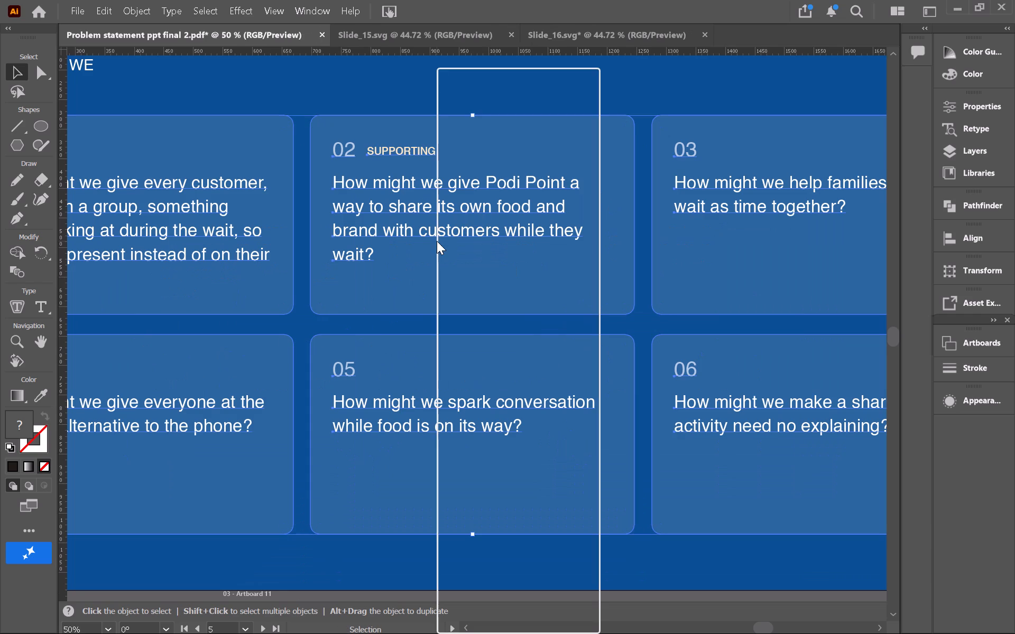
pyautogui.click(481, 317)
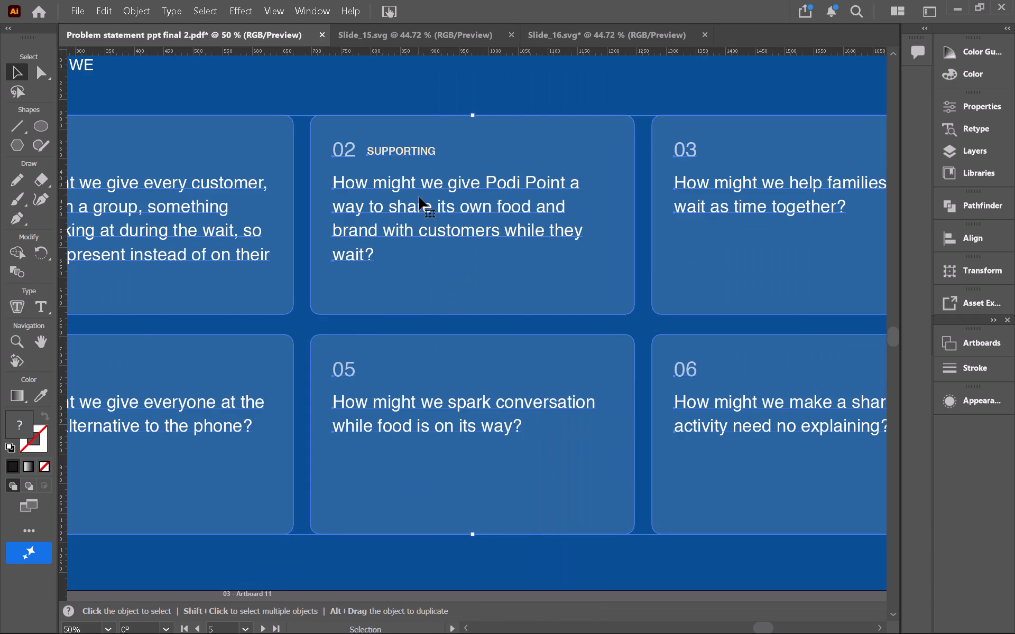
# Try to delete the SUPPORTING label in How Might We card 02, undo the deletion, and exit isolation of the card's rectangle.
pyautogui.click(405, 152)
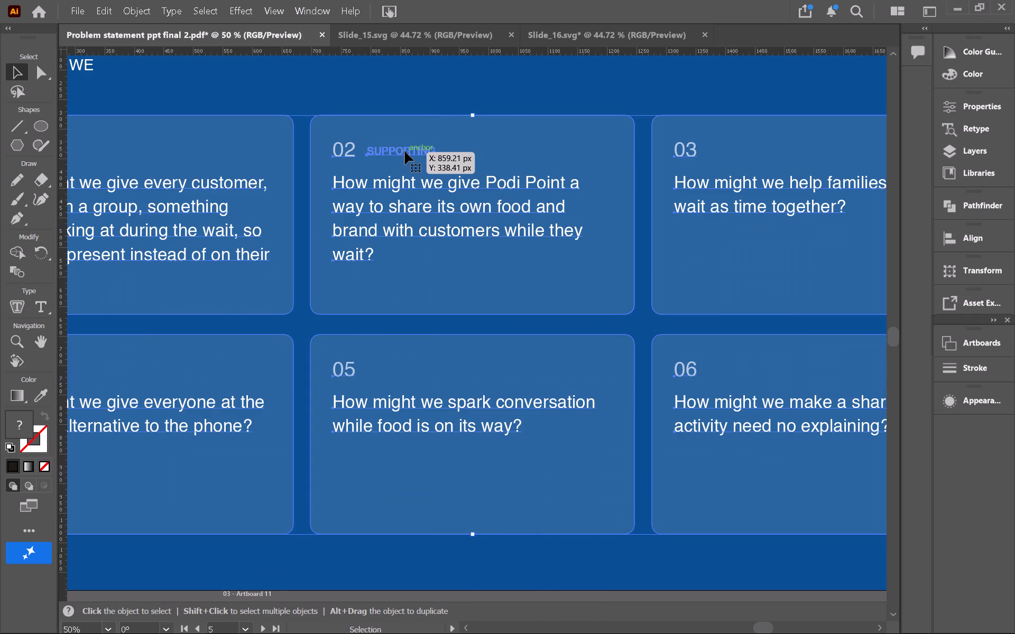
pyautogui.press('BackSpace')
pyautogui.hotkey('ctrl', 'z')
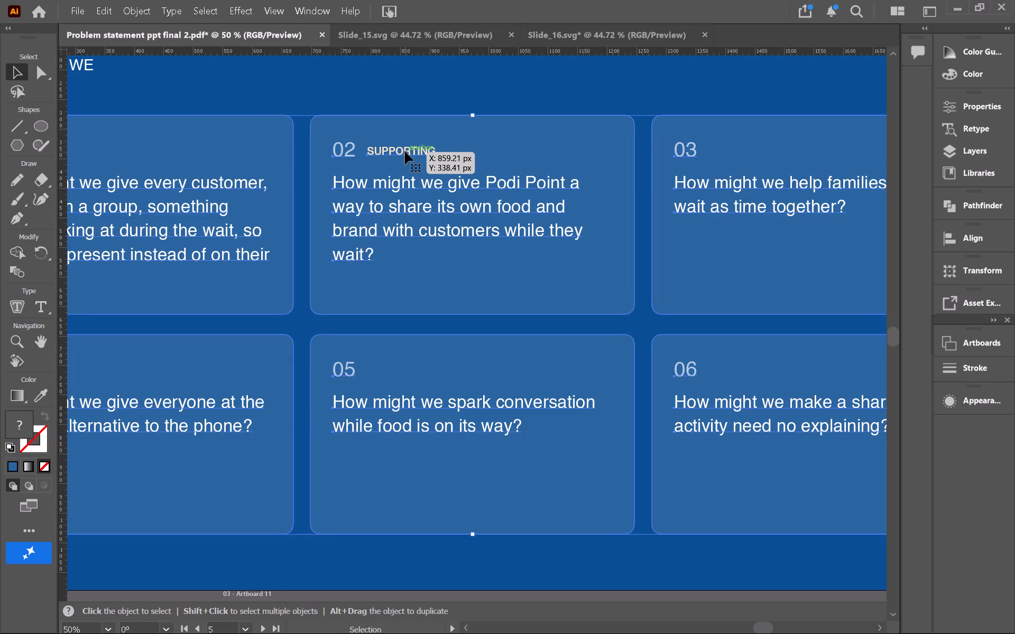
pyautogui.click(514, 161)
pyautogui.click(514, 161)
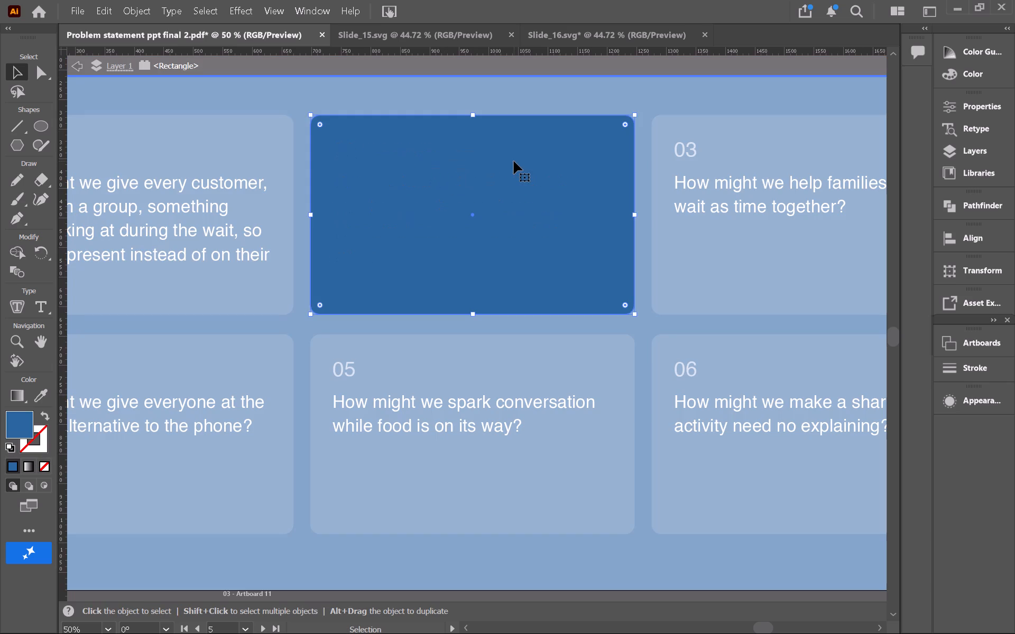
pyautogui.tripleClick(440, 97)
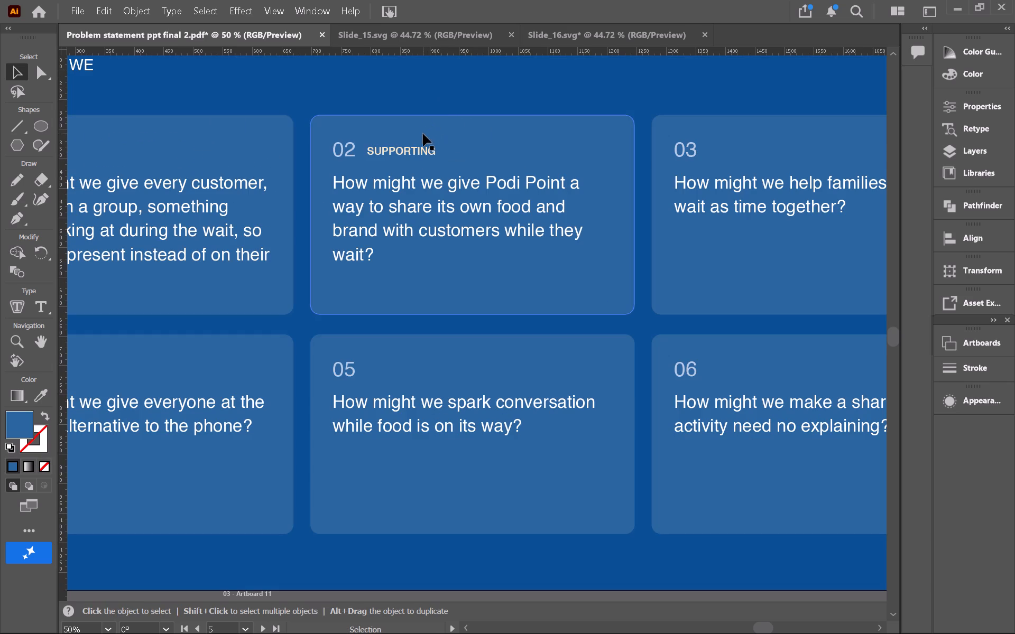
# Delete the SUPPORTING label from card 02 and the MAIN label from card 01 on the How Might We slide.
pyautogui.click(413, 150)
pyautogui.press('BackSpace')
pyautogui.hscroll(5, 413, 150)
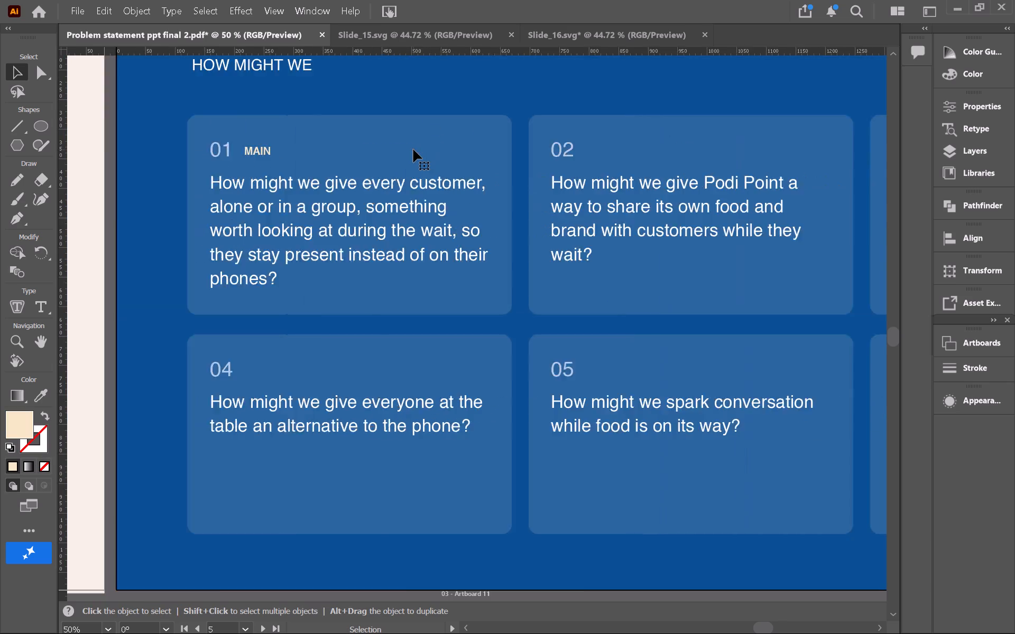
pyautogui.hscroll(2, 413, 150)
pyautogui.hscroll(-2, 413, 150)
pyautogui.click(413, 150)
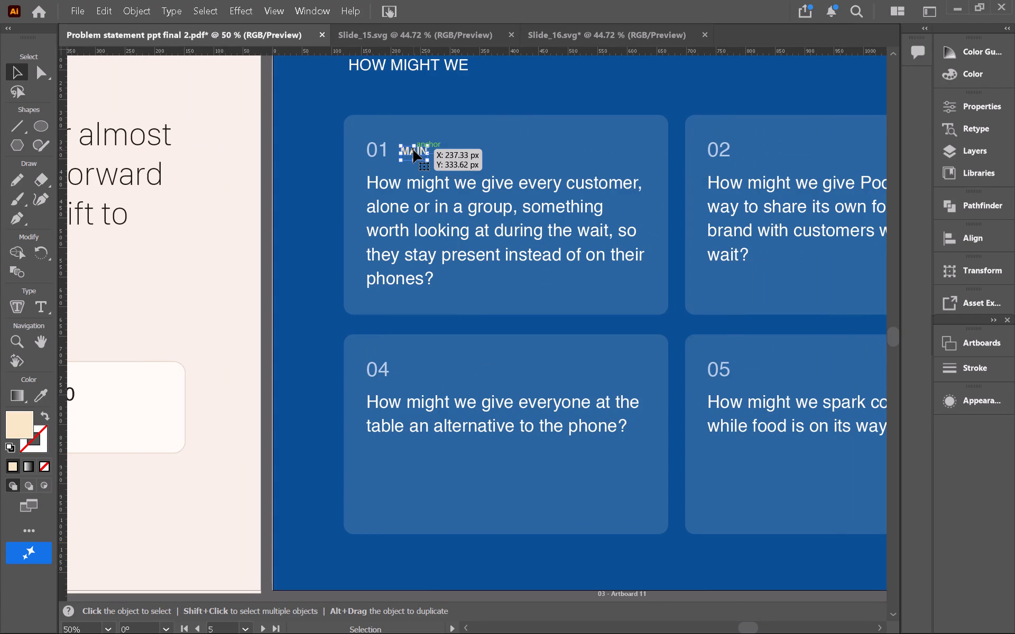
pyautogui.press('BackSpace')
pyautogui.press('BackSpace')
# Examine The Situation slide's headline, supporting text and its Where, When and Who cards.
pyautogui.hscroll(-5, 413, 150)
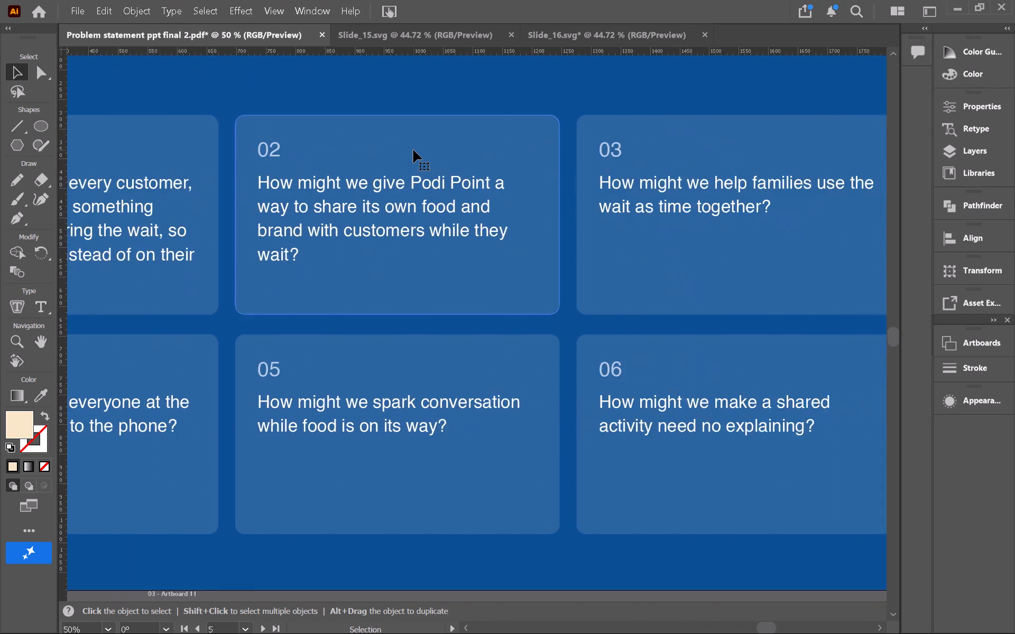
pyautogui.hscroll(-2, 413, 150)
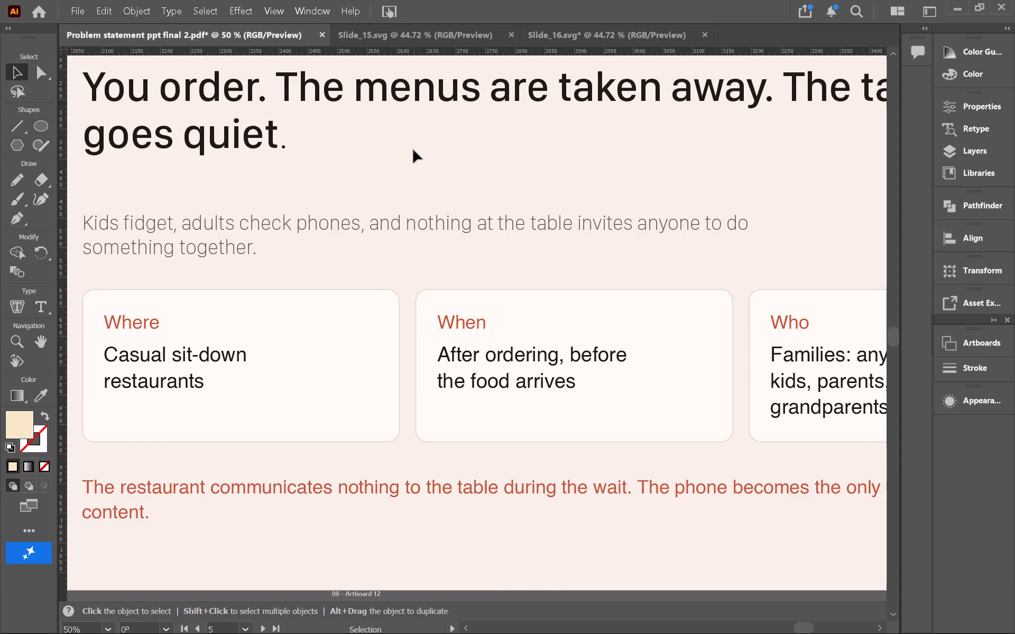
pyautogui.hotkey('ctrl', '-')
pyautogui.hotkey('ctrl', '-')
pyautogui.hotkey('ctrl', '-')
pyautogui.hscroll(1, 413, 150)
pyautogui.hotkey('ctrl', '=')
pyautogui.hotkey('ctrl', '=')
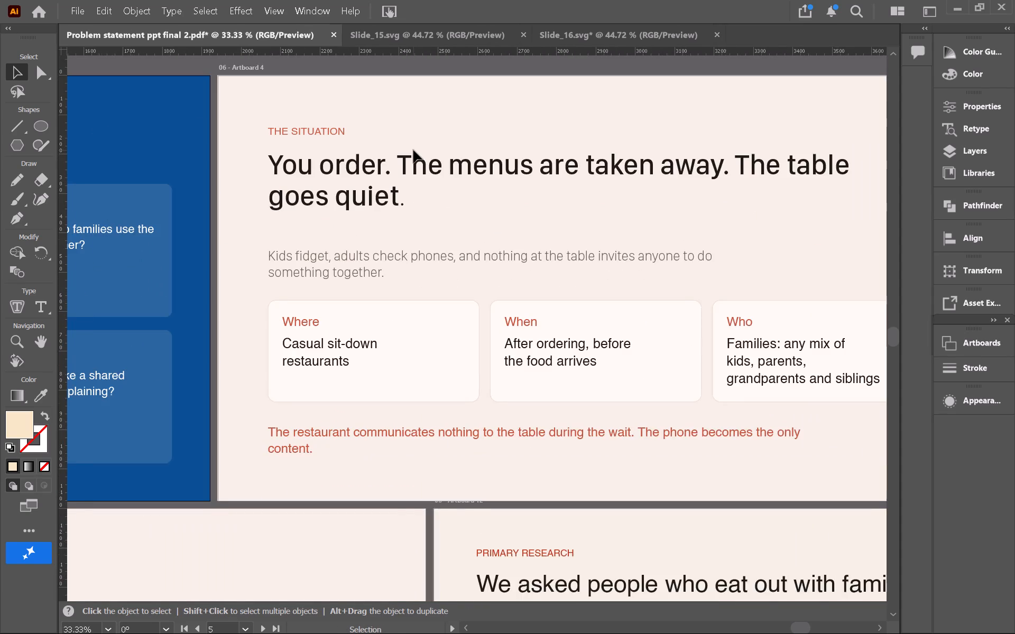
pyautogui.hscroll(-2, 413, 150)
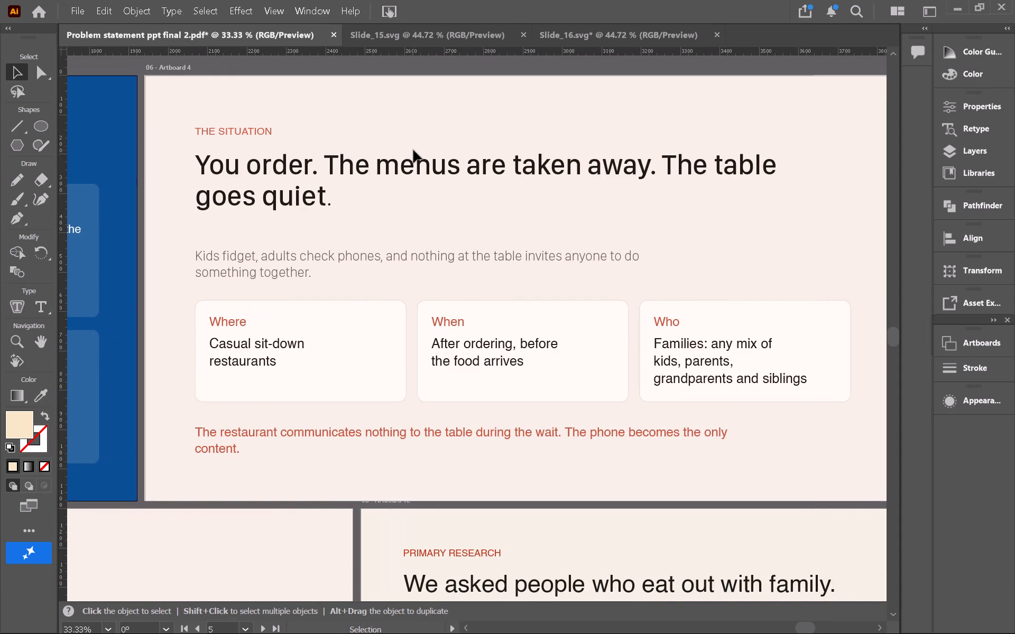
pyautogui.click(381, 155)
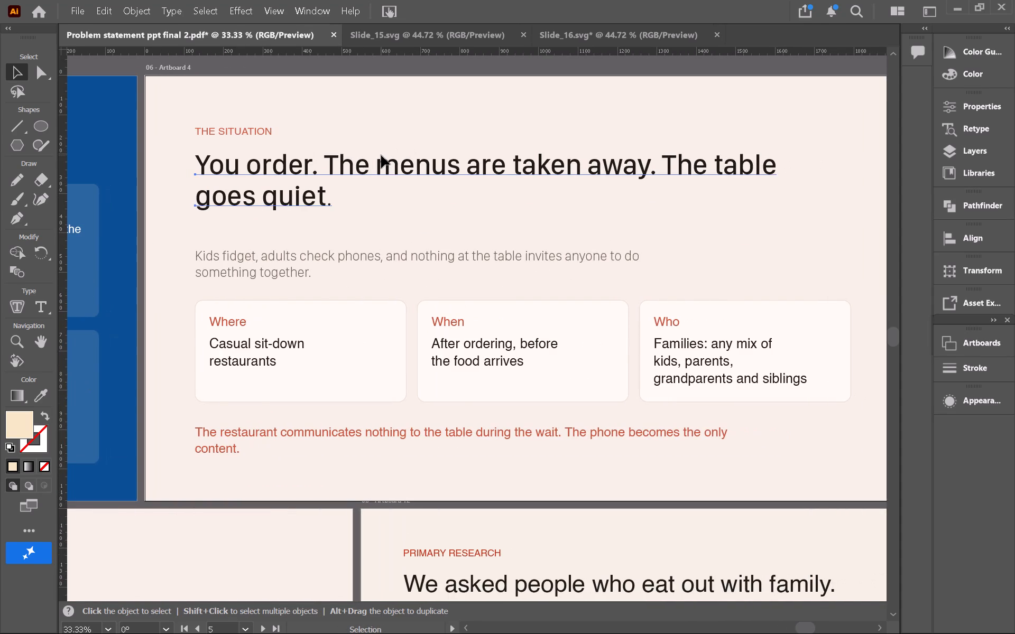
pyautogui.tripleClick(381, 155)
pyautogui.doubleClick(381, 155)
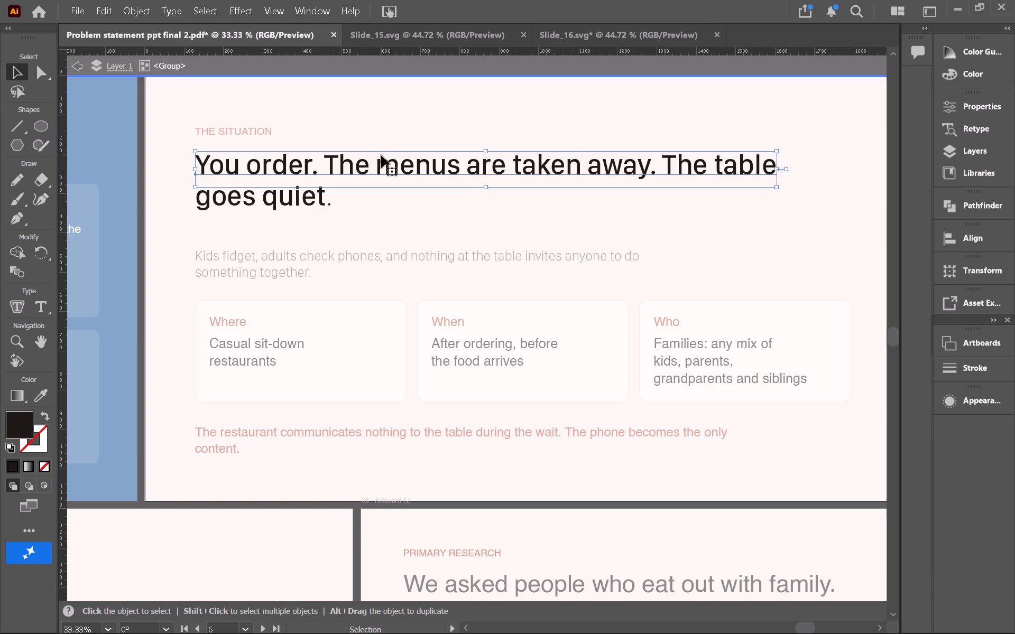
pyautogui.tripleClick(372, 133)
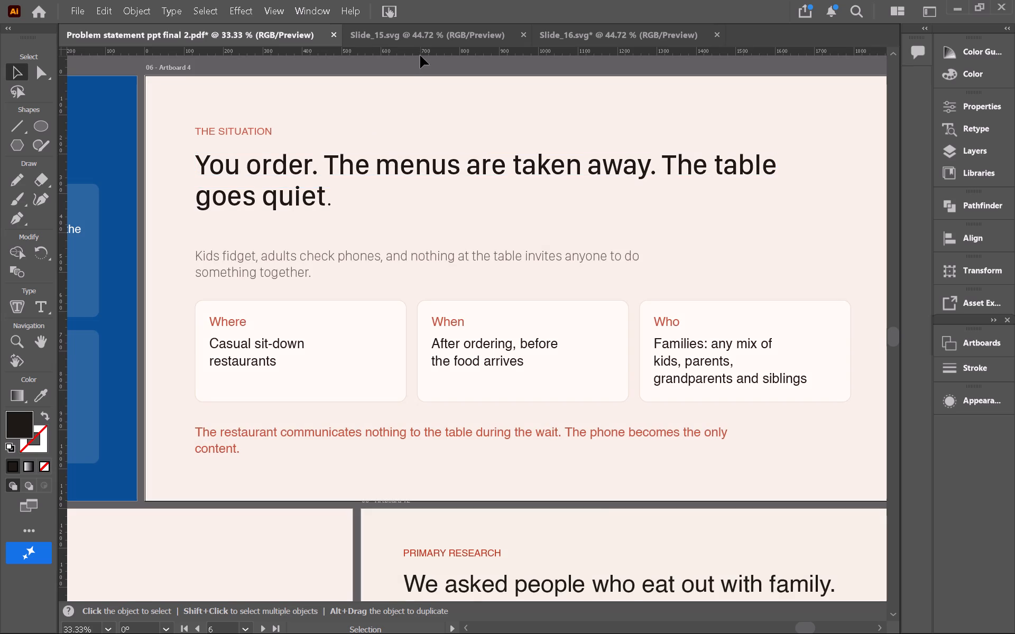
# Look over the neighbouring slides in the deck, from How Might We through to the Define slide.
pyautogui.hotkey('ctrl', '-')
pyautogui.hotkey('ctrl', '-')
pyautogui.hscroll(2, 420, 55)
pyautogui.scroll(-1, 420, 55)
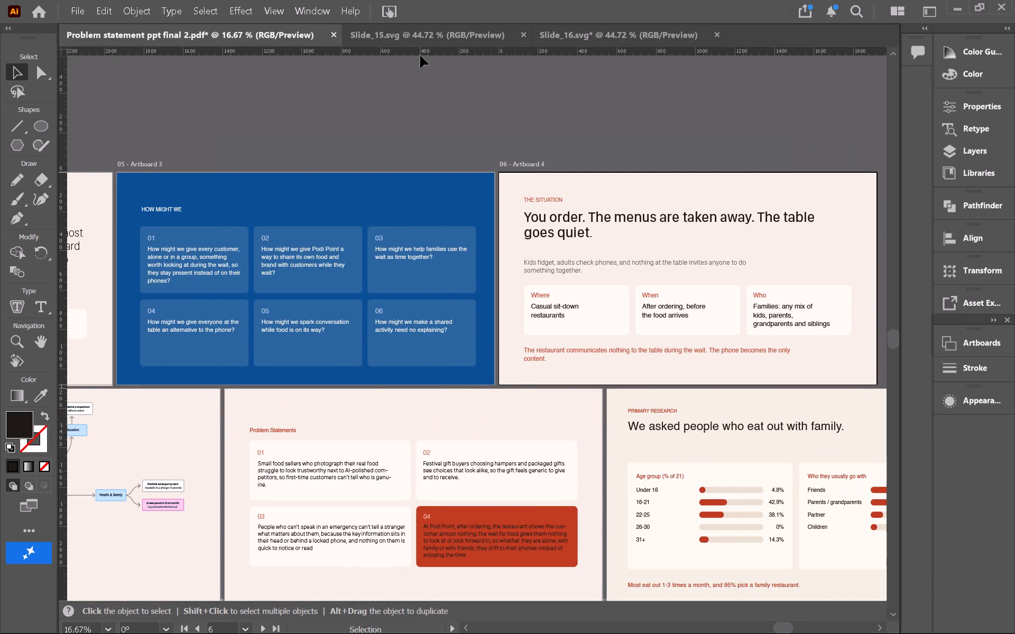
pyautogui.scroll(-1, 420, 55)
pyautogui.hotkey('ctrl', '=')
pyautogui.scroll(-1, 420, 55)
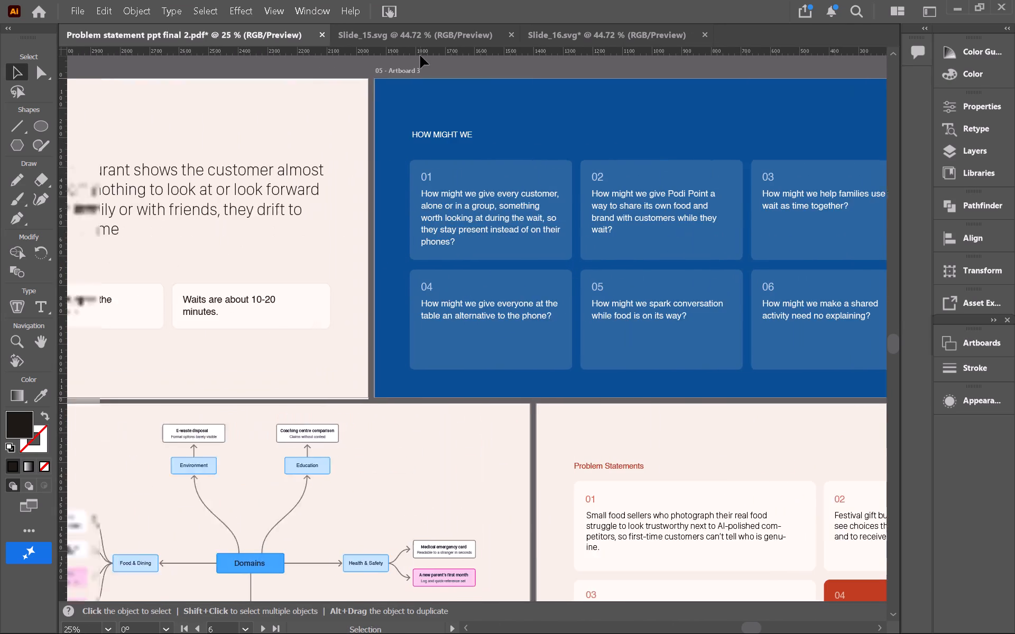
pyautogui.scroll(-4, 420, 55)
pyautogui.scroll(1, 420, 55)
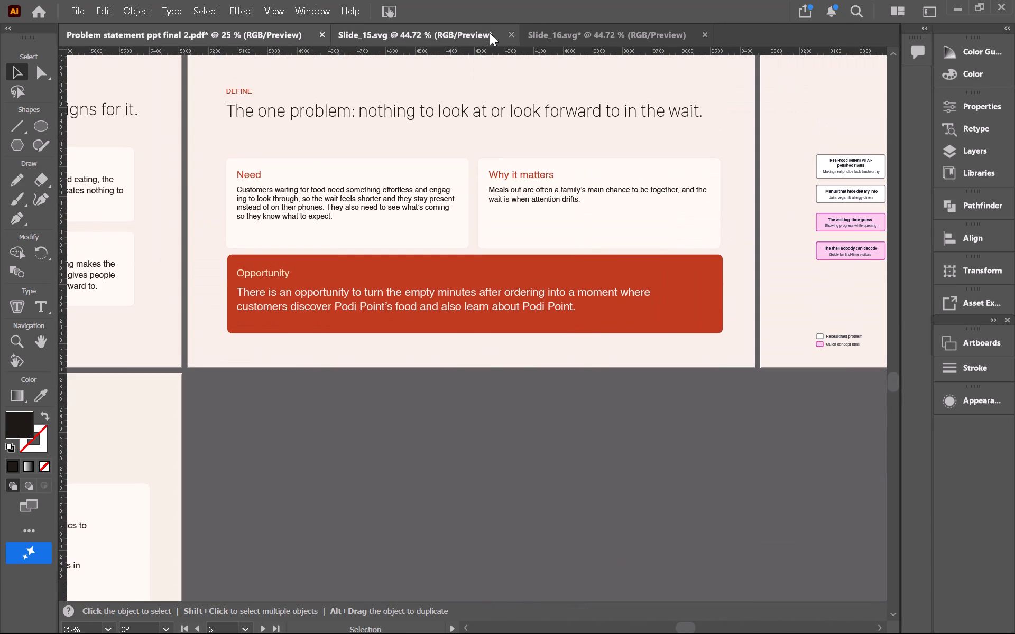
# Switch to the Slide_16.svg document holding the Define slide and close it.
pyautogui.click(490, 32)
pyautogui.click(586, 40)
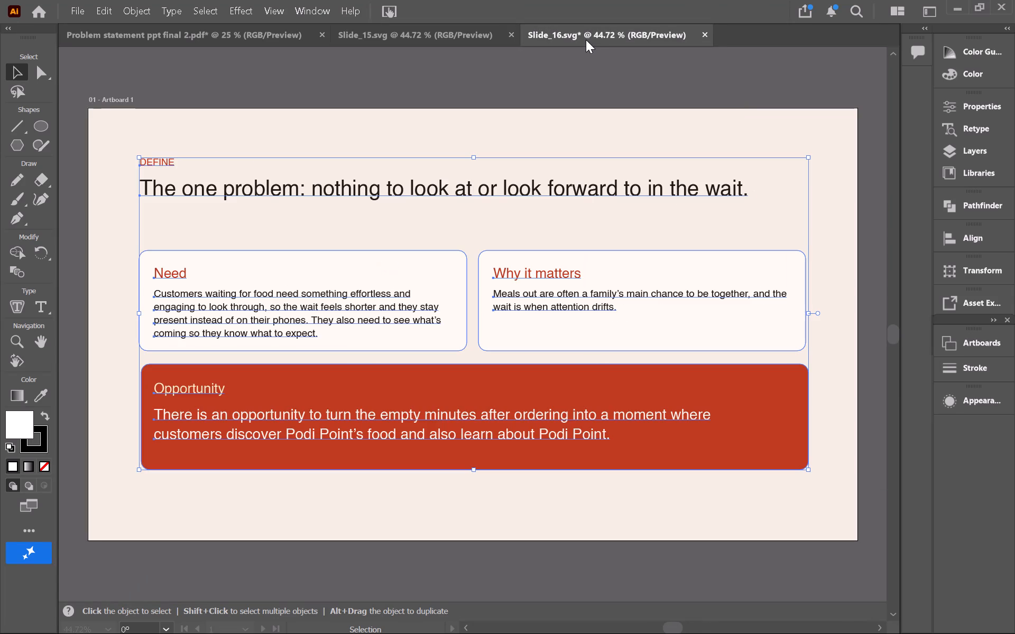
pyautogui.click(599, 69)
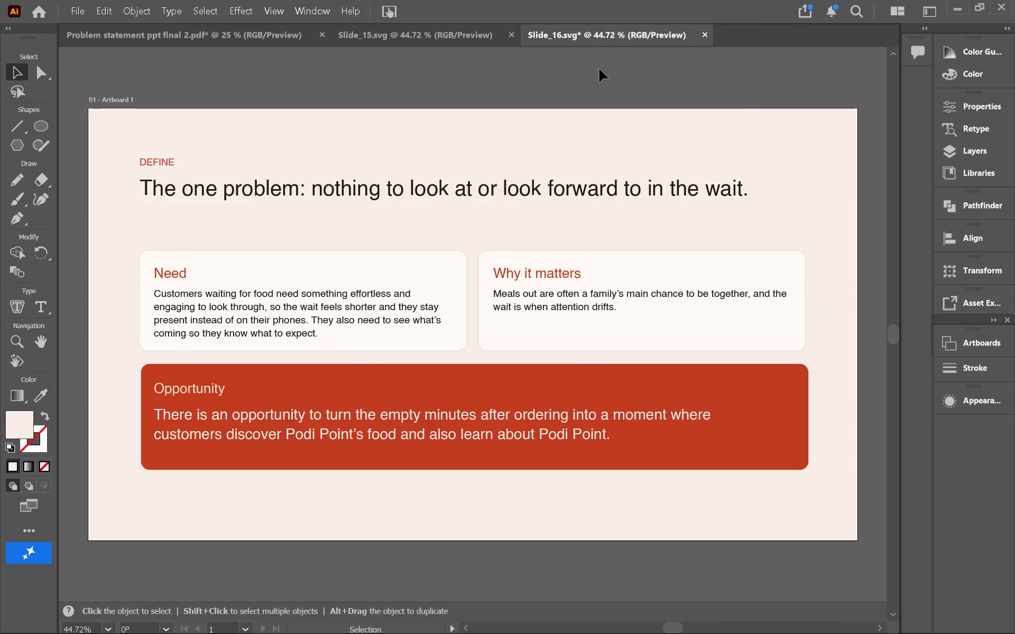
pyautogui.click(626, 17)
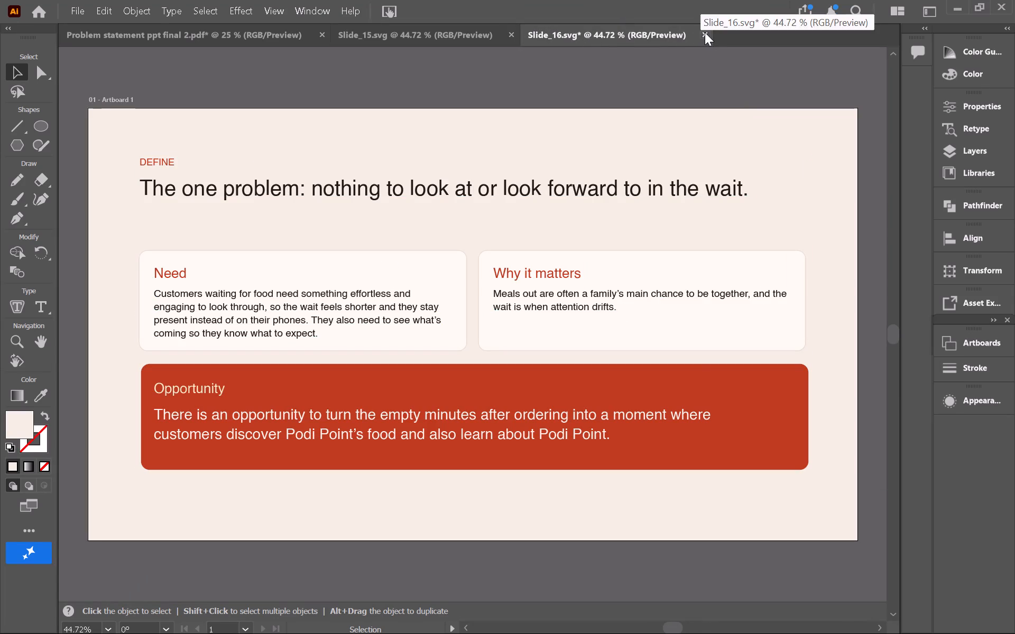
pyautogui.click(705, 32)
pyautogui.click(614, 340)
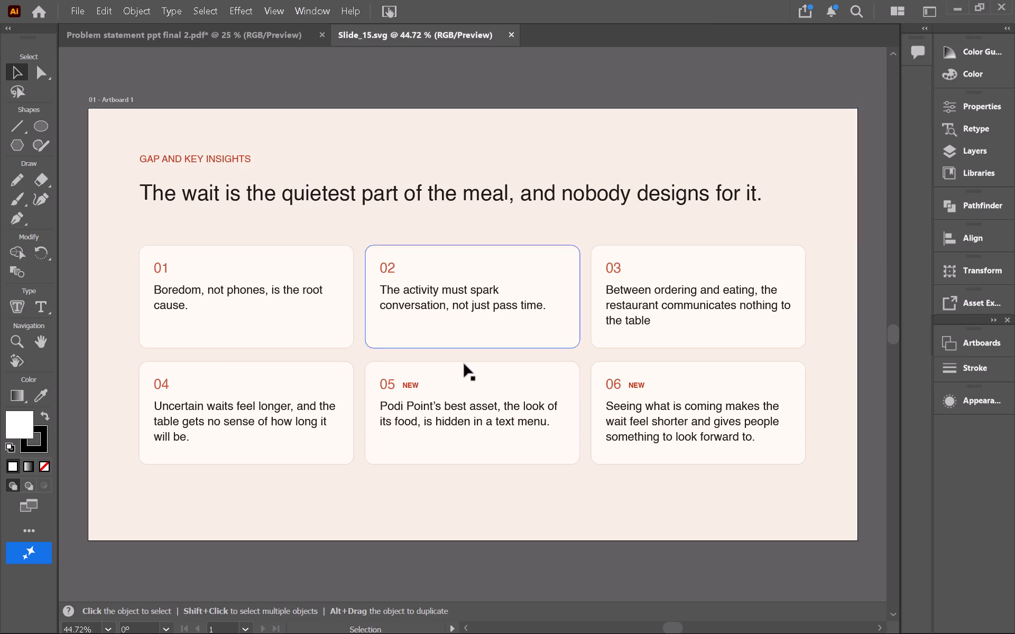
# Ungroup the Gap and Key Insights heading and cards in Slide_15.svg.
pyautogui.click(412, 384)
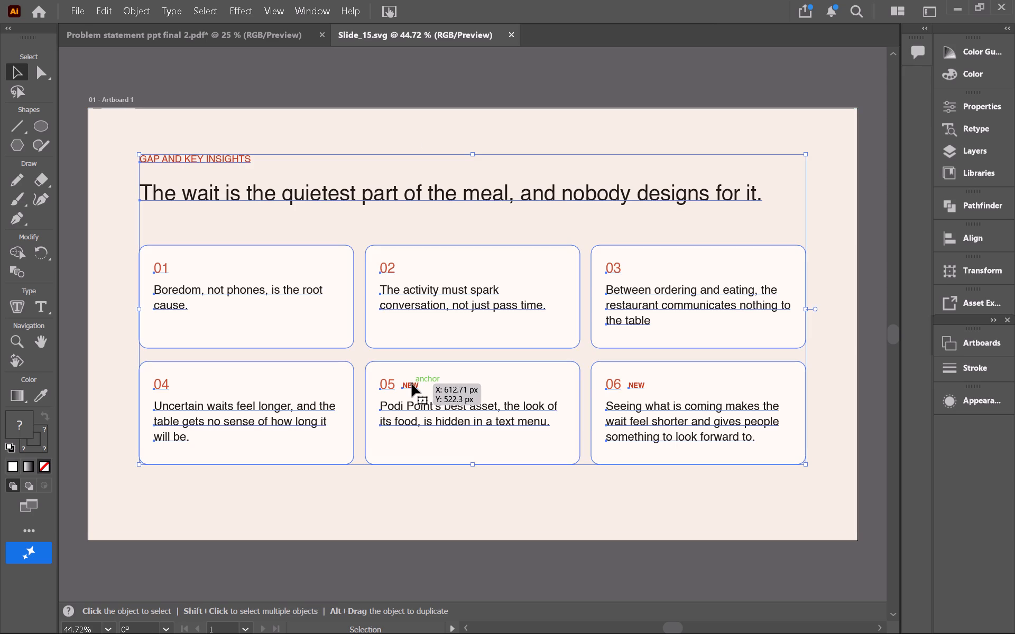
pyautogui.rightClick(412, 384)
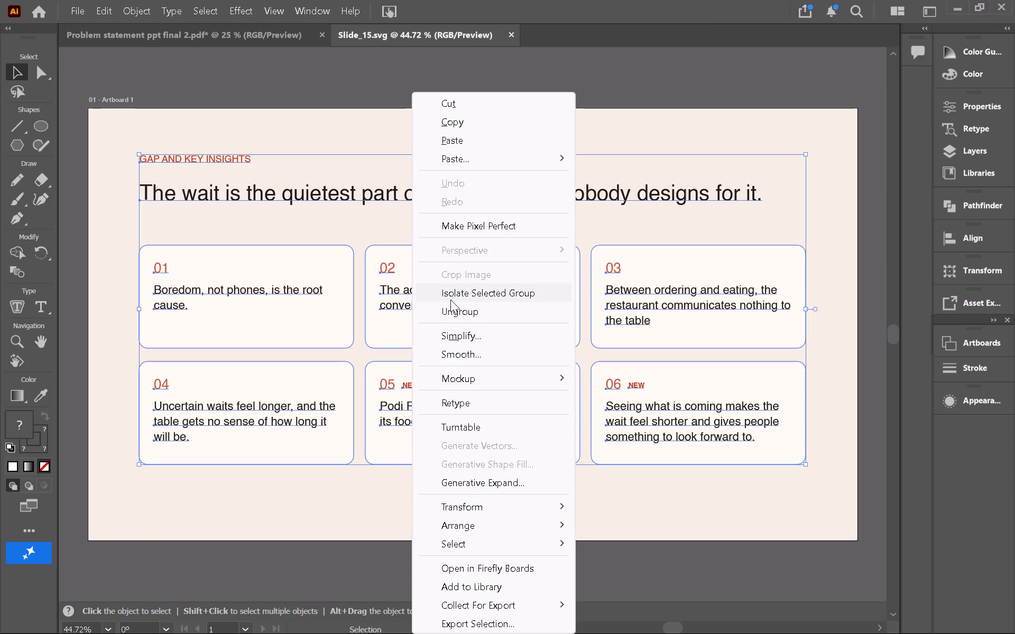
pyautogui.click(466, 311)
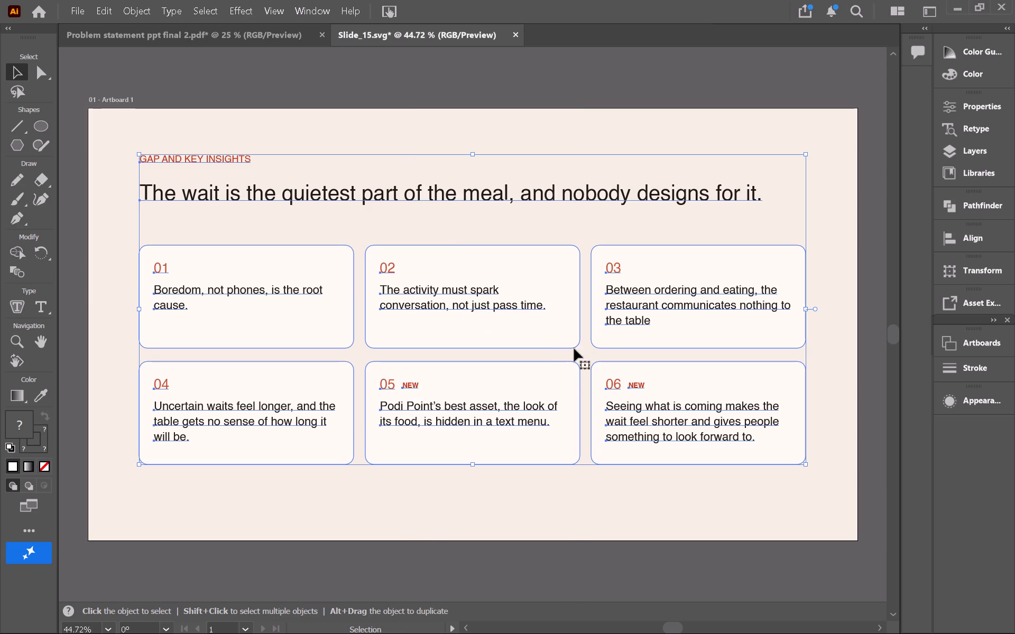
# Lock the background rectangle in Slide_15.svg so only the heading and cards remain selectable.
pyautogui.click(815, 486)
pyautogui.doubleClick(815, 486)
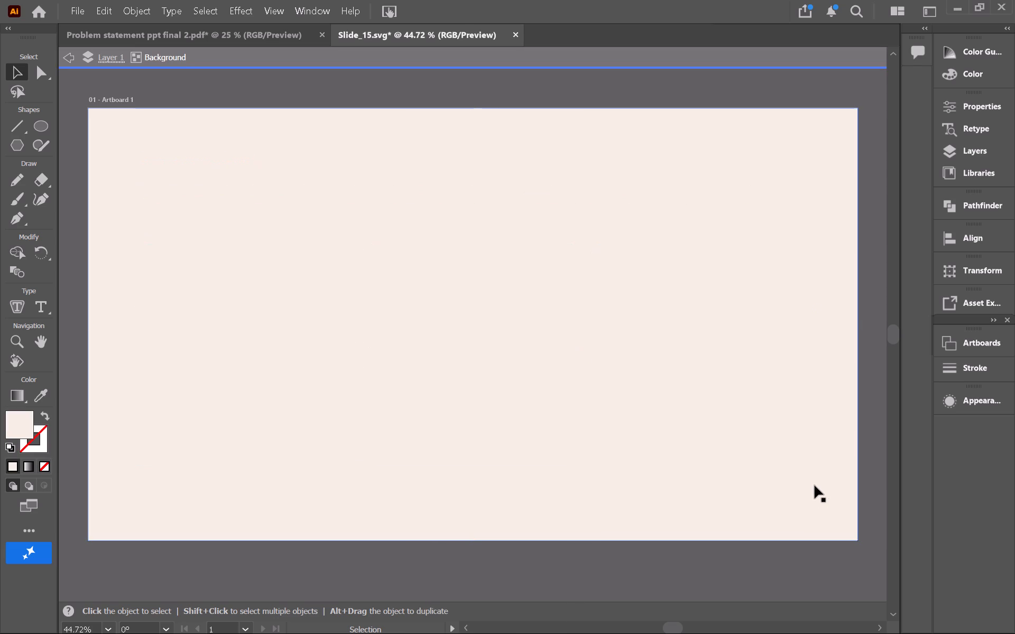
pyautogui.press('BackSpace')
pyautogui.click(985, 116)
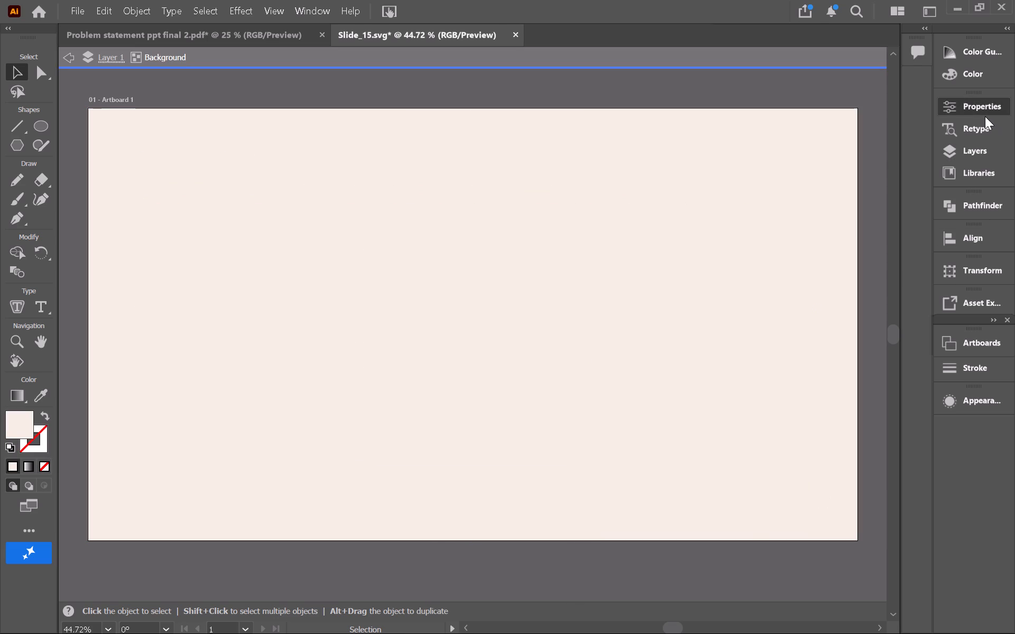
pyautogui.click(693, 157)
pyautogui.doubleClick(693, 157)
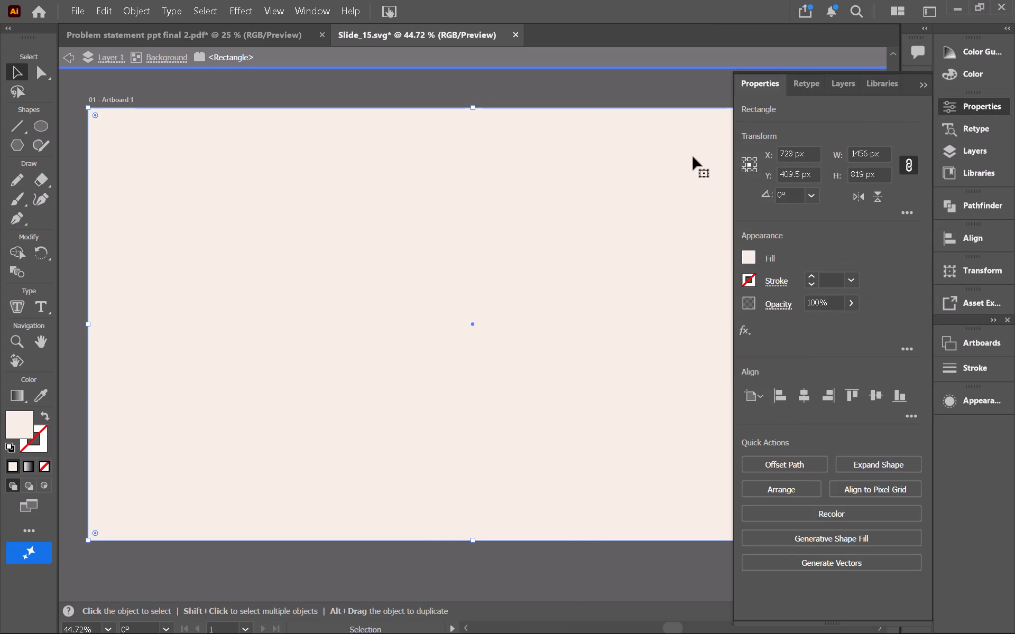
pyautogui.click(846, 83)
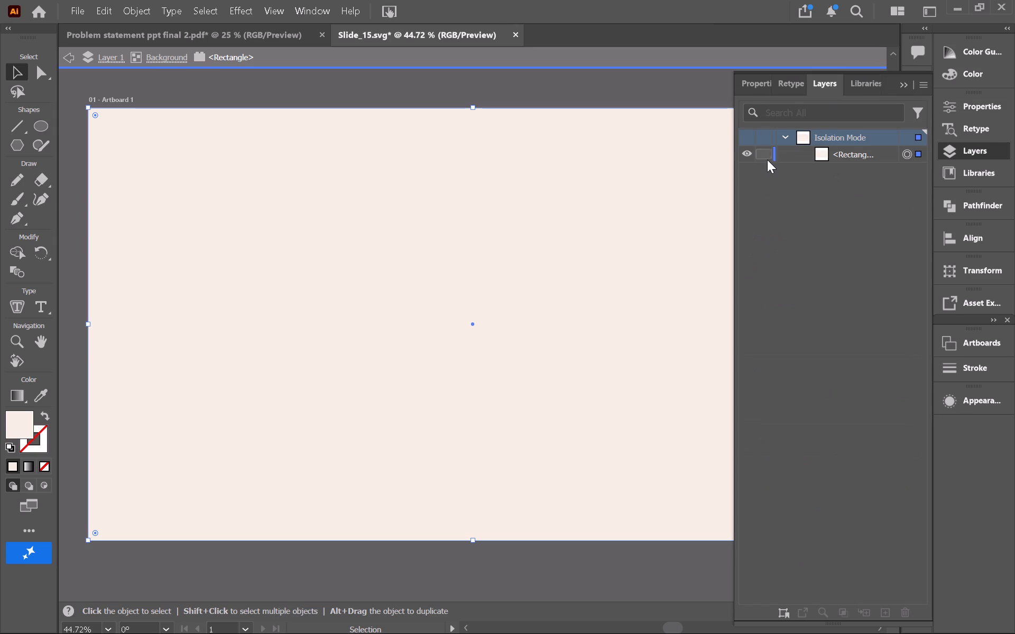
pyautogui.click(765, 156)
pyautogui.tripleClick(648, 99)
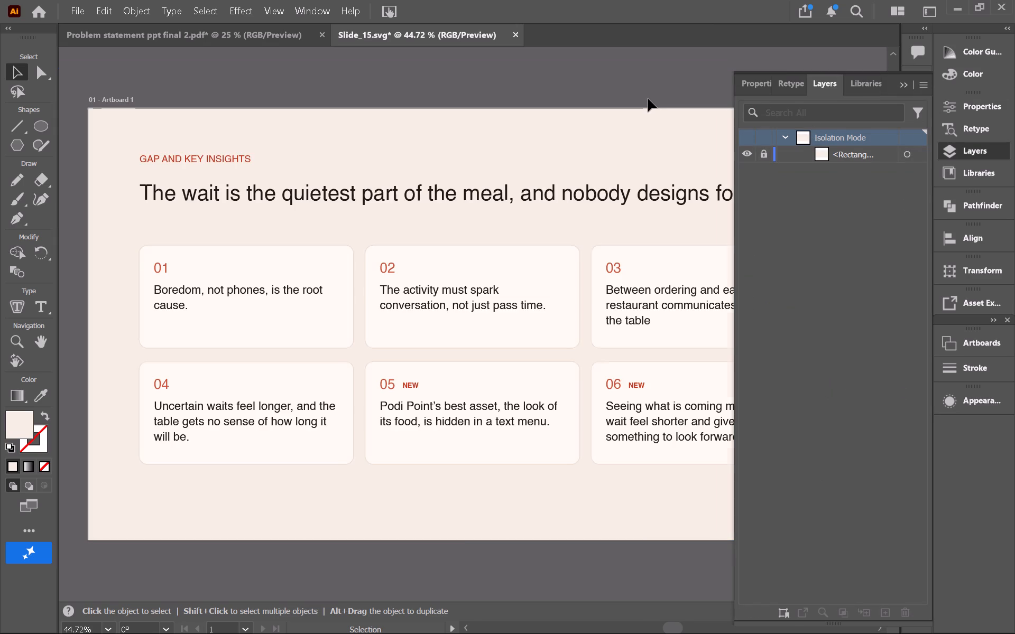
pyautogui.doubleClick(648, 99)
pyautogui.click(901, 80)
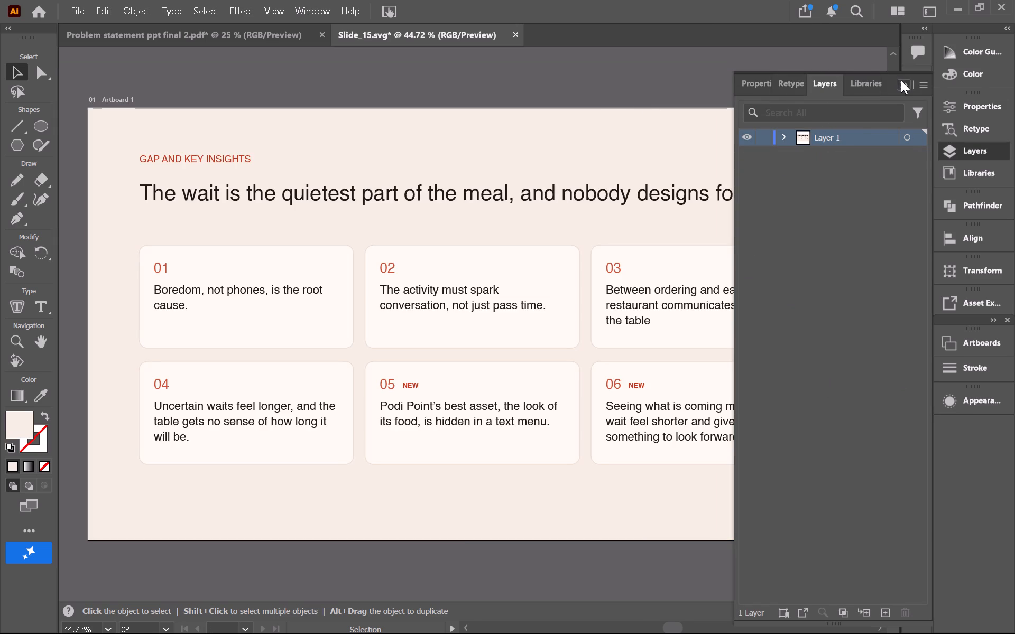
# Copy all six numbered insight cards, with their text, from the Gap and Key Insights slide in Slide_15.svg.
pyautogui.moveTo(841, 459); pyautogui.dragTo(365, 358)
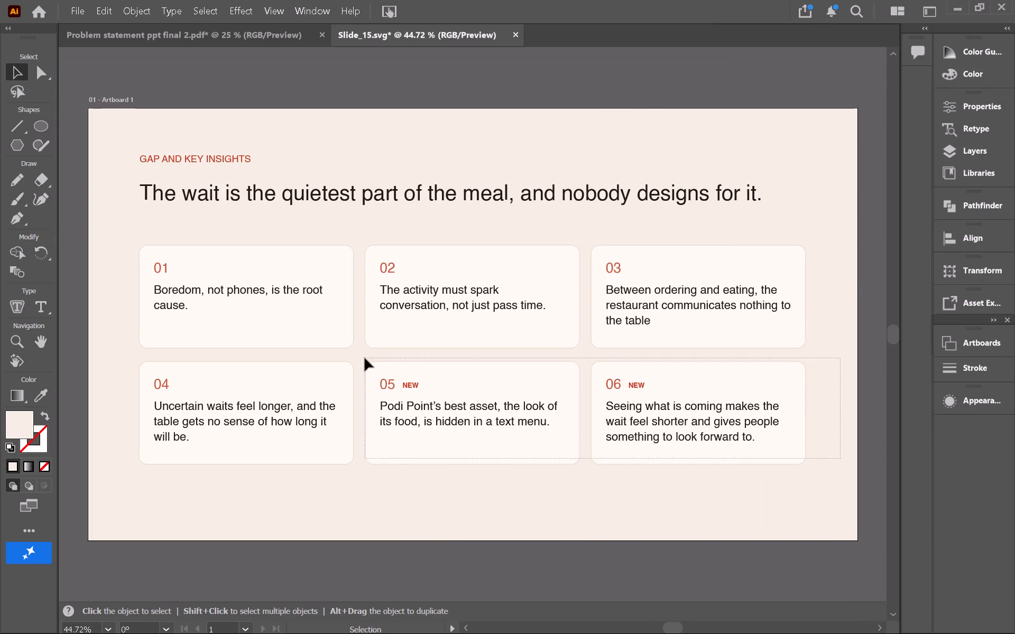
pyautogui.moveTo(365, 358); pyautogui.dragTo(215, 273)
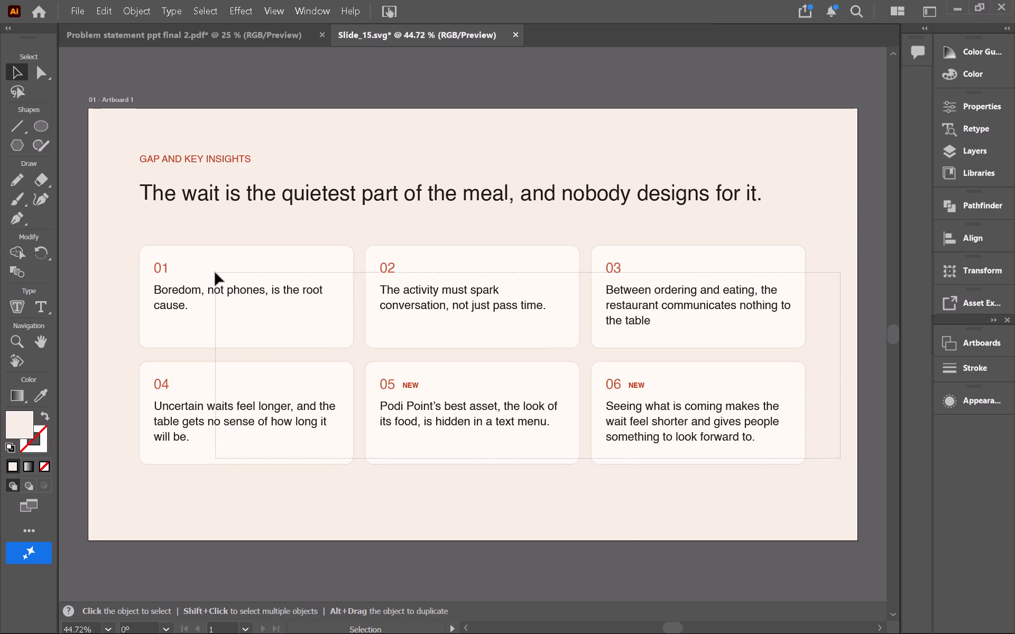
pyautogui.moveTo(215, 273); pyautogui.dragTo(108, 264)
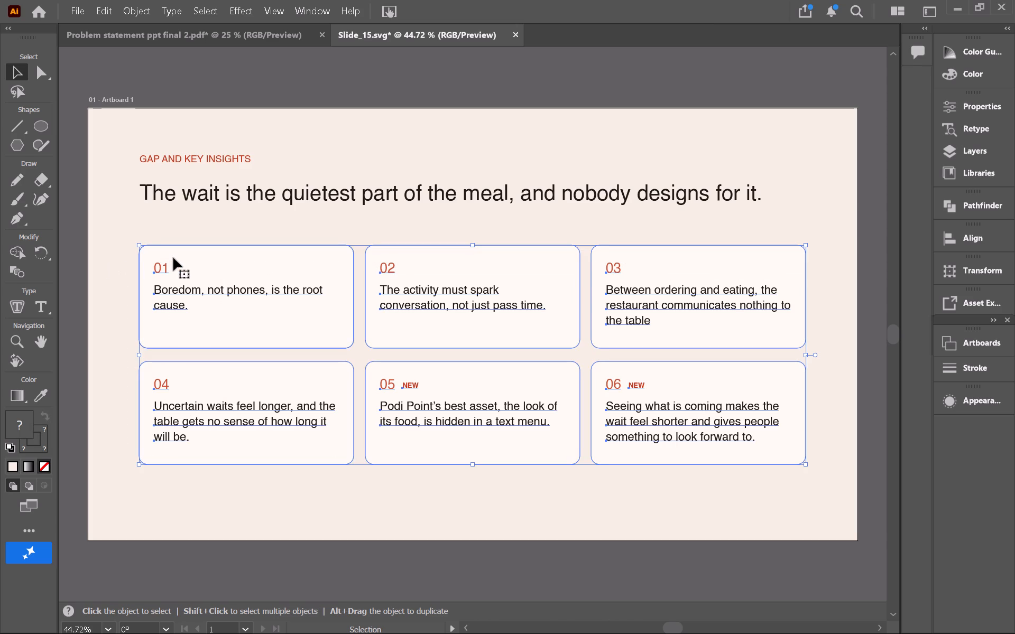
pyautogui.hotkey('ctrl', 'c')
# Compare the Gap and Key Insights slide in the Problem statement ppt final 2.pdf deck with the Slide_15.svg version.
pyautogui.click(225, 35)
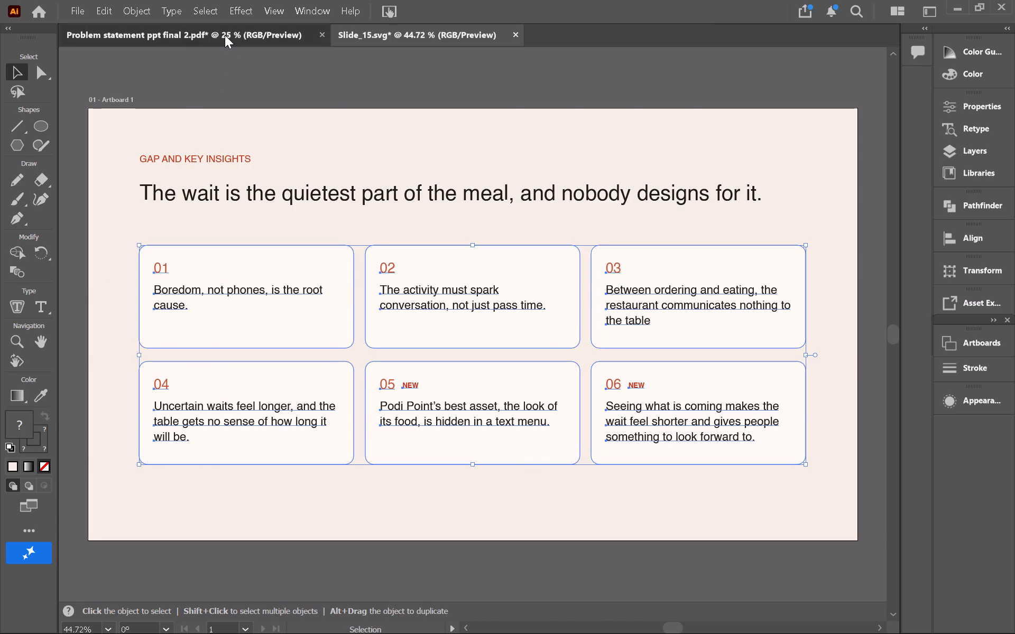
pyautogui.hscroll(1, 607, 355)
pyautogui.hscroll(-1, 607, 355)
pyautogui.hscroll(1, 607, 355)
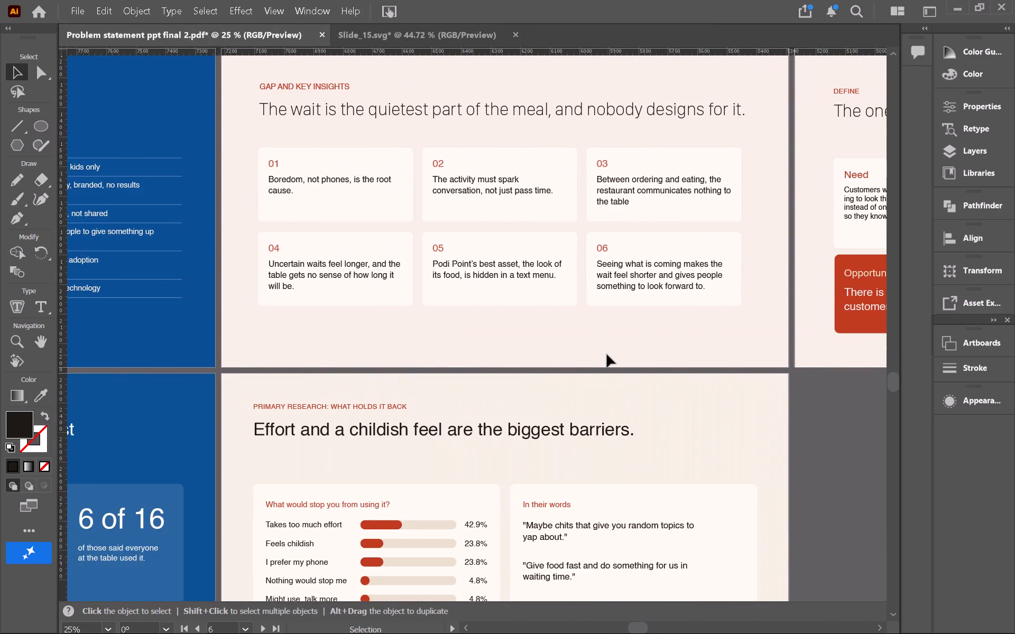
pyautogui.hscroll(-1, 607, 355)
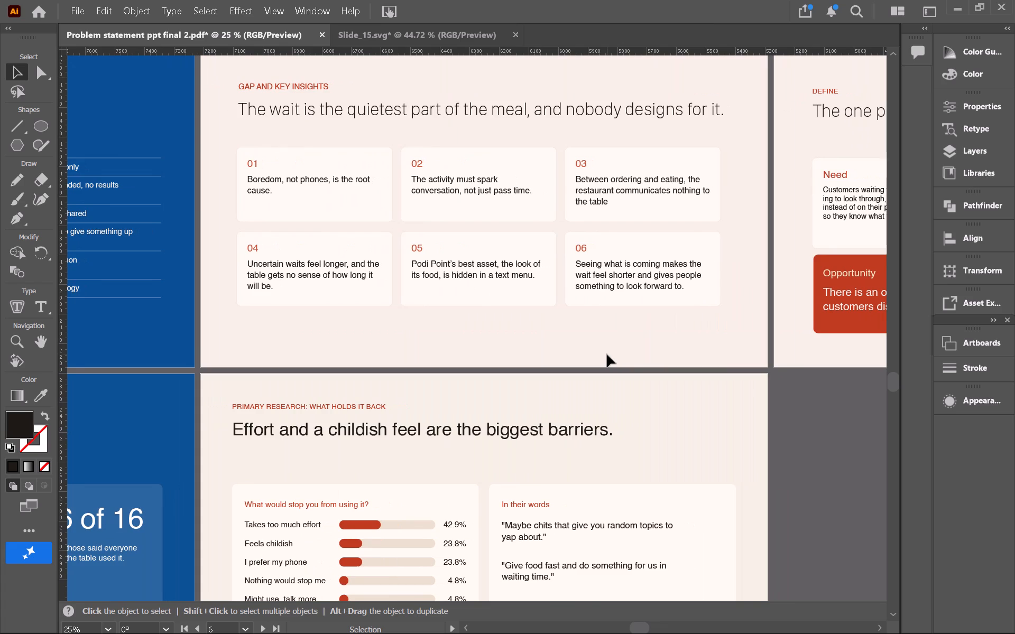
pyautogui.click(441, 37)
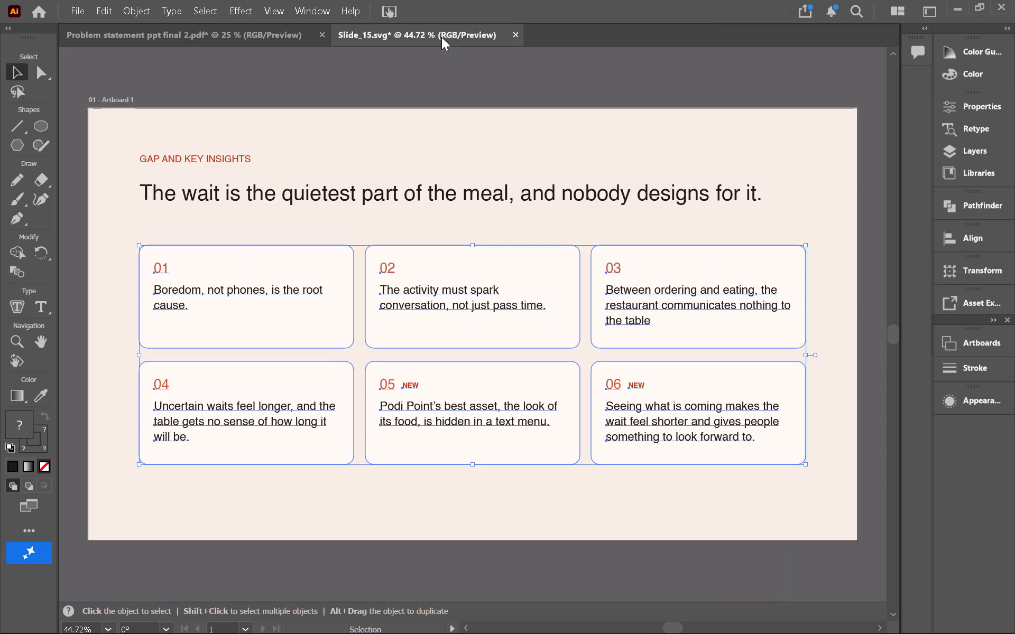
pyautogui.click(270, 26)
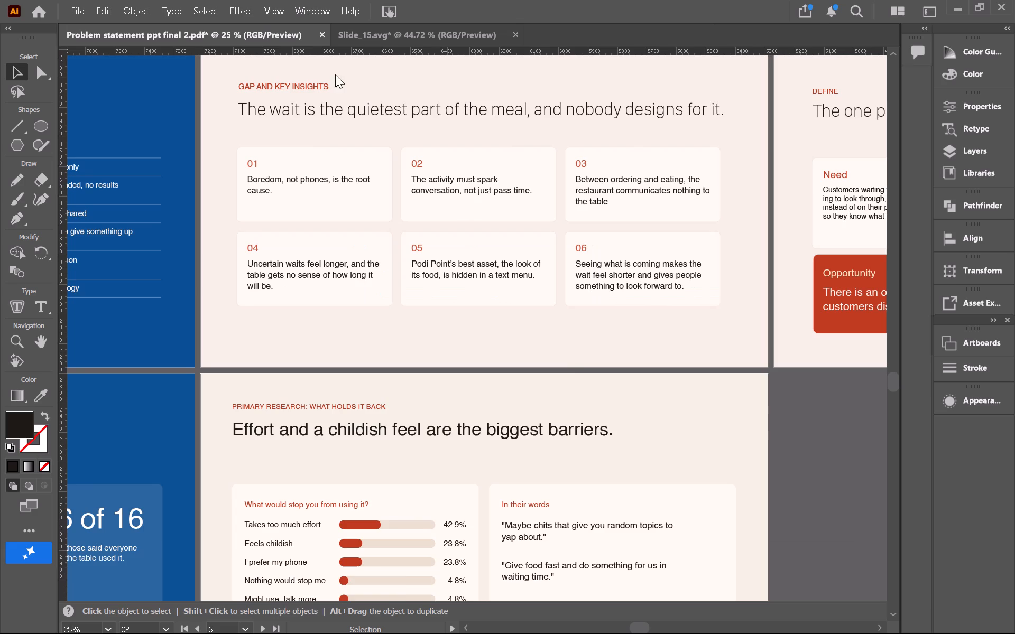
pyautogui.hscroll(-3, 576, 363)
# Close Slide_15.svg without saving its changes.
pyautogui.click(393, 42)
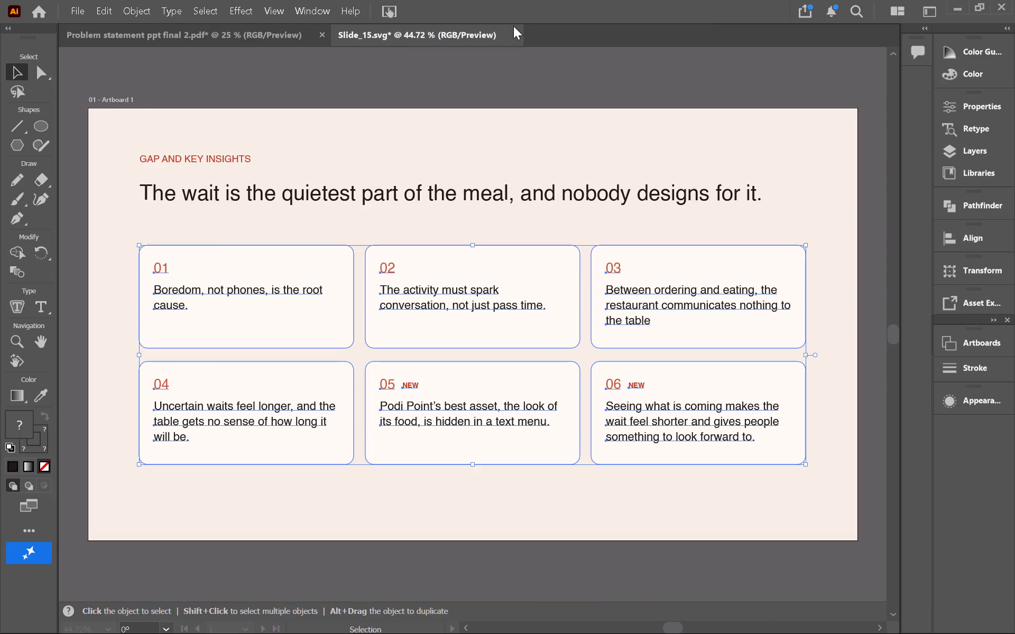
pyautogui.click(517, 33)
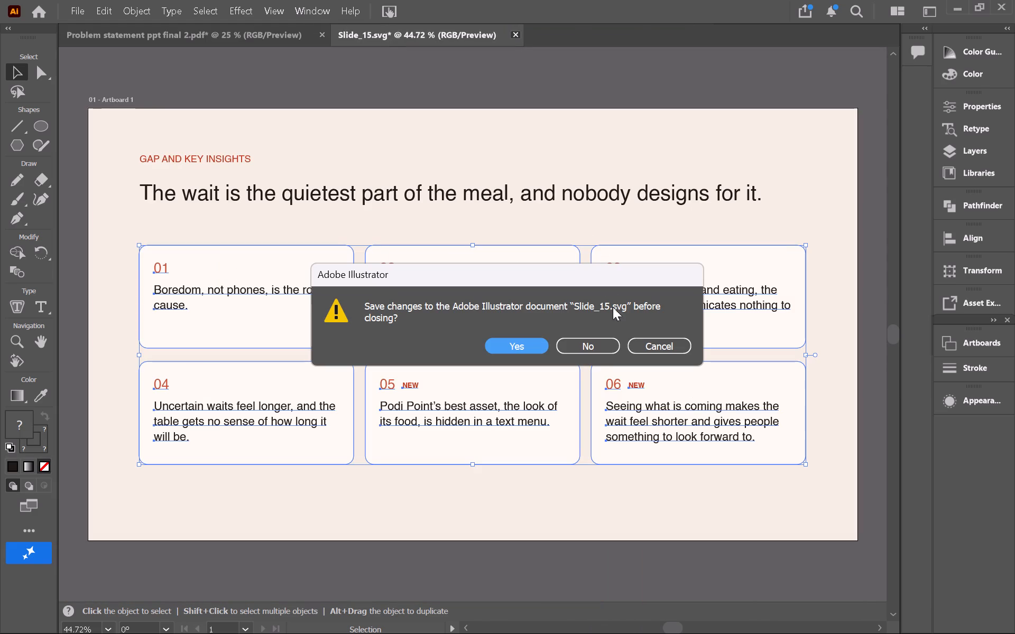
pyautogui.click(593, 354)
pyautogui.click(588, 340)
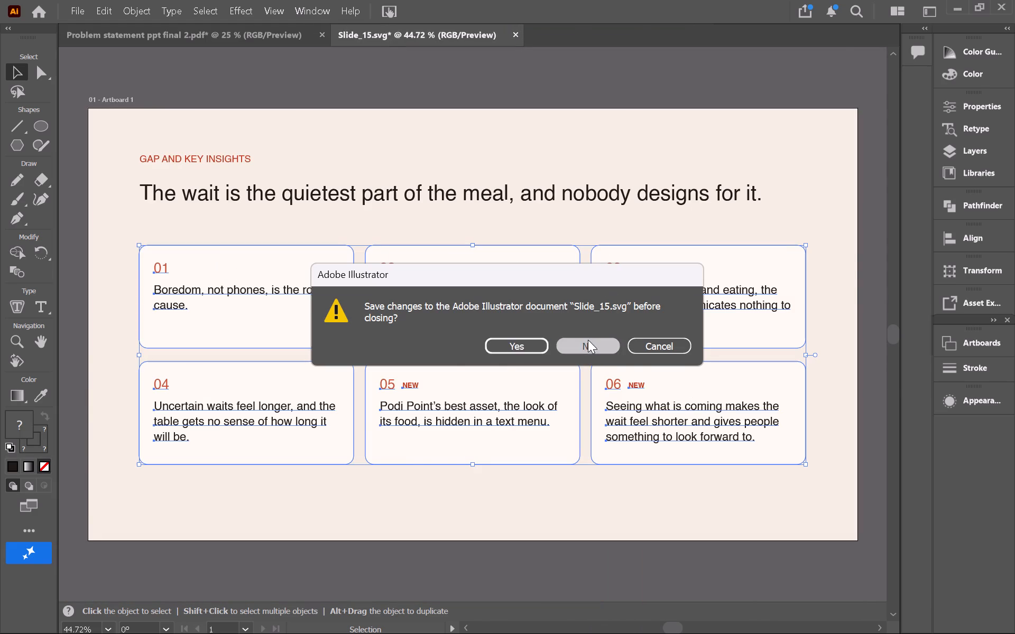
# Look over the deck's slides, from the problem statements and primary research through the introduction to the Define slide.
pyautogui.hscroll(1, 488, 461)
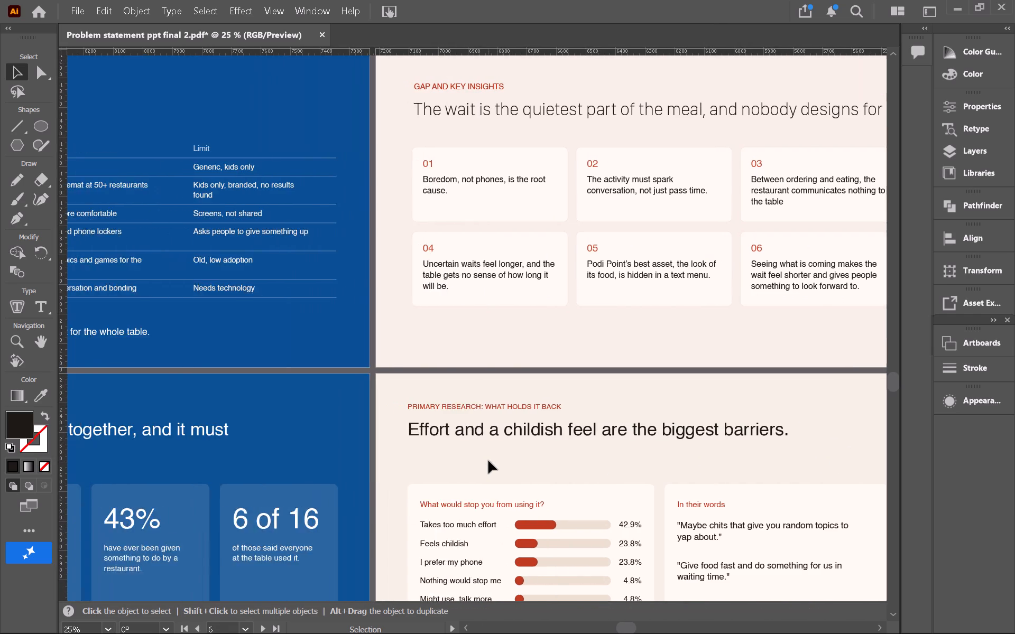
pyautogui.hscroll(-11, 488, 461)
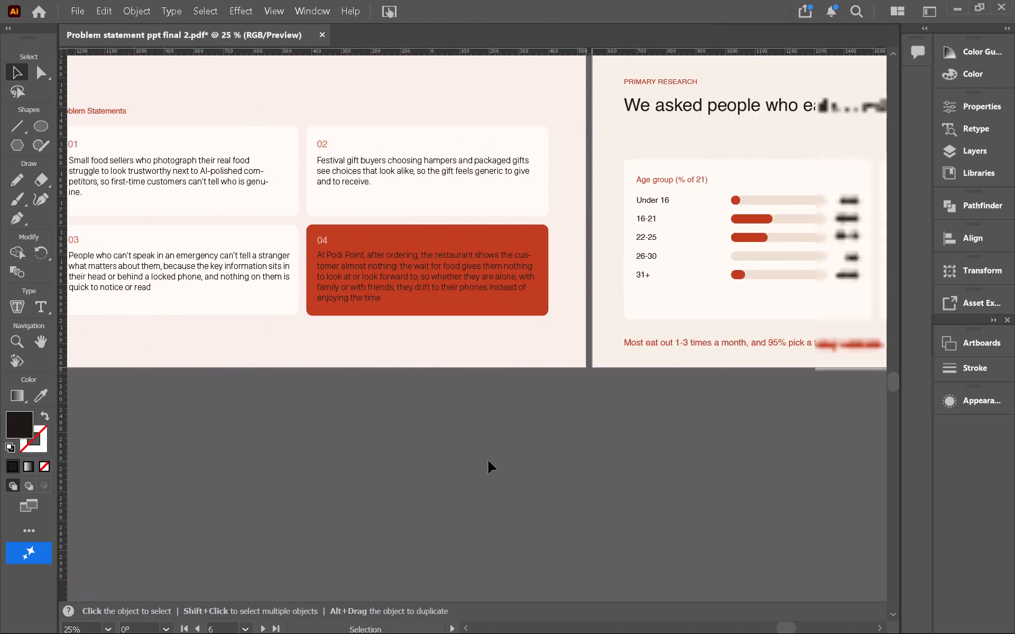
pyautogui.hscroll(-4, 488, 461)
pyautogui.scroll(-3, 488, 461)
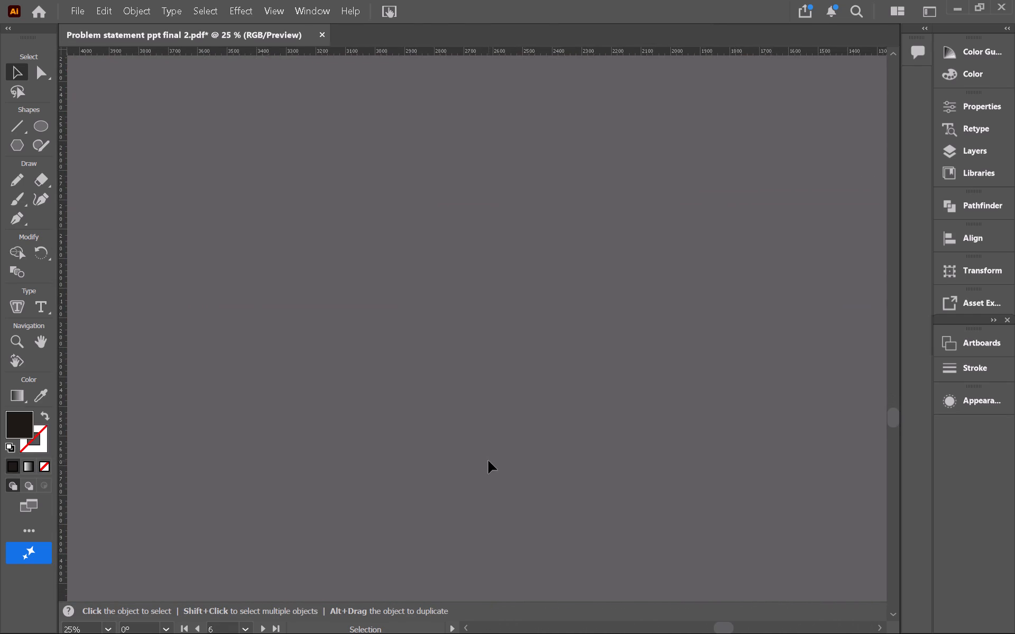
pyautogui.hscroll(4, 488, 461)
pyautogui.scroll(2, 488, 461)
pyautogui.hscroll(6, 488, 461)
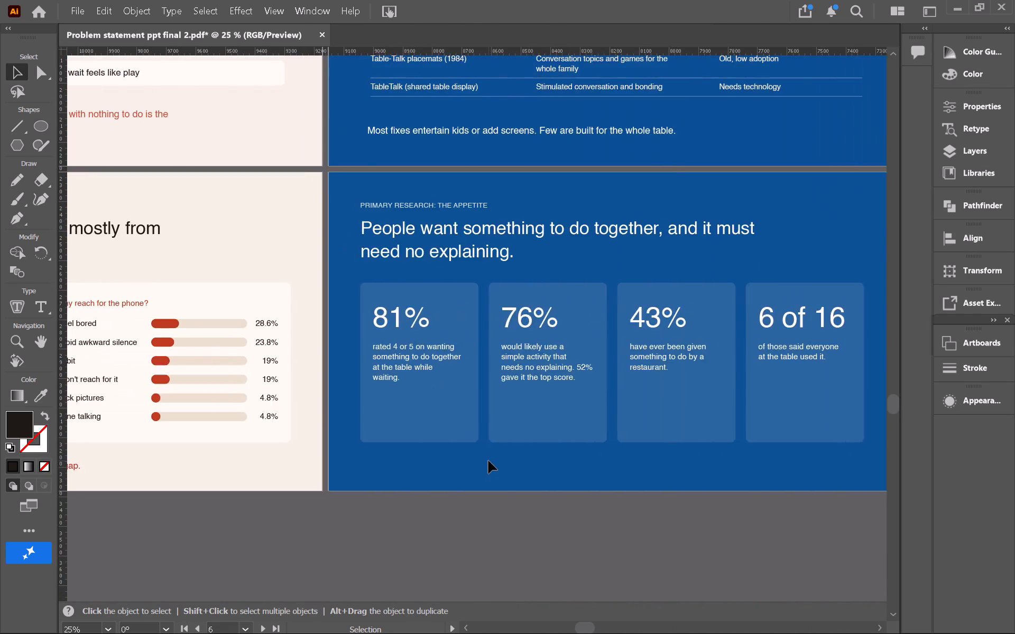
pyautogui.hscroll(4, 488, 461)
pyautogui.scroll(2, 488, 461)
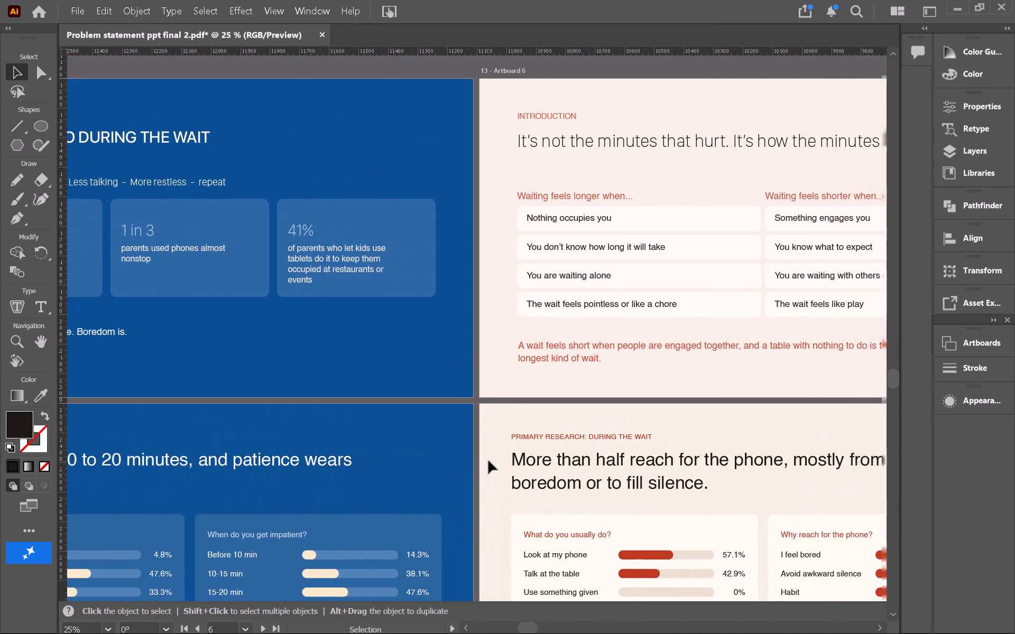
pyautogui.scroll(2, 488, 461)
pyautogui.hscroll(-1, 488, 461)
pyautogui.scroll(1, 488, 461)
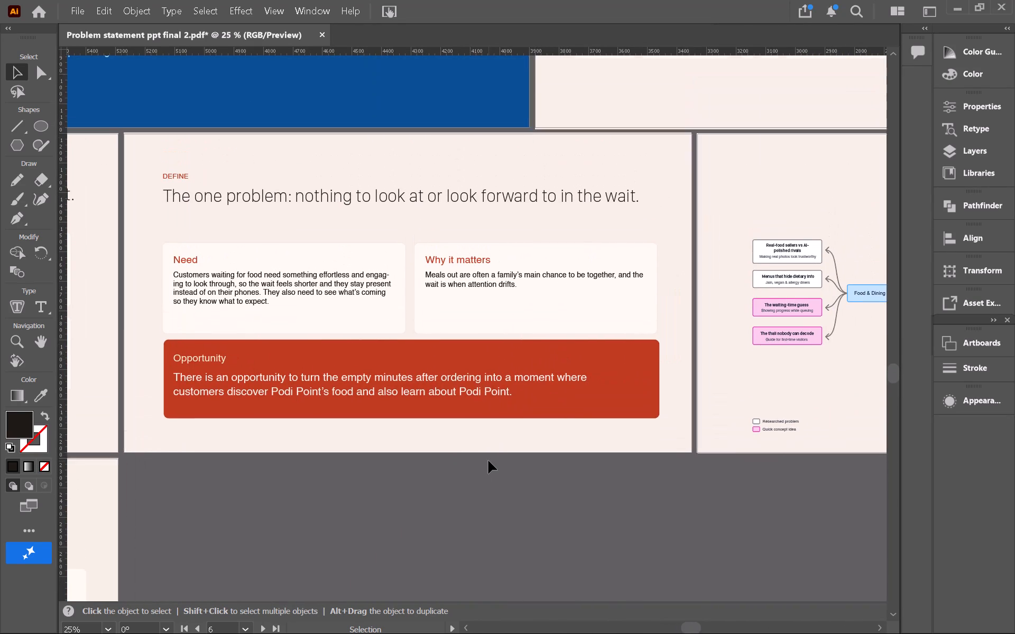
# Open the Slide_17 to Slide_21 files from the Podi_Point_Slides_SVG folder in Illustrator as separate documents.
pyautogui.click(421, 30)
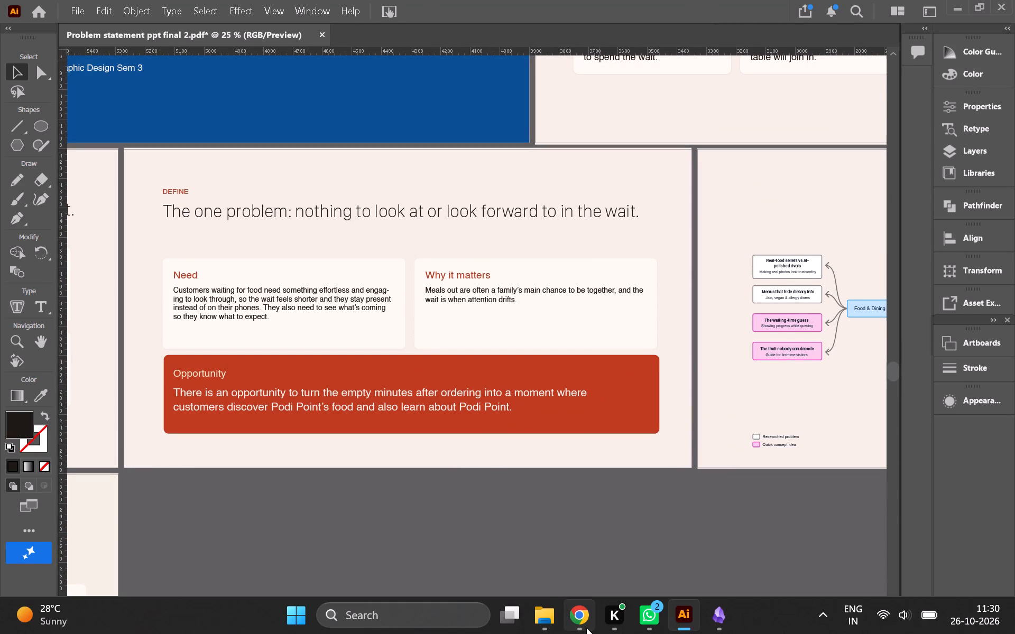
pyautogui.click(541, 620)
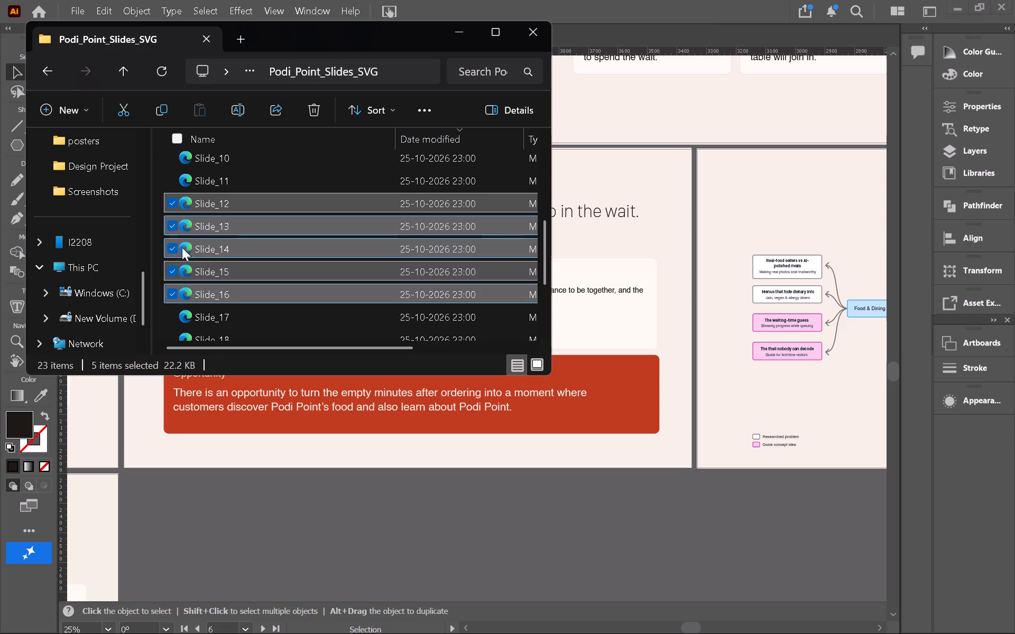
pyautogui.scroll(-4, 182, 247)
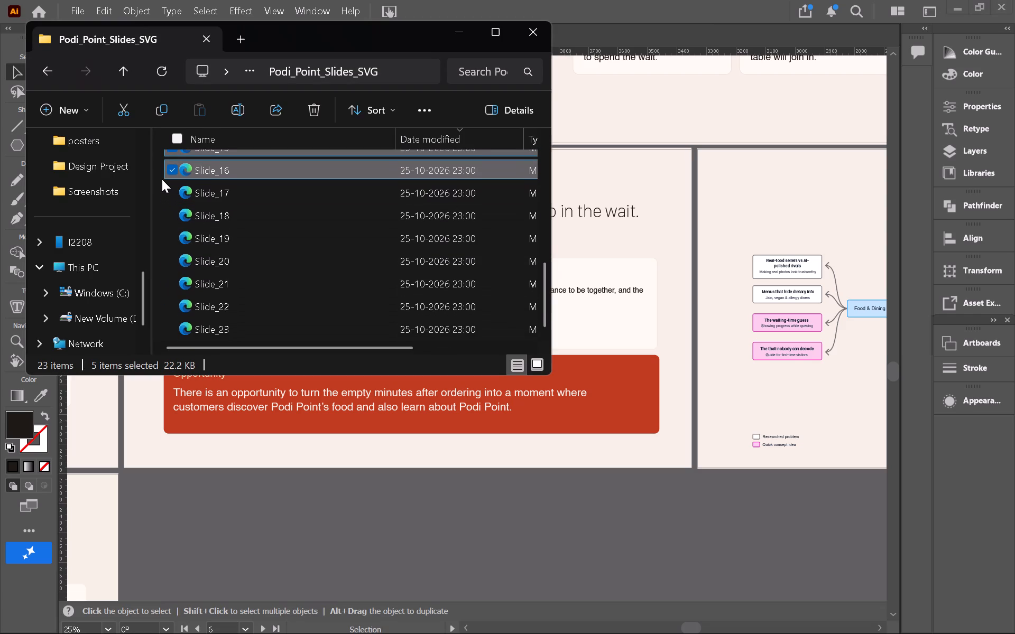
pyautogui.click(158, 181)
pyautogui.moveTo(158, 181); pyautogui.dragTo(224, 272)
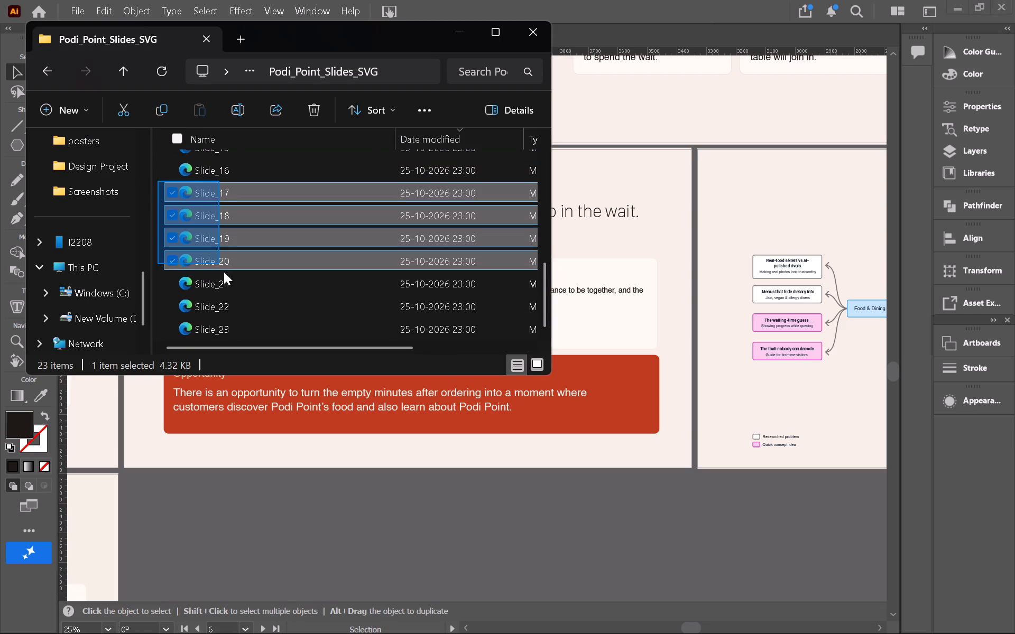
pyautogui.moveTo(224, 272); pyautogui.dragTo(226, 277)
pyautogui.moveTo(271, 188); pyautogui.dragTo(410, 276)
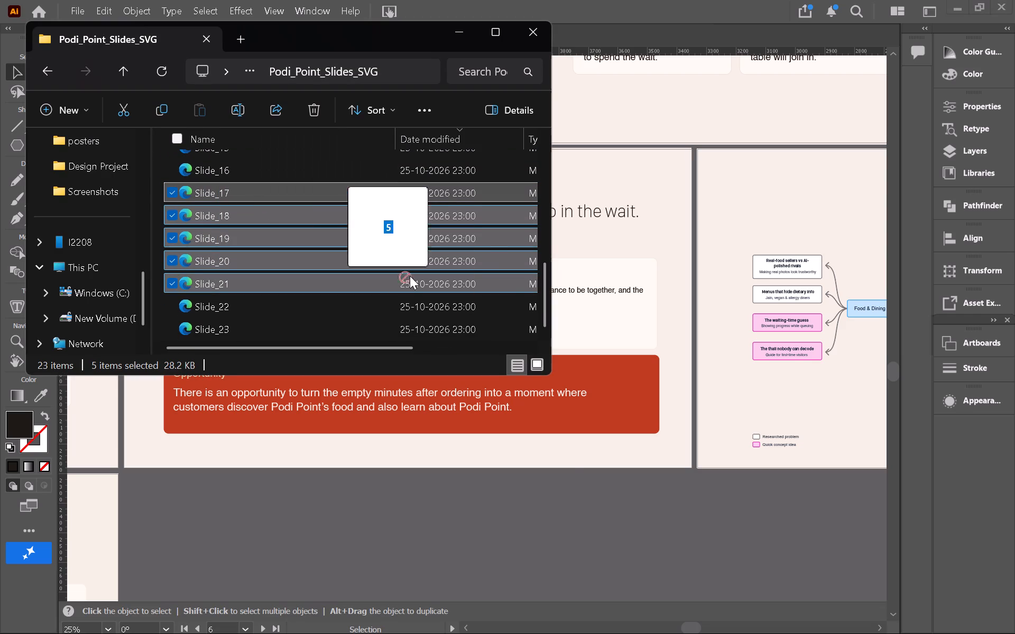
pyautogui.moveTo(410, 276); pyautogui.dragTo(538, 524)
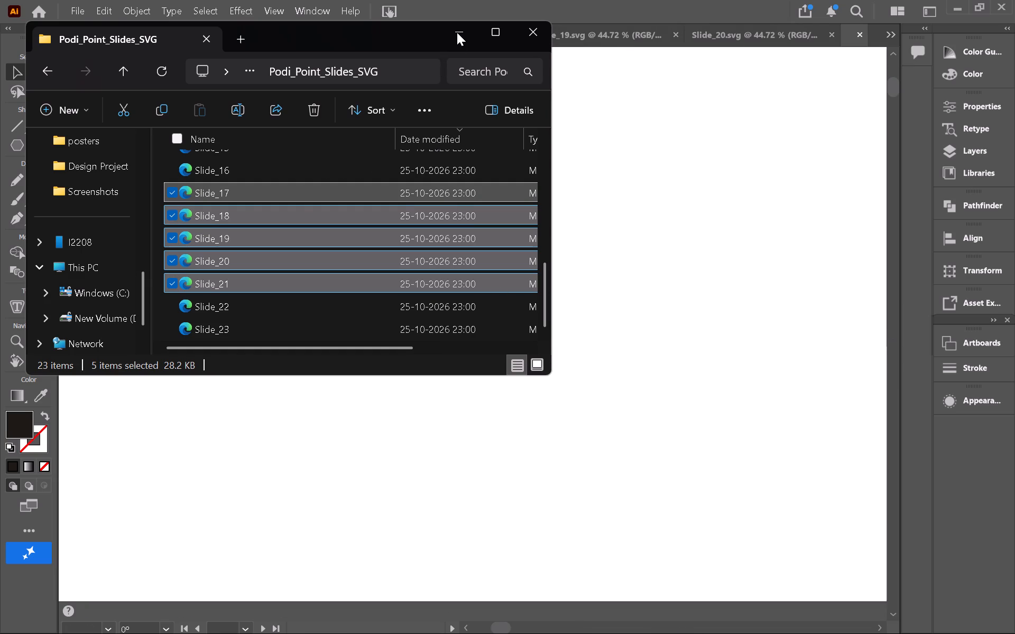
pyautogui.click(635, 87)
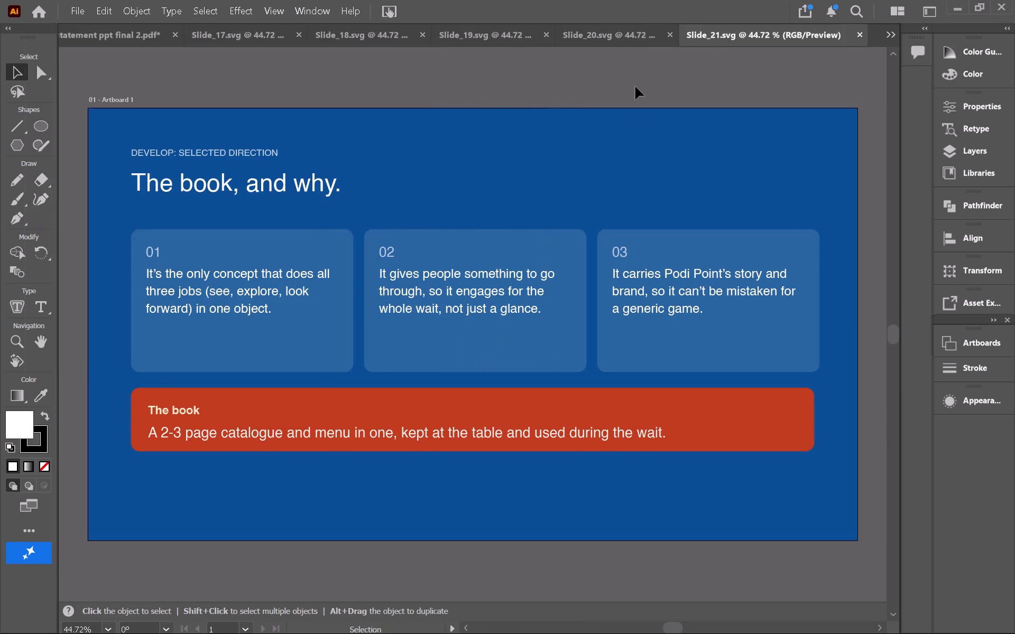
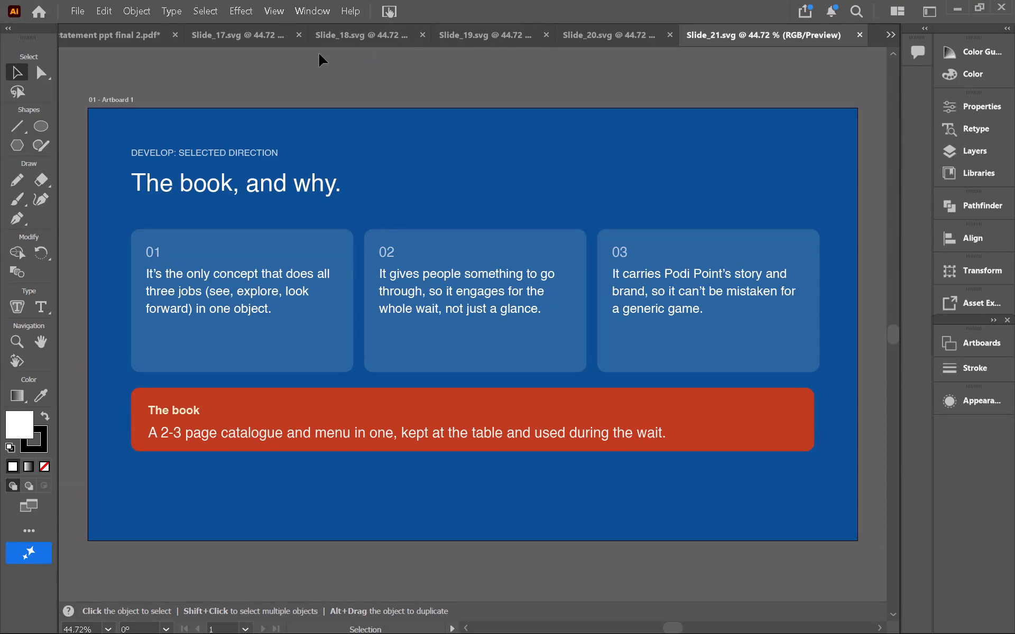
# Review the contents of the open Slide_17 to Slide_21 documents one after another.
pyautogui.click(236, 36)
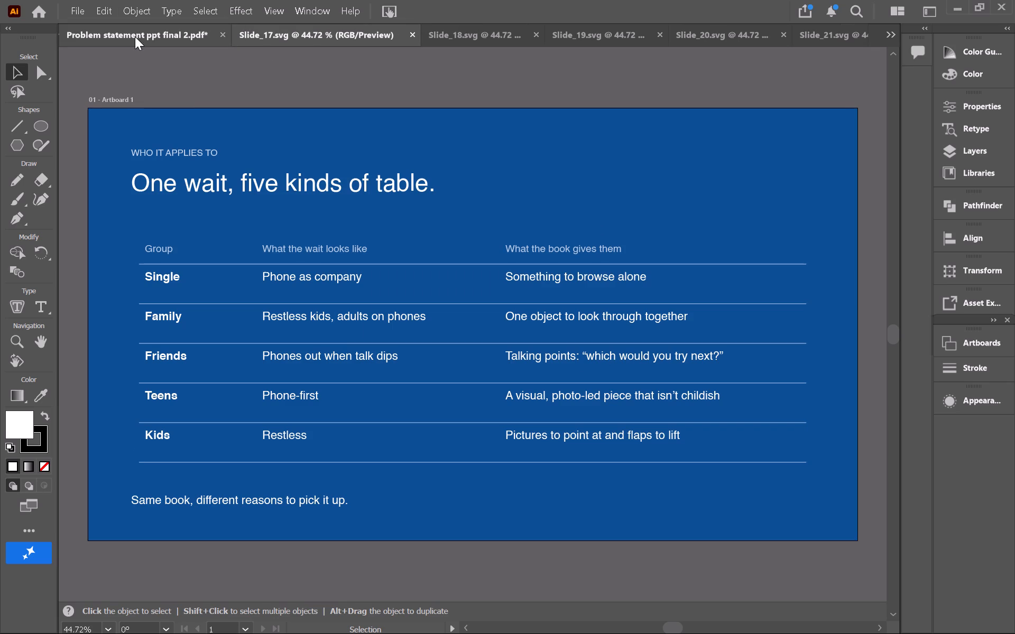
pyautogui.click(457, 40)
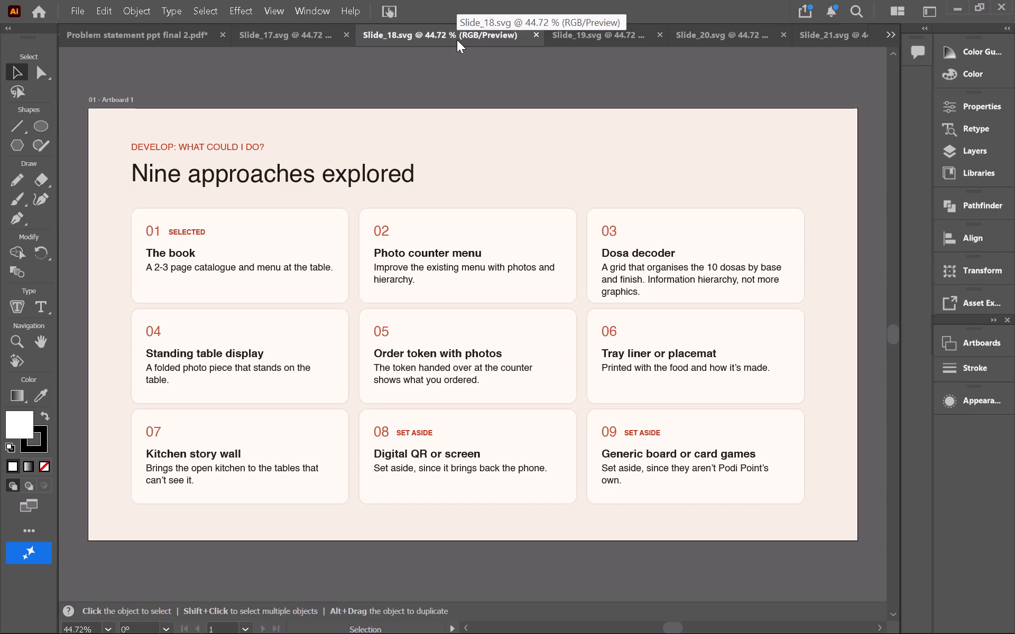
pyautogui.click(606, 34)
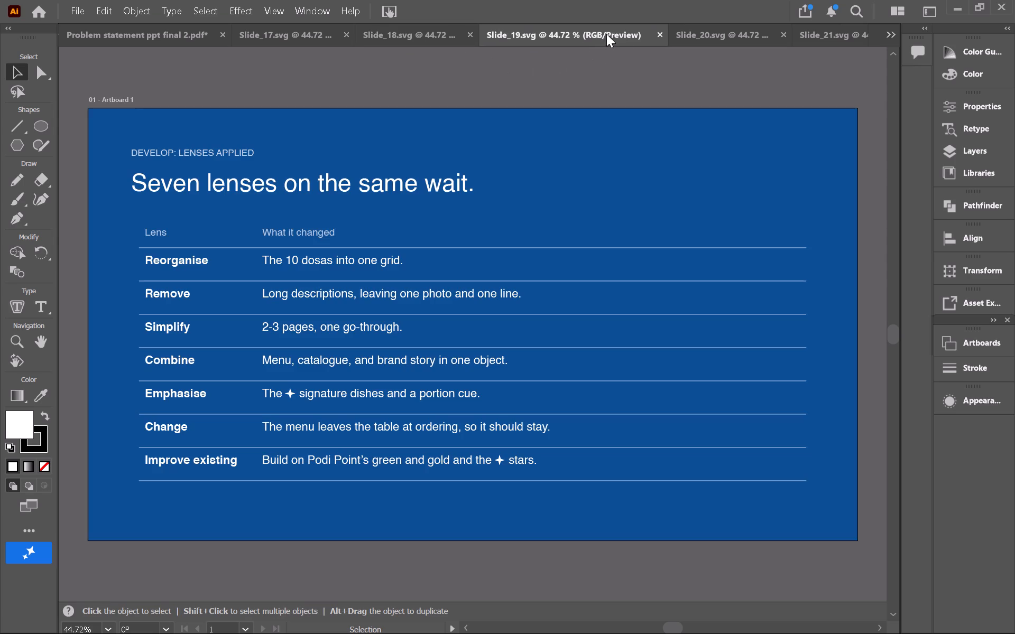
pyautogui.click(703, 41)
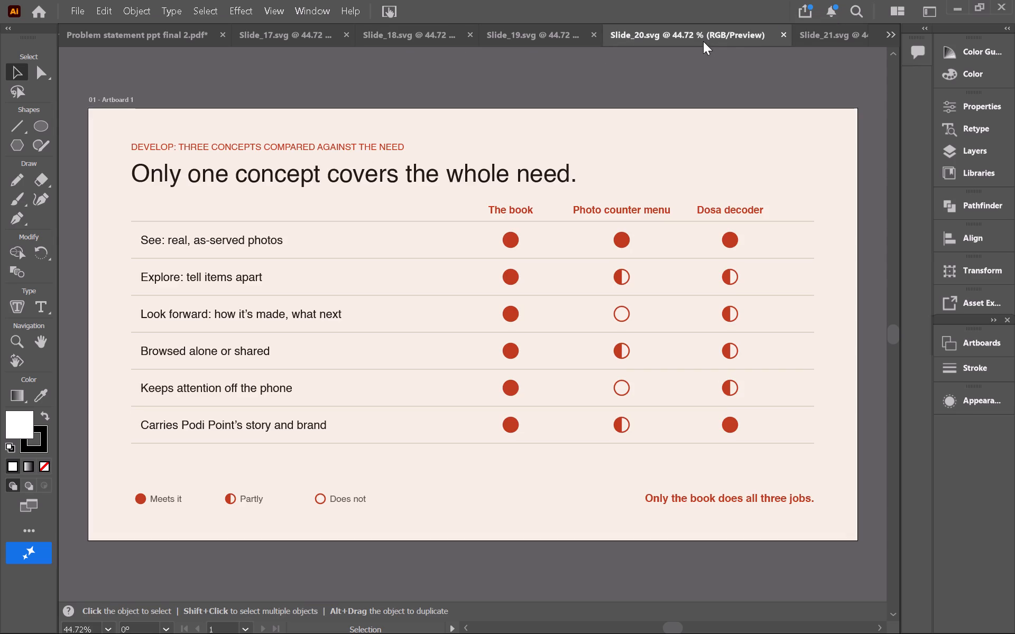
pyautogui.click(800, 39)
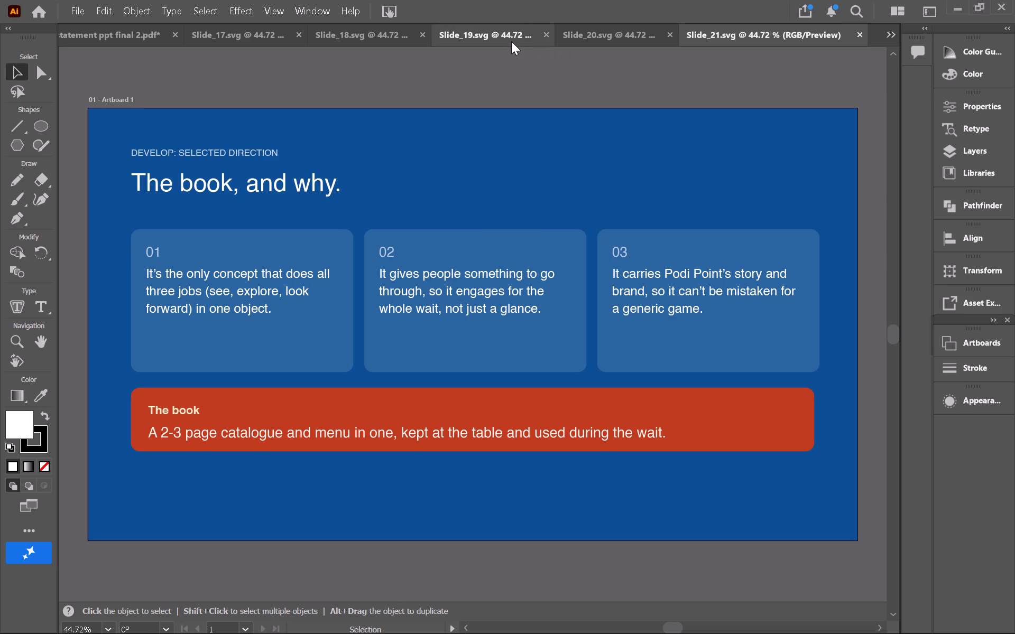
# Add five new blank artboards to the Problem statement ppt final 2.pdf deck.
pyautogui.click(126, 44)
pyautogui.scroll(-1, 635, 274)
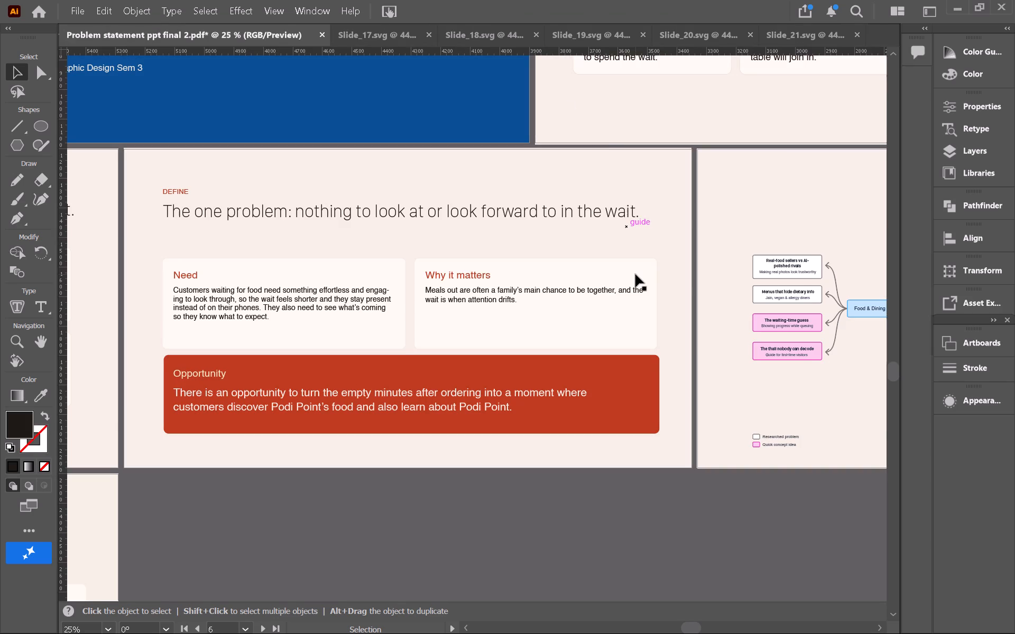
pyautogui.scroll(-1, 635, 274)
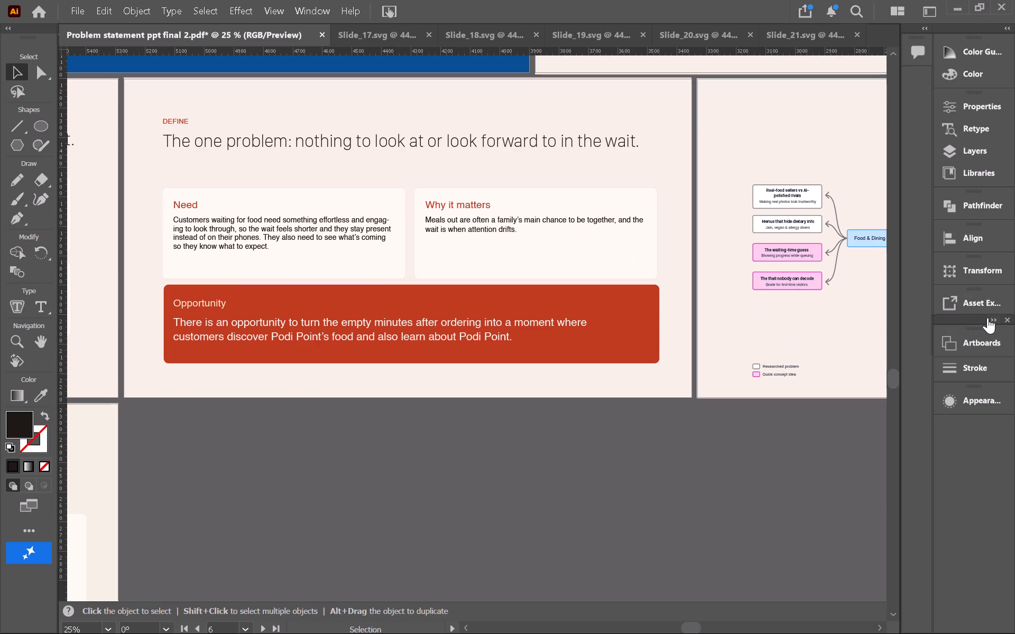
pyautogui.click(970, 346)
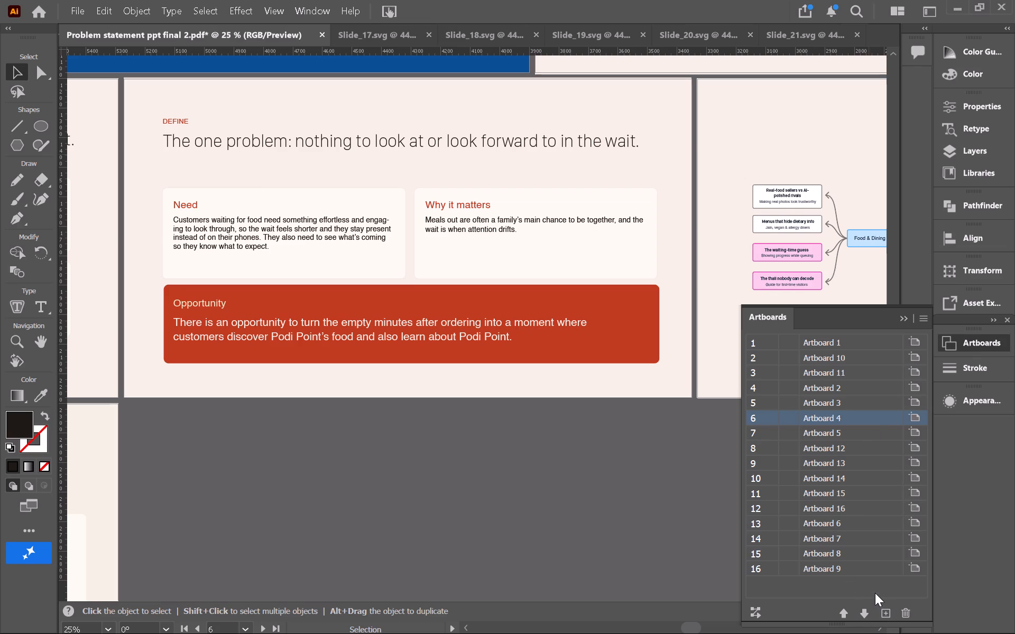
pyautogui.click(874, 592)
pyautogui.click(881, 611)
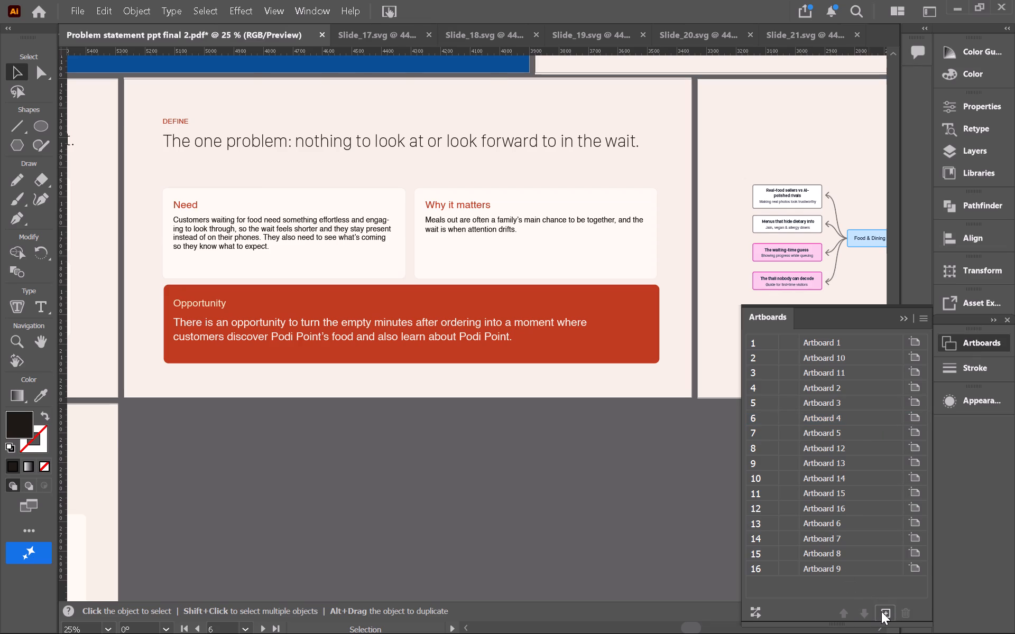
pyautogui.click(881, 611)
pyautogui.click(881, 611)
pyautogui.click(881, 611)
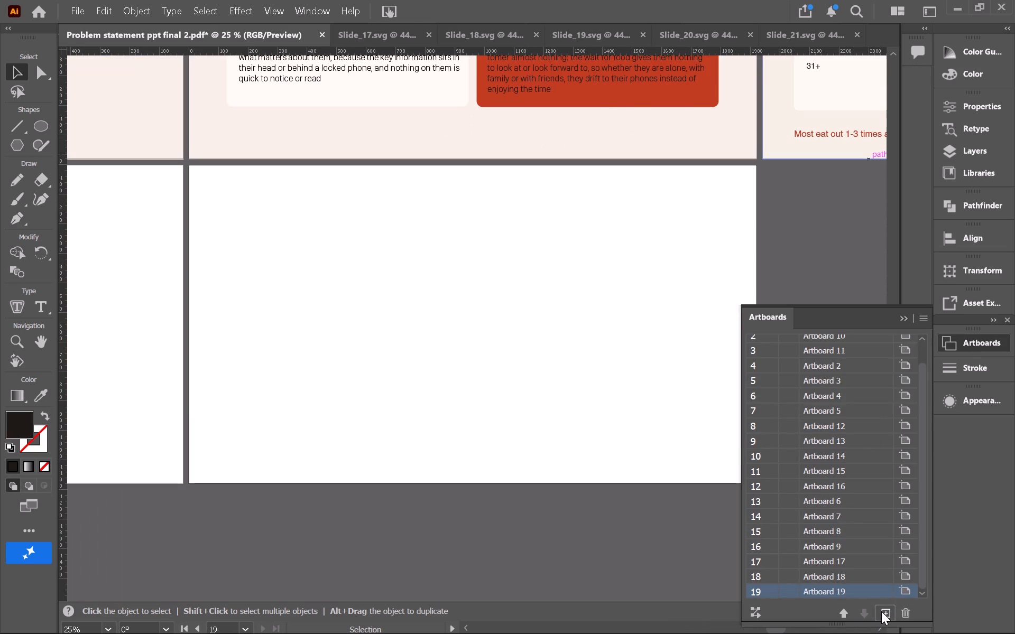
pyautogui.click(881, 611)
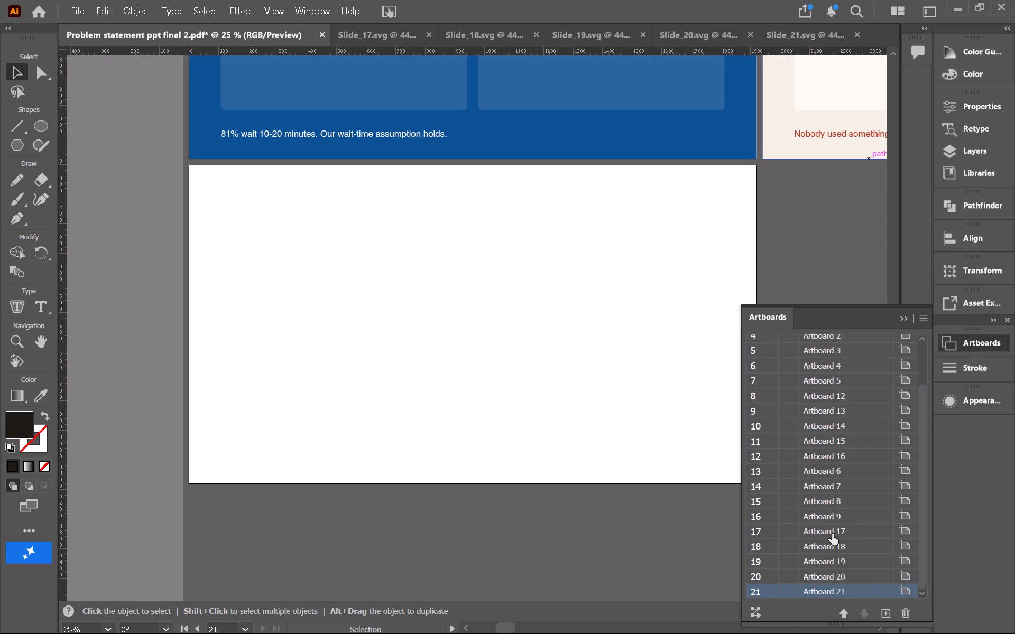
# Go to Artboard 17 and look over the new blank artboards within the deck's overall layout.
pyautogui.click(832, 534)
pyautogui.scroll(3, 577, 445)
pyautogui.hscroll(-20, 577, 445)
pyautogui.hscroll(-6, 577, 445)
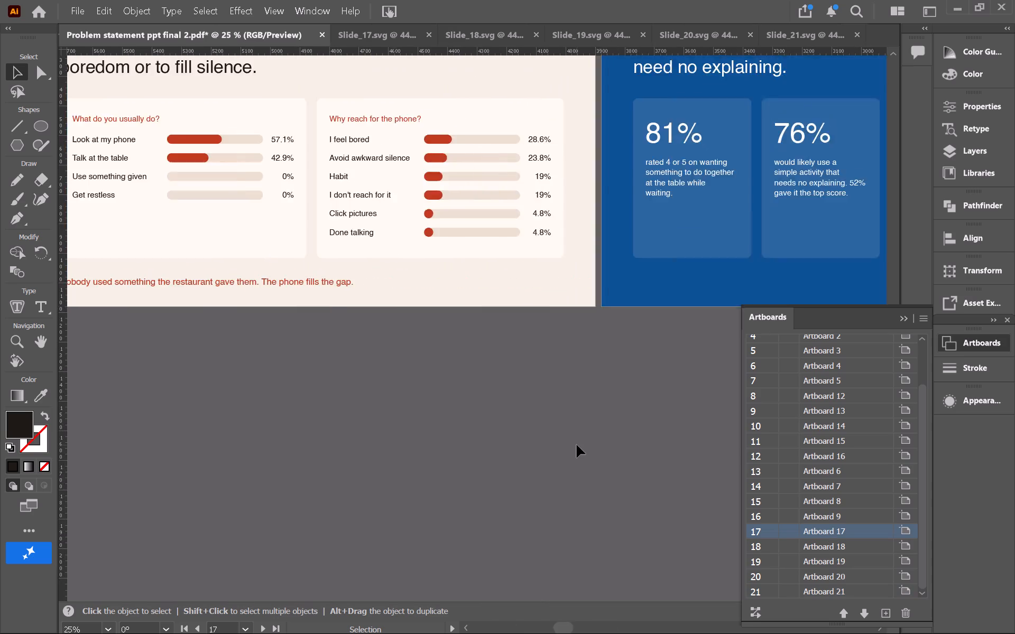
pyautogui.scroll(2, 577, 445)
pyautogui.hscroll(1, 577, 445)
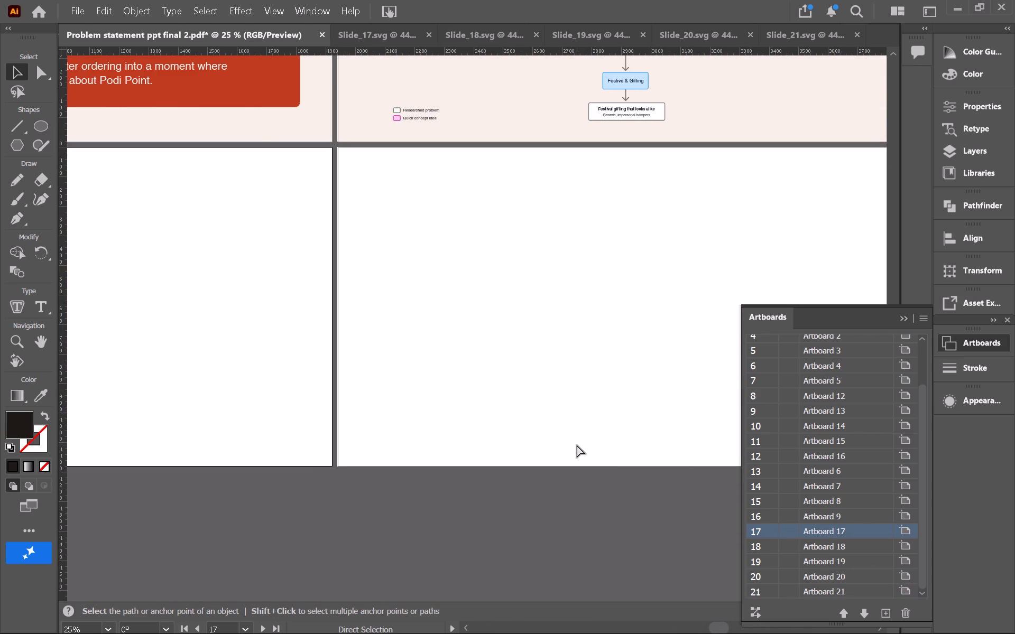
pyautogui.hotkey('ctrl', '-')
pyautogui.hotkey('ctrl', '-')
pyautogui.hotkey('ctrl', '-')
pyautogui.hotkey('ctrl', '-')
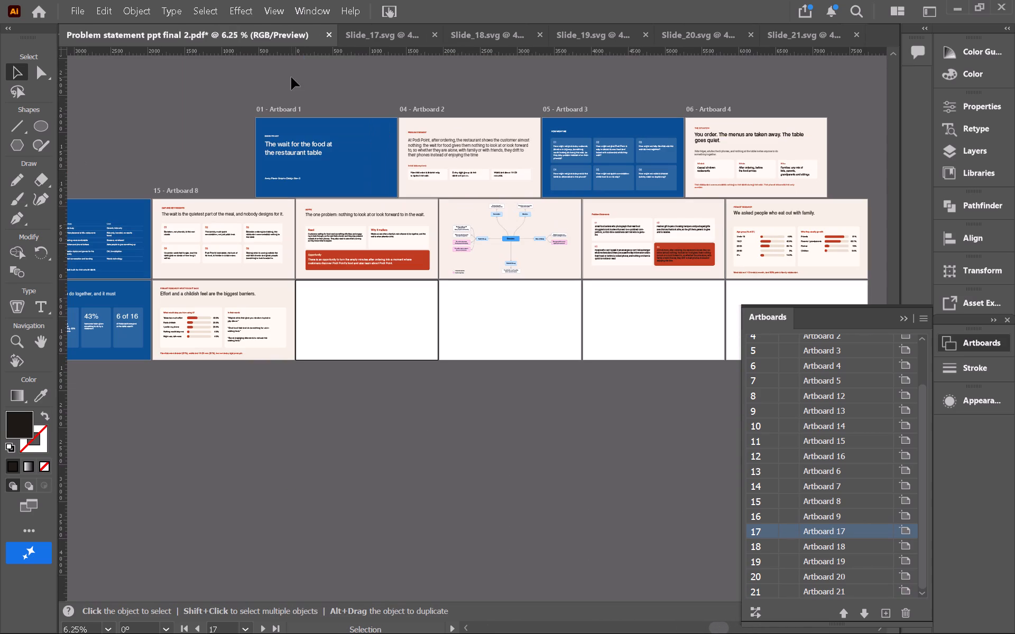
# Copy all of Slide_17.svg's "One wait, five kinds of table." artwork into the deck and place it in the empty space below the artboards.
pyautogui.click(364, 35)
pyautogui.hotkey('ctrl', '-')
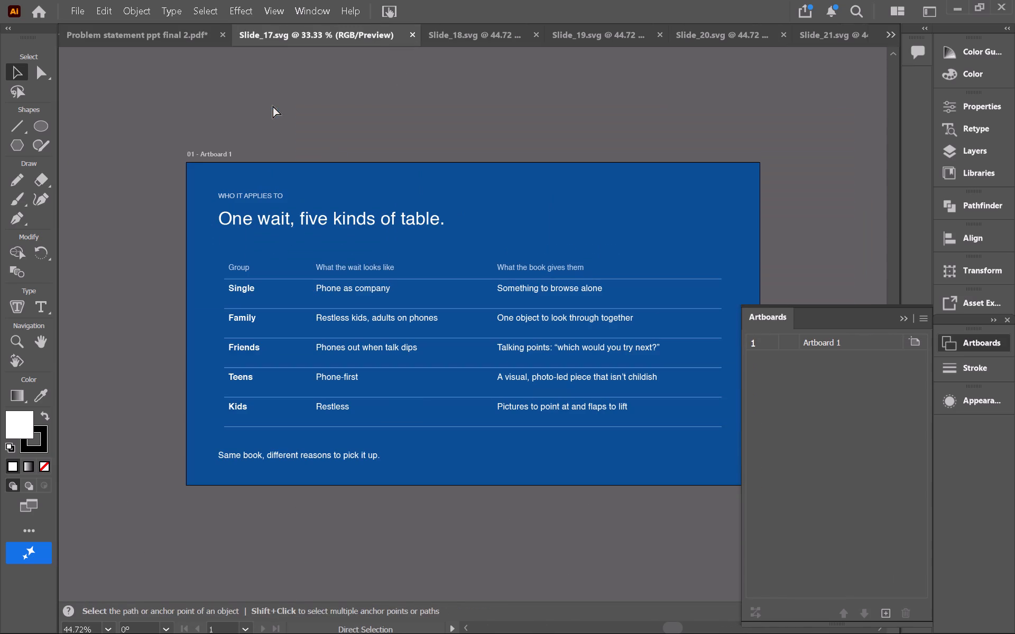
pyautogui.moveTo(160, 163); pyautogui.dragTo(722, 516)
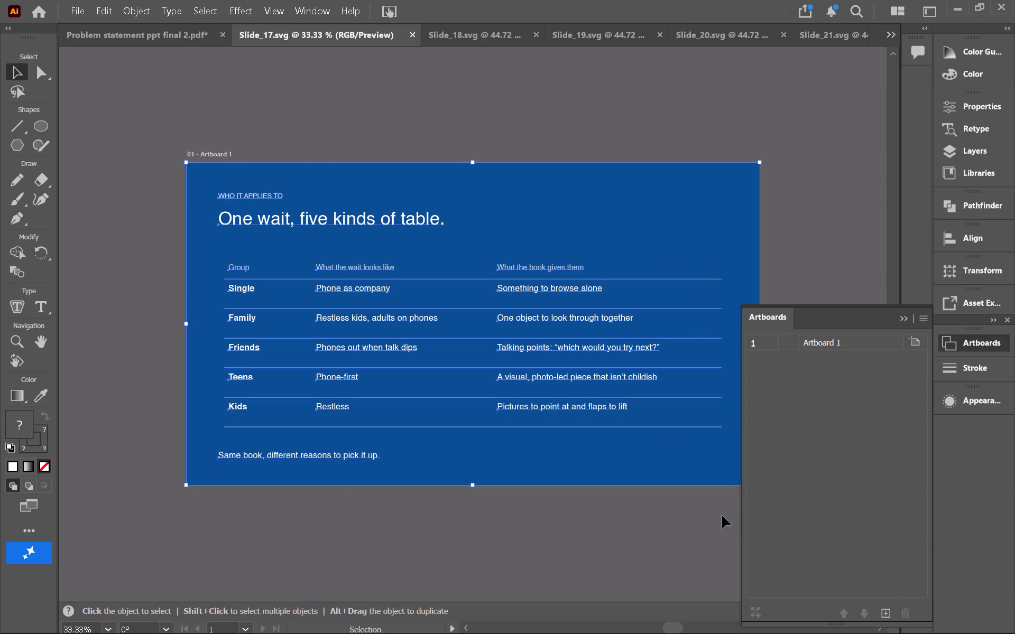
pyautogui.hotkey('ctrl', 'c')
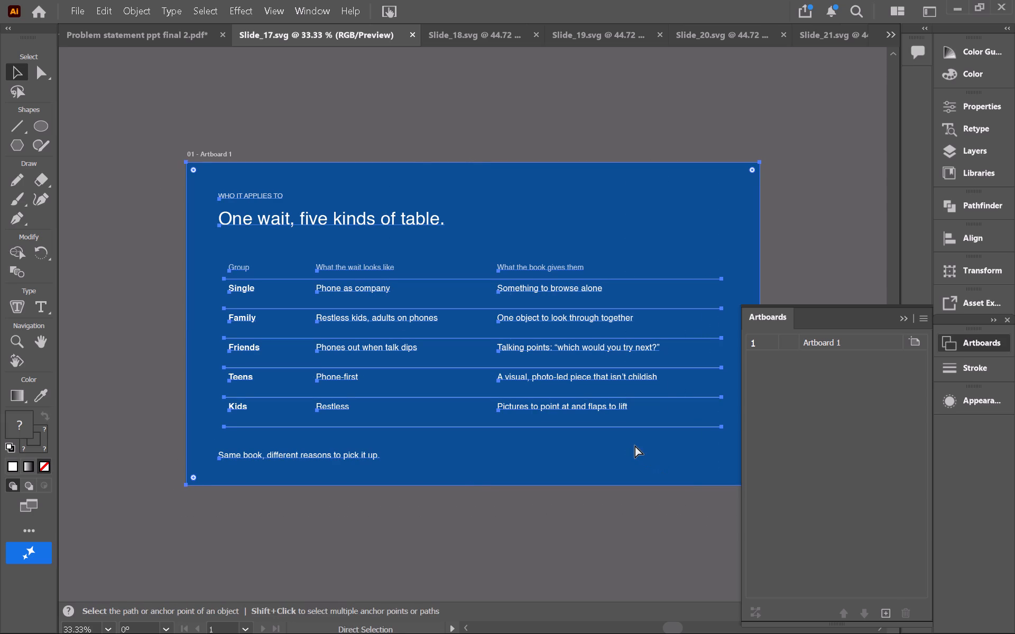
pyautogui.click(181, 34)
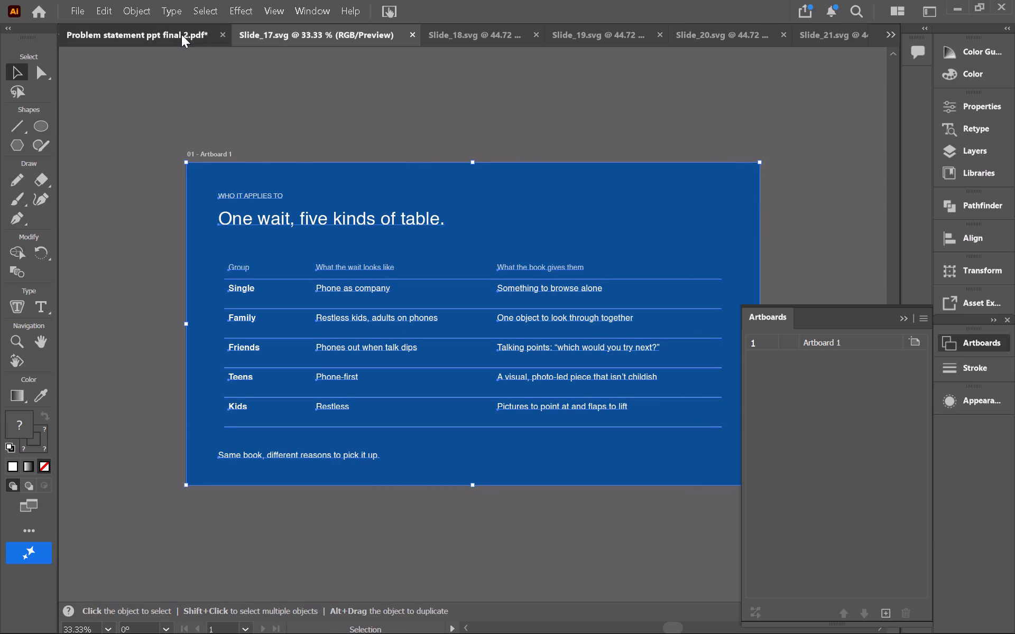
pyautogui.hotkey('ctrl', 'v')
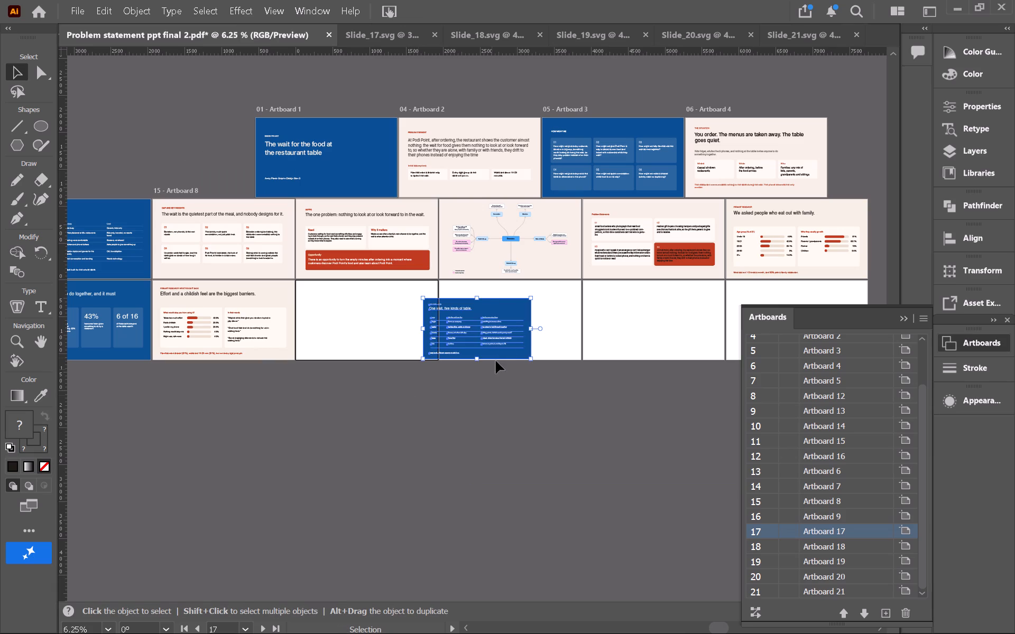
pyautogui.moveTo(488, 302); pyautogui.dragTo(300, 379)
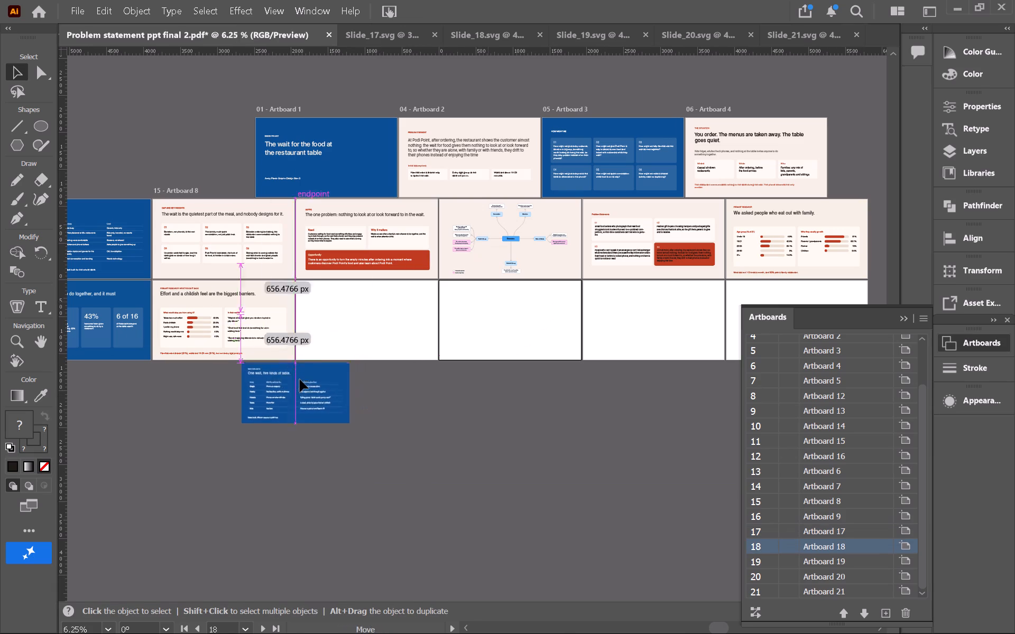
pyautogui.moveTo(300, 379); pyautogui.dragTo(292, 401)
# Close the Slide_17.svg document.
pyautogui.click(403, 26)
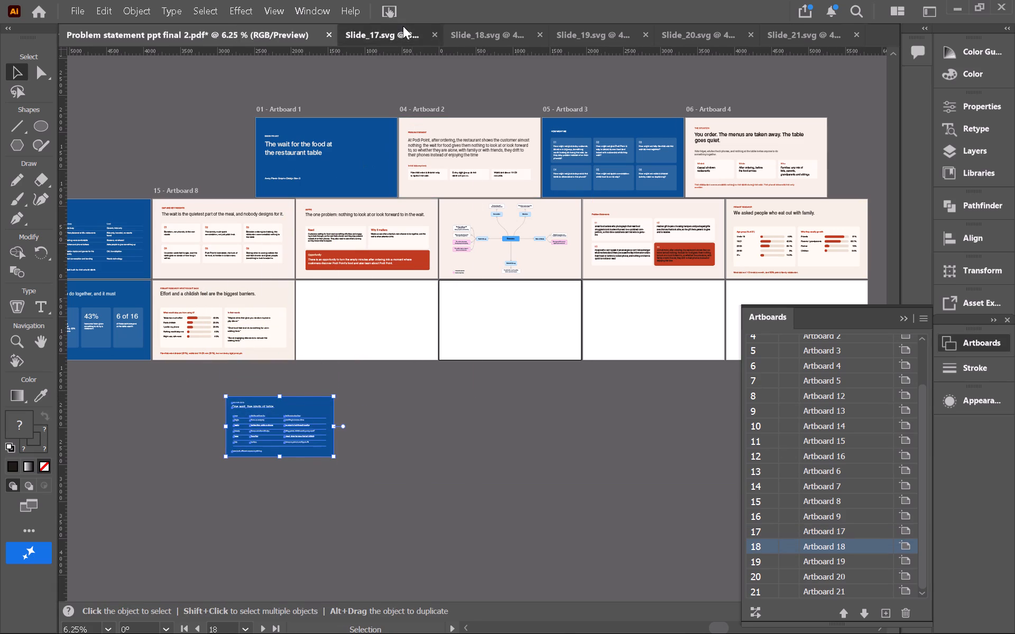
pyautogui.click(412, 32)
# Copy all of Slide_18.svg's "Nine approaches explored" artwork into the deck and place it beside the pasted five-kinds-of-table slide.
pyautogui.click(412, 32)
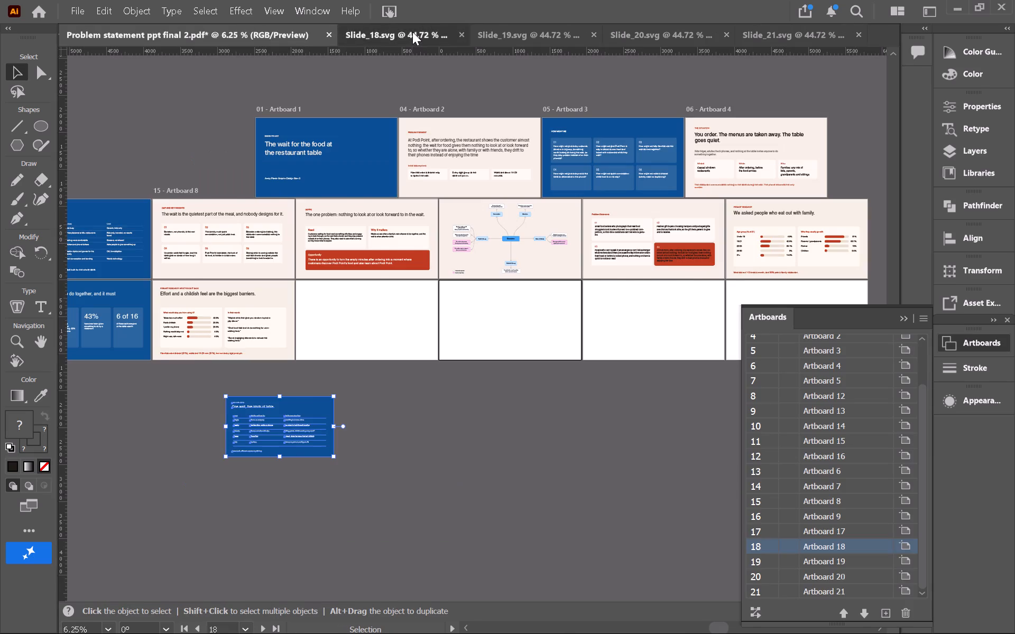
pyautogui.hotkey('ctrl', '-')
pyautogui.hotkey('ctrl', '-')
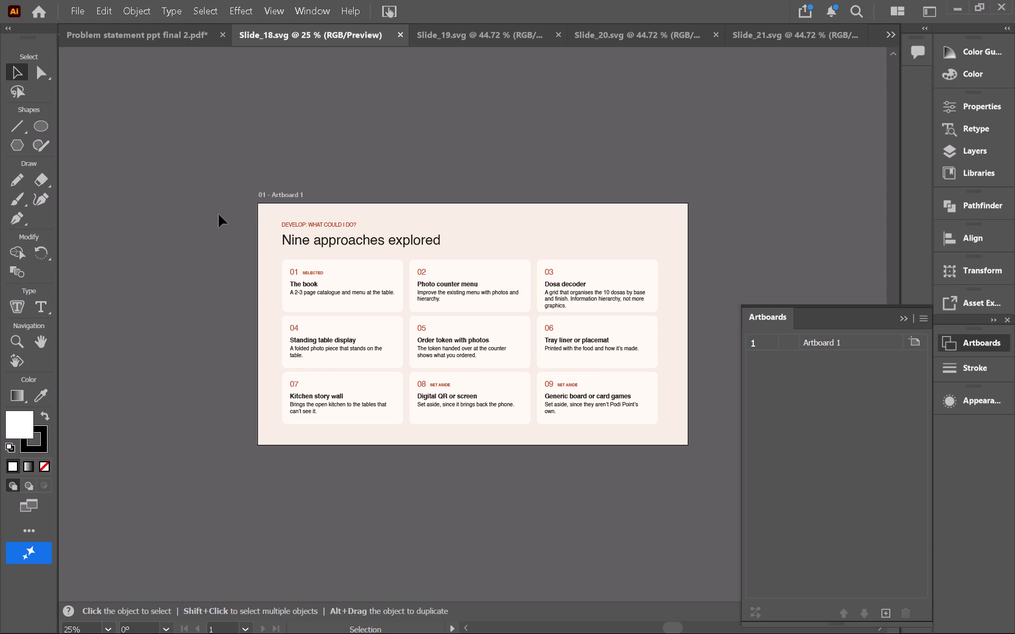
pyautogui.moveTo(220, 204); pyautogui.dragTo(673, 444)
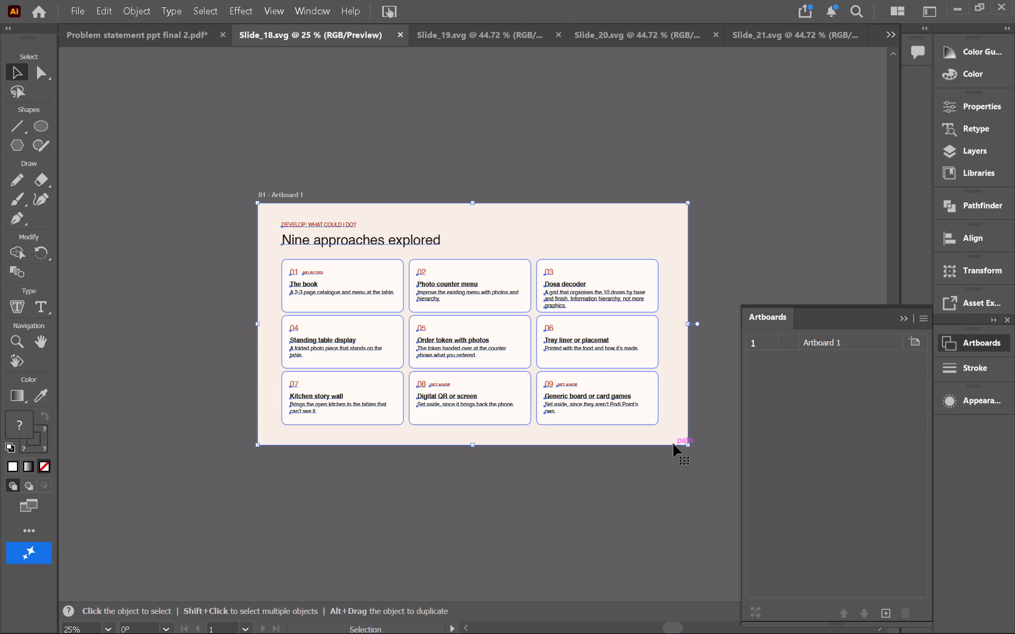
pyautogui.hotkey('ctrl', 'c')
pyautogui.click(113, 27)
pyautogui.click(419, 371)
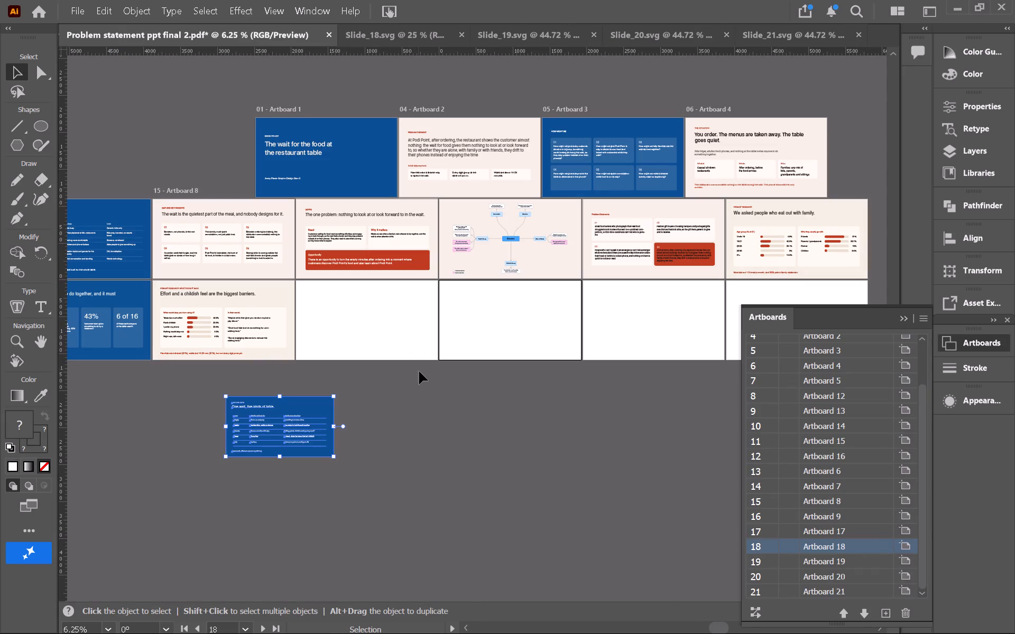
pyautogui.hotkey('ctrl', 'v')
pyautogui.moveTo(475, 322); pyautogui.dragTo(450, 384)
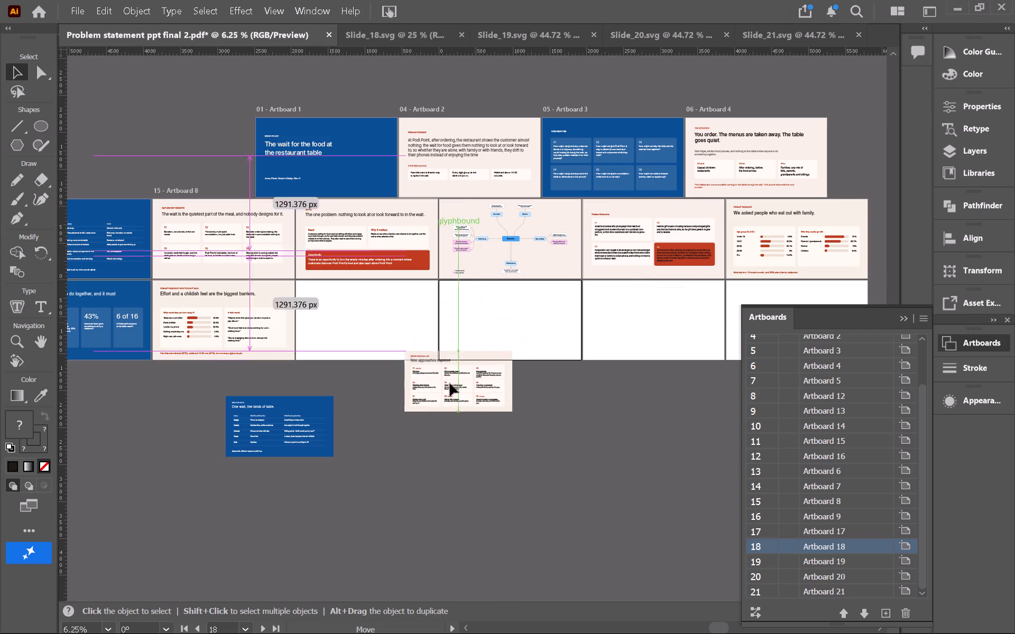
pyautogui.moveTo(450, 384); pyautogui.dragTo(407, 419)
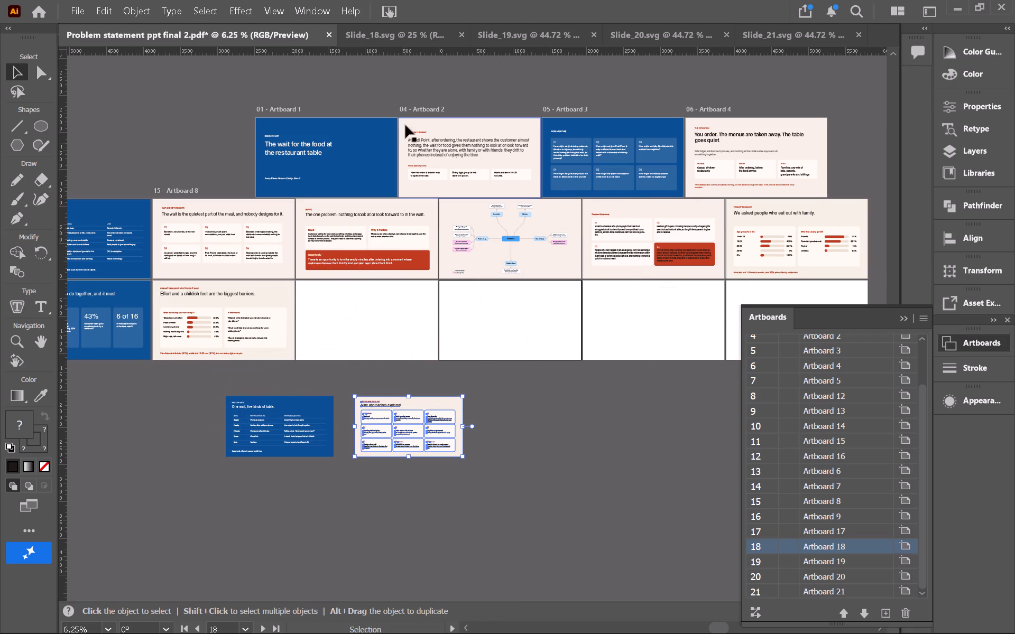
# Close the Slide_18.svg document.
pyautogui.click(420, 29)
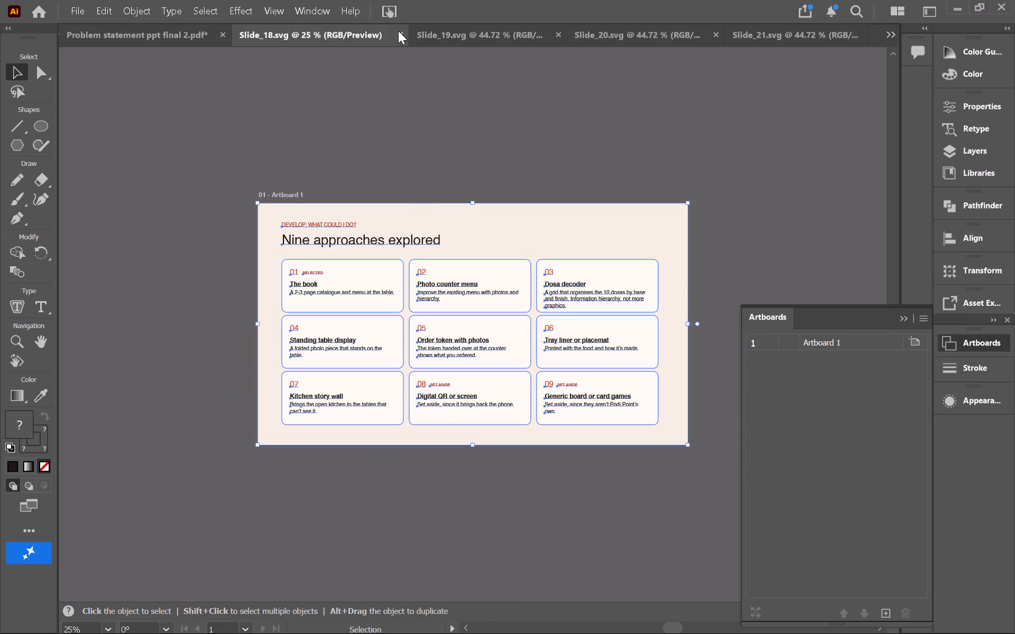
pyautogui.click(398, 31)
# Copy all of Slide_19.svg's "Seven lenses on the same wait." artwork into the deck and place it beside the pasted nine-approaches slide.
pyautogui.click(398, 31)
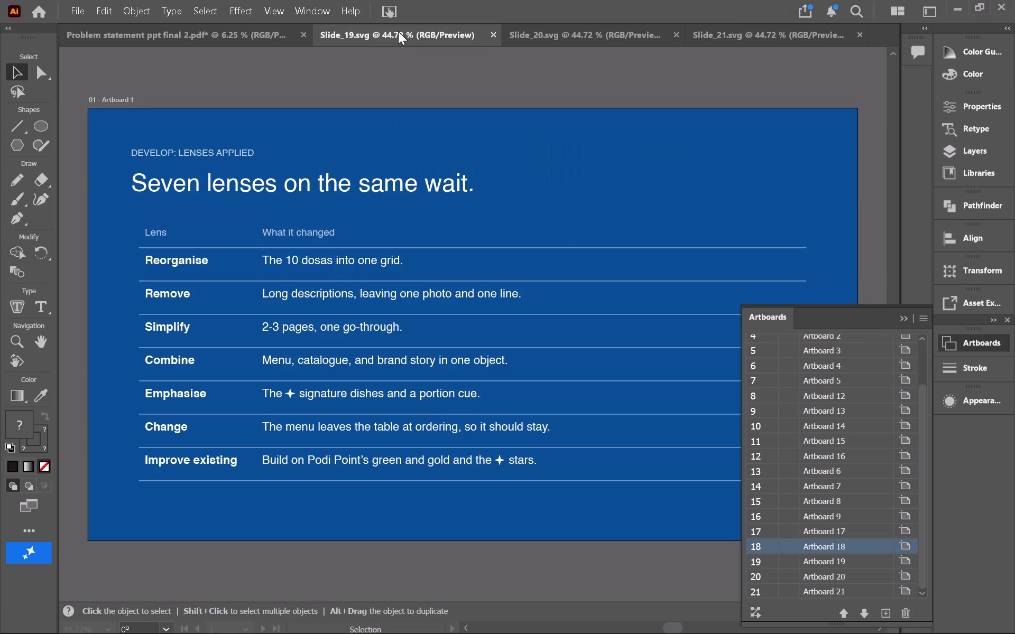
pyautogui.hotkey('ctrl', '-')
pyautogui.hotkey('ctrl', '-')
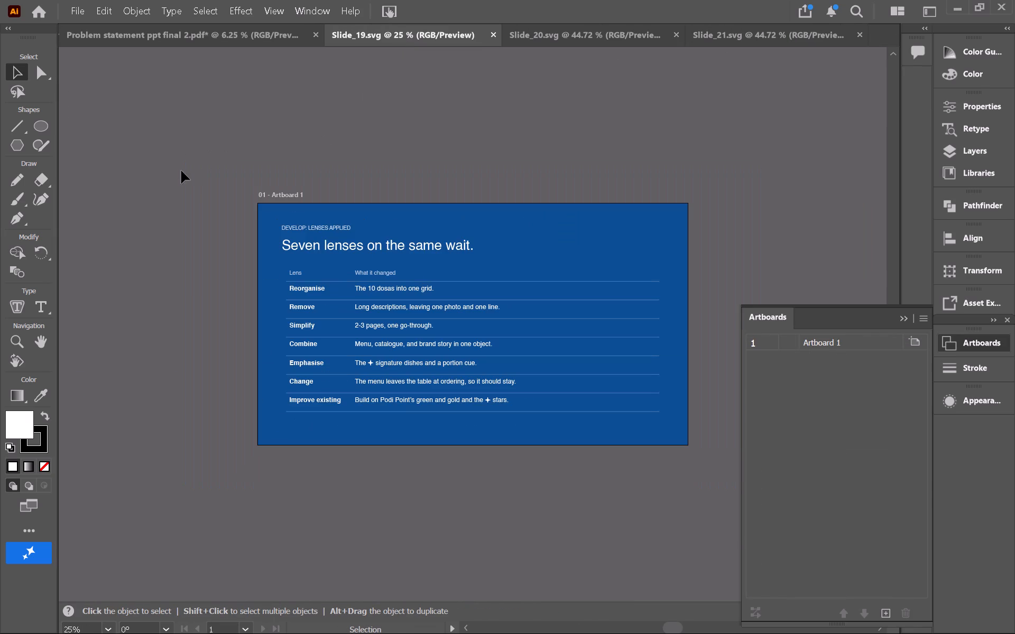
pyautogui.moveTo(181, 171); pyautogui.dragTo(688, 476)
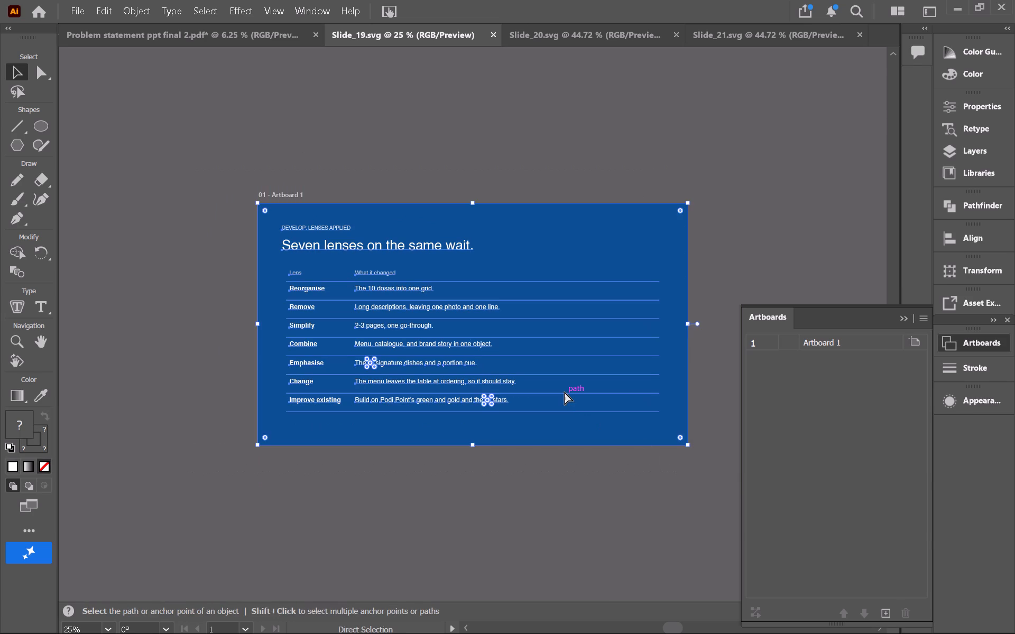
pyautogui.hotkey('ctrl', 'c')
pyautogui.click(127, 34)
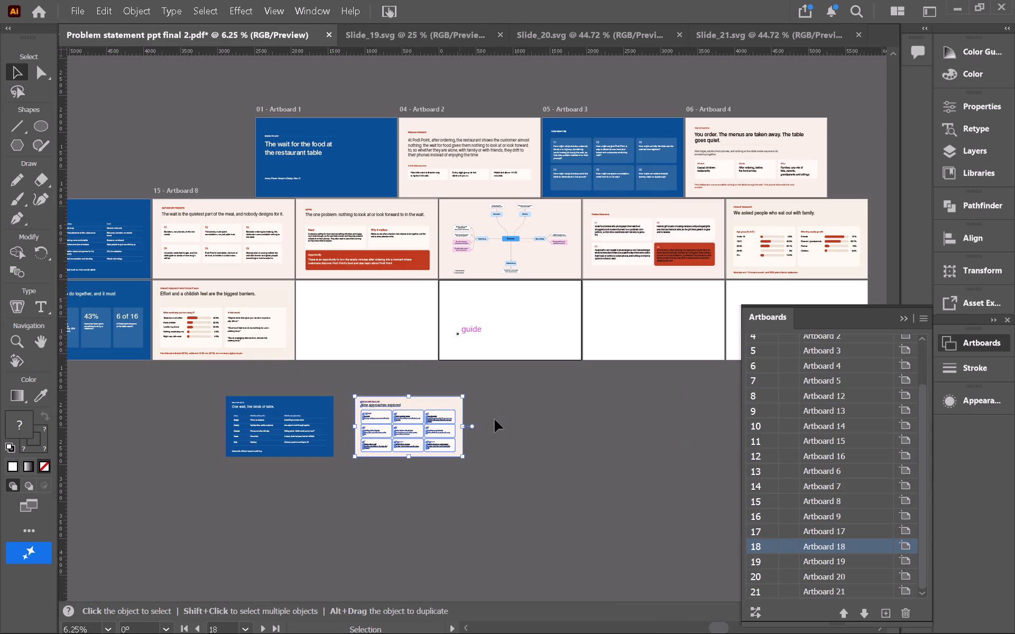
pyautogui.click(494, 420)
pyautogui.hotkey('ctrl', 'v')
pyautogui.moveTo(486, 334); pyautogui.dragTo(542, 436)
pyautogui.click(566, 482)
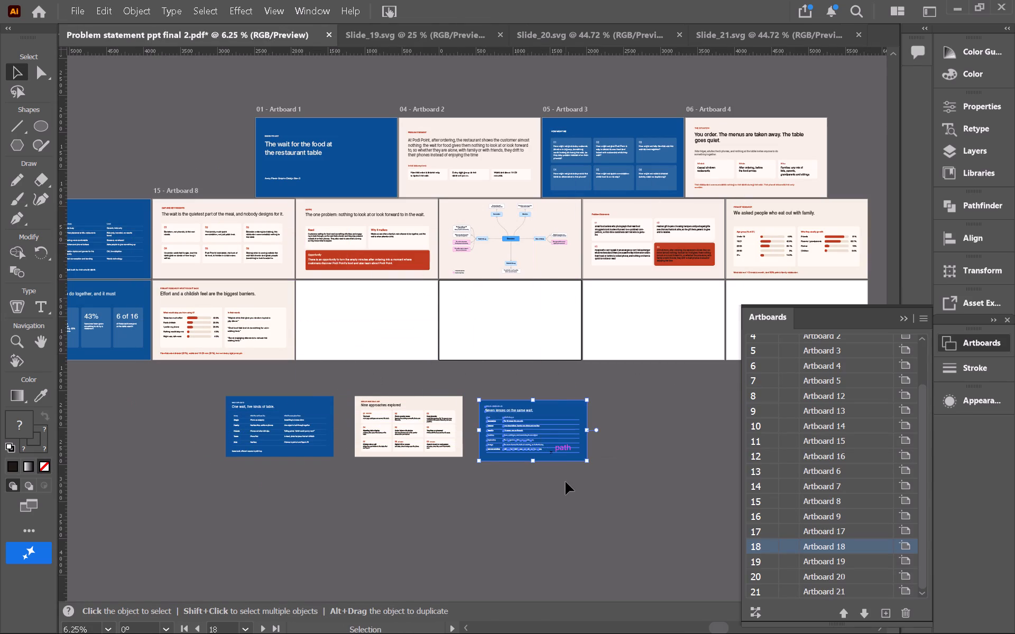
# Close the Slide_19.svg document.
pyautogui.click(452, 24)
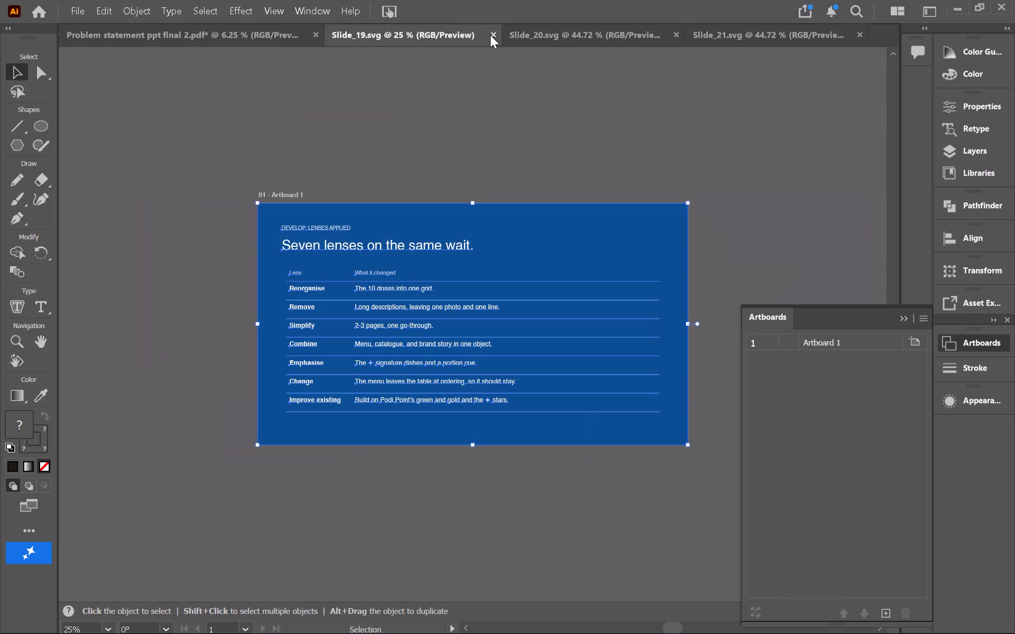
pyautogui.click(490, 35)
# Copy all of Slide_20.svg's "Only one concept covers the whole need." artwork into the deck and place it beside the pasted seven-lenses slide.
pyautogui.click(490, 35)
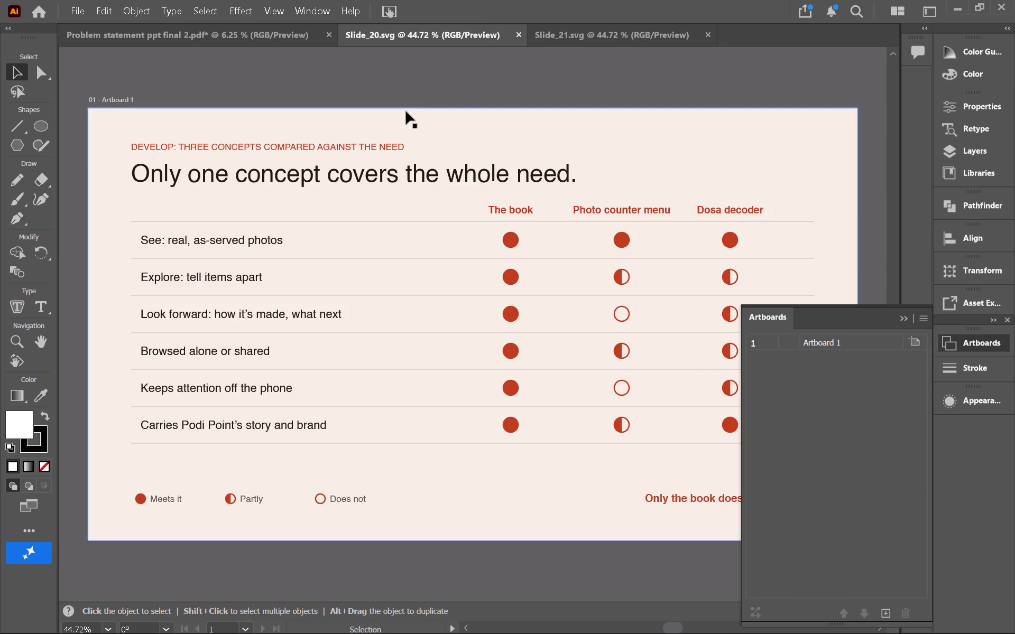
pyautogui.hotkey('ctrl', '-')
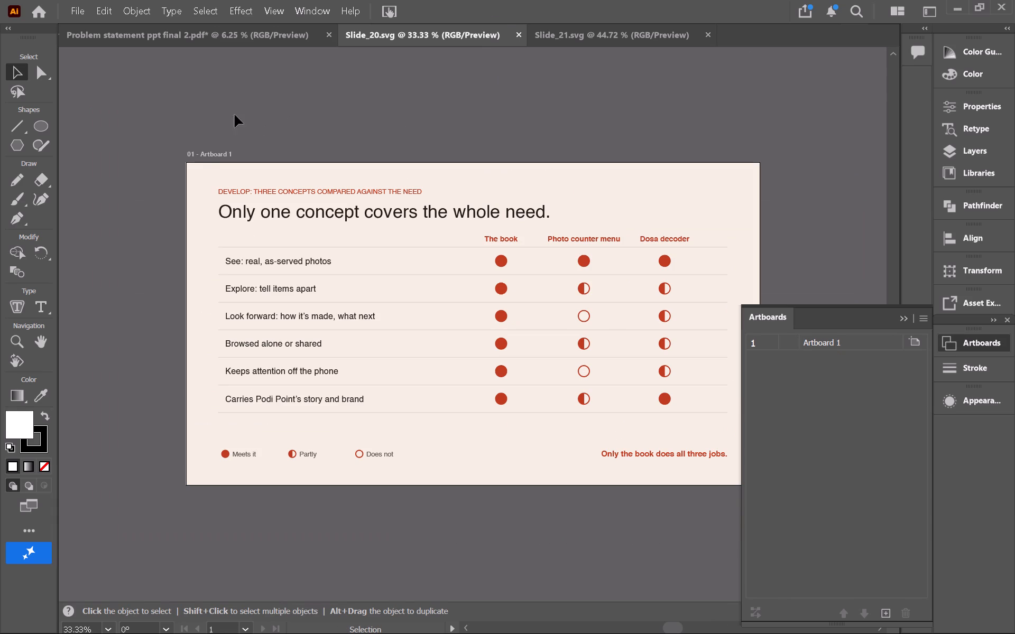
pyautogui.moveTo(169, 153); pyautogui.dragTo(691, 540)
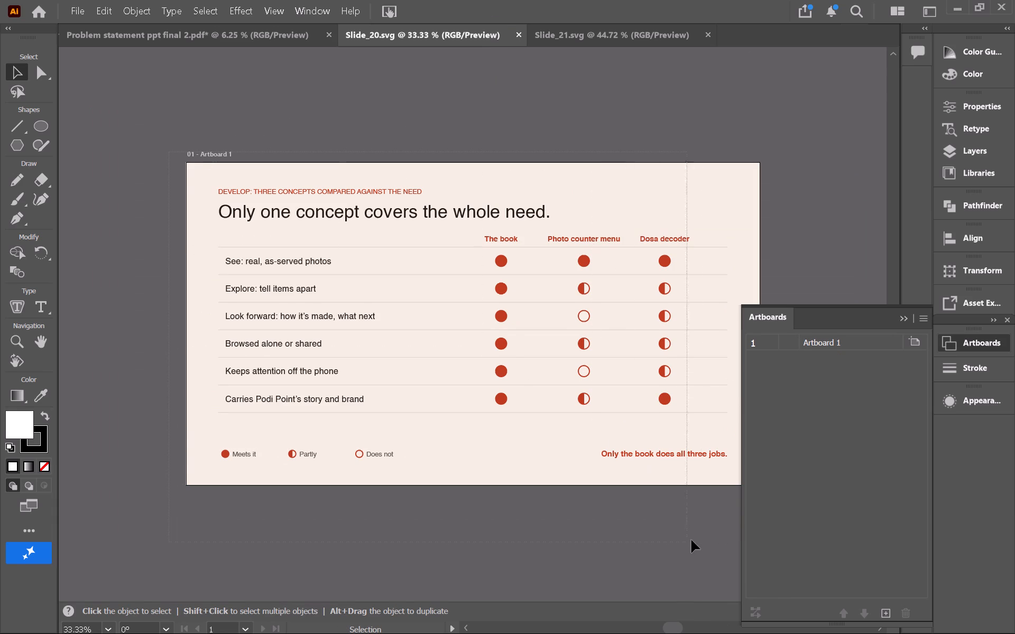
pyautogui.moveTo(691, 540); pyautogui.dragTo(706, 514)
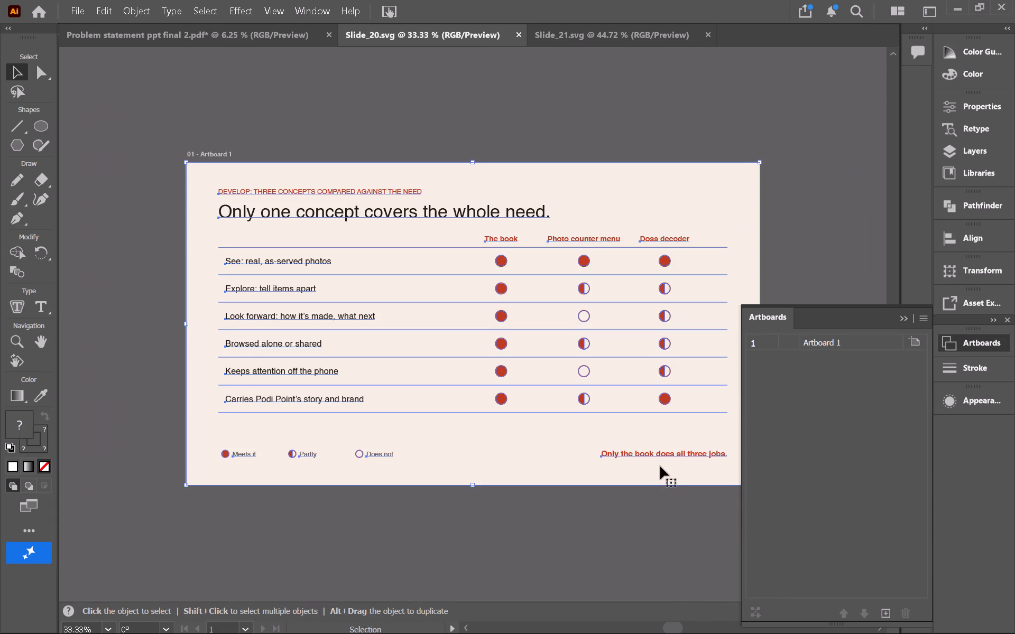
pyautogui.hotkey('ctrl', 'c')
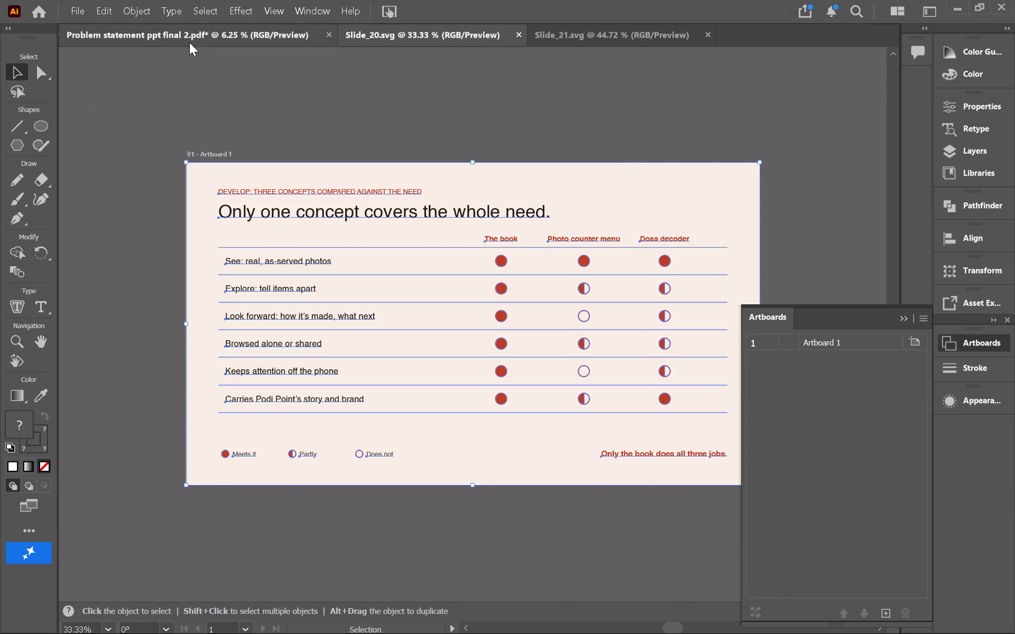
pyautogui.click(189, 42)
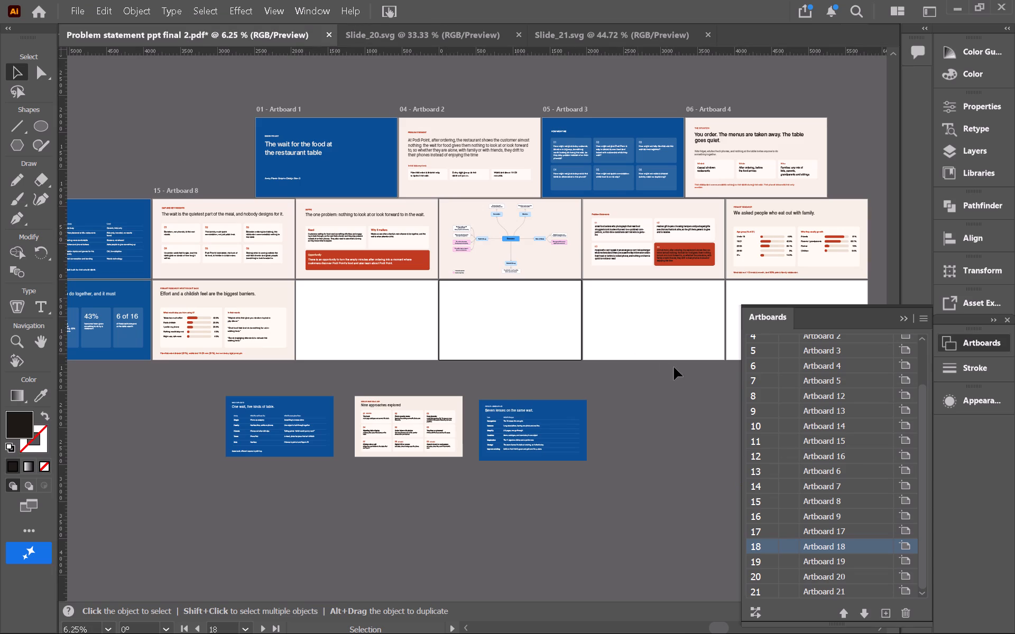
pyautogui.hotkey('ctrl', 'v')
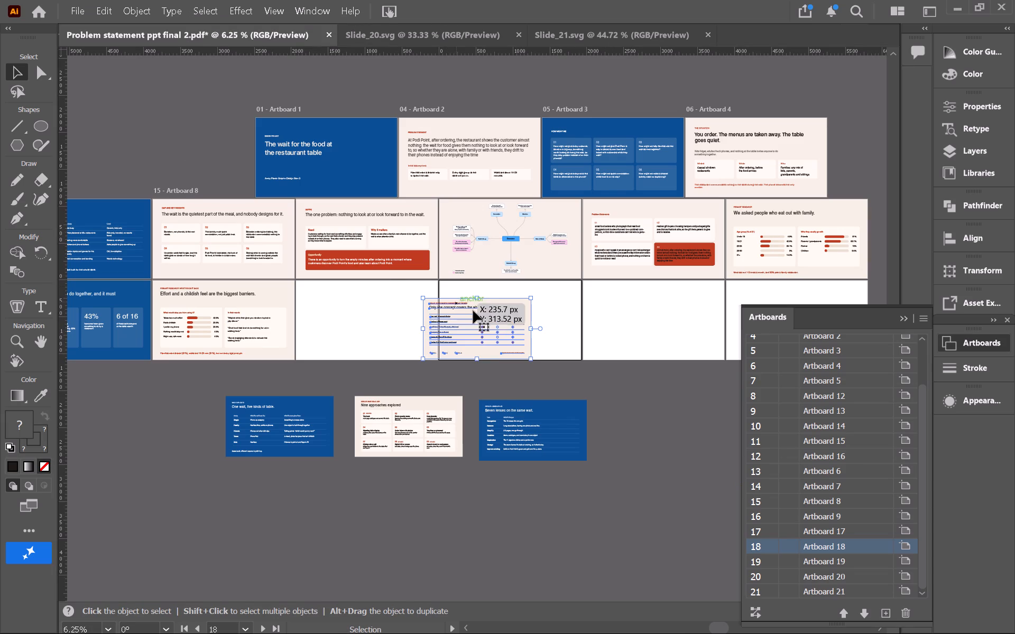
pyautogui.moveTo(475, 312); pyautogui.dragTo(656, 413)
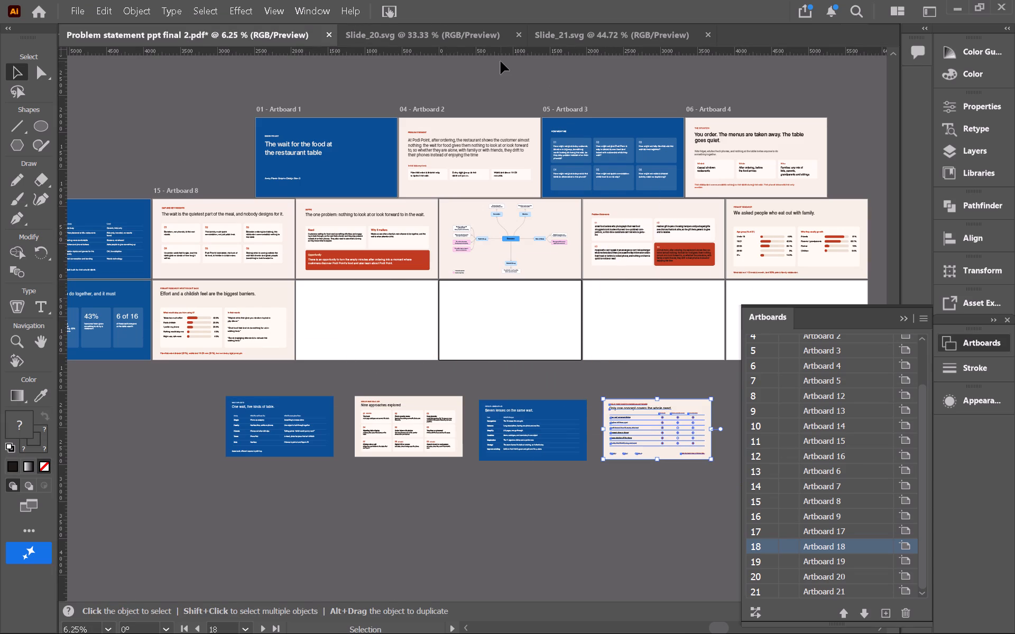
# Close the Slide_20.svg document.
pyautogui.click(480, 42)
pyautogui.click(519, 36)
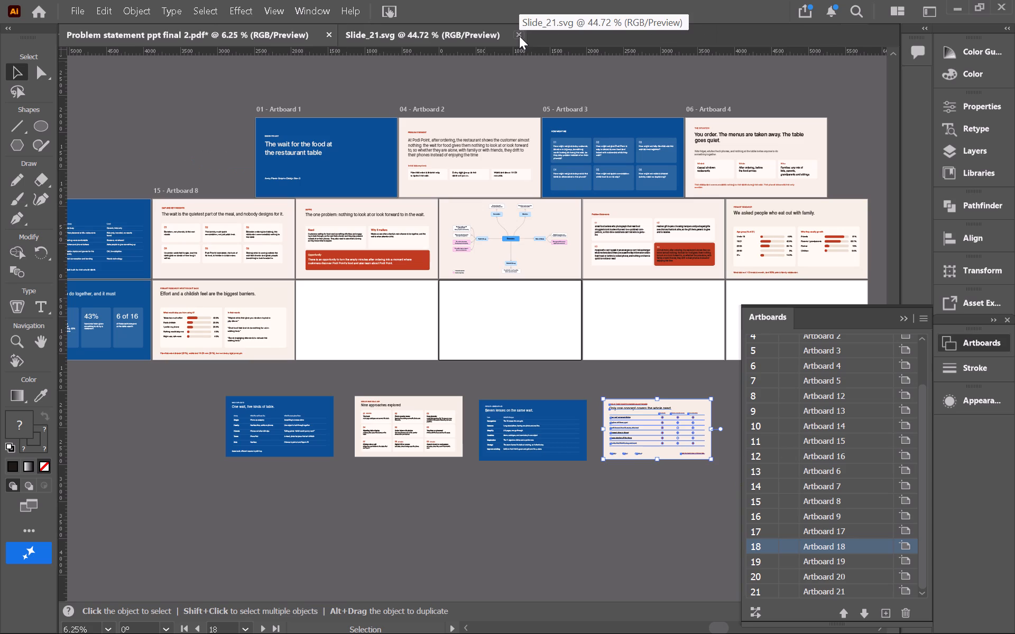
# Copy all of Slide_21.svg's "The book, and why." artwork into the deck and place it beside the pasted one-concept slide.
pyautogui.click(447, 26)
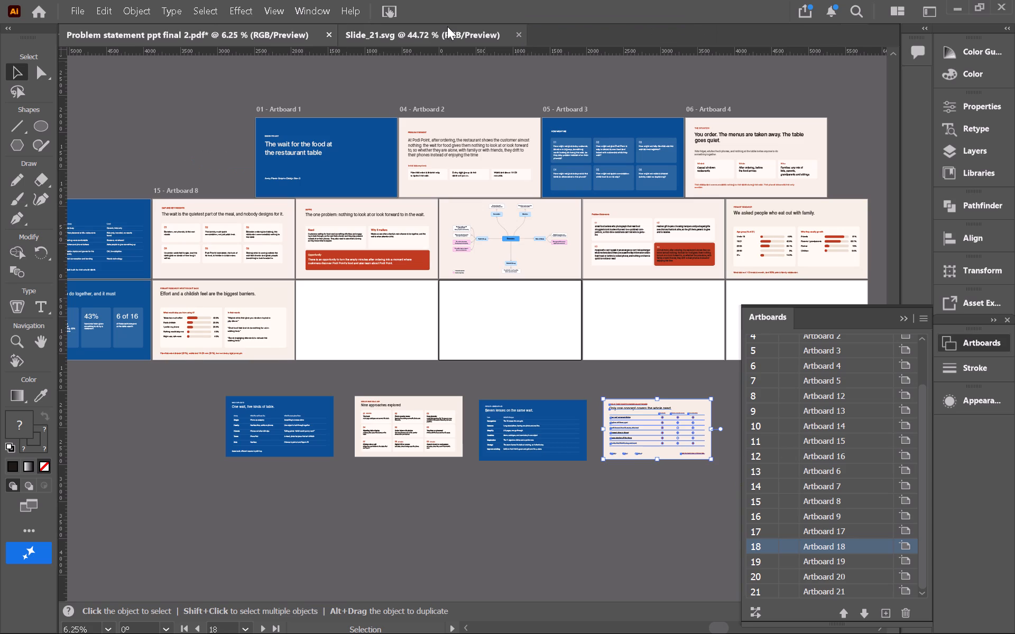
pyautogui.hotkey('ctrl', '-')
pyautogui.hotkey('ctrl', '-')
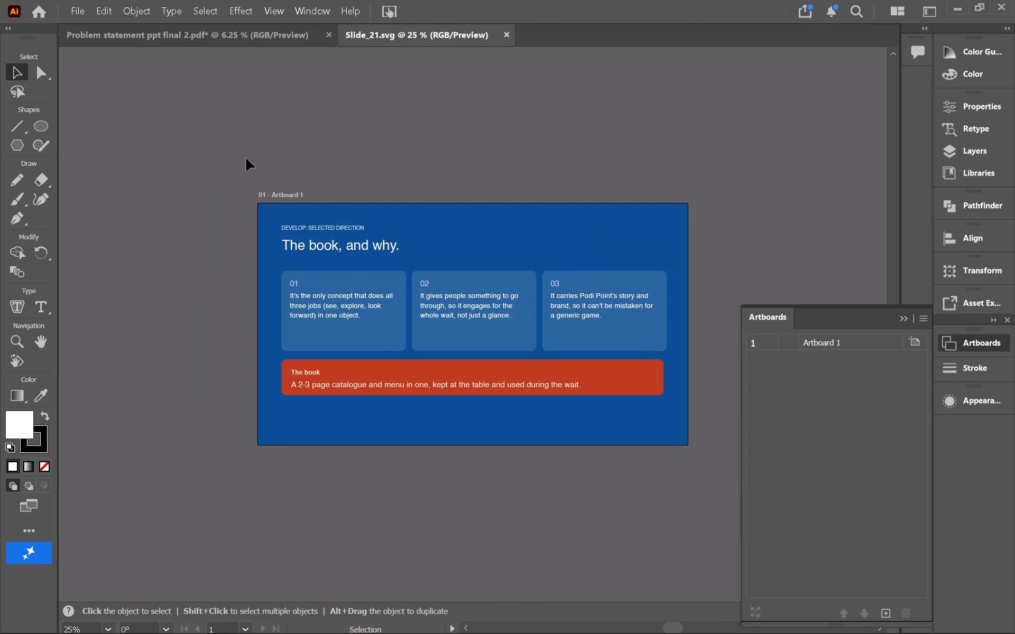
pyautogui.moveTo(231, 190); pyautogui.dragTo(654, 450)
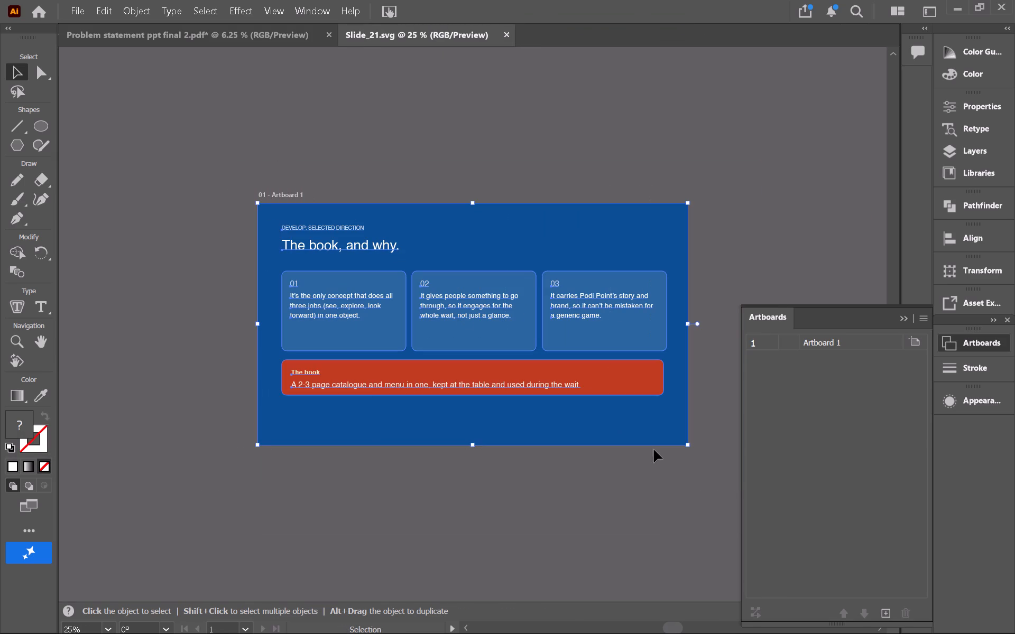
pyautogui.hotkey('ctrl', 'c')
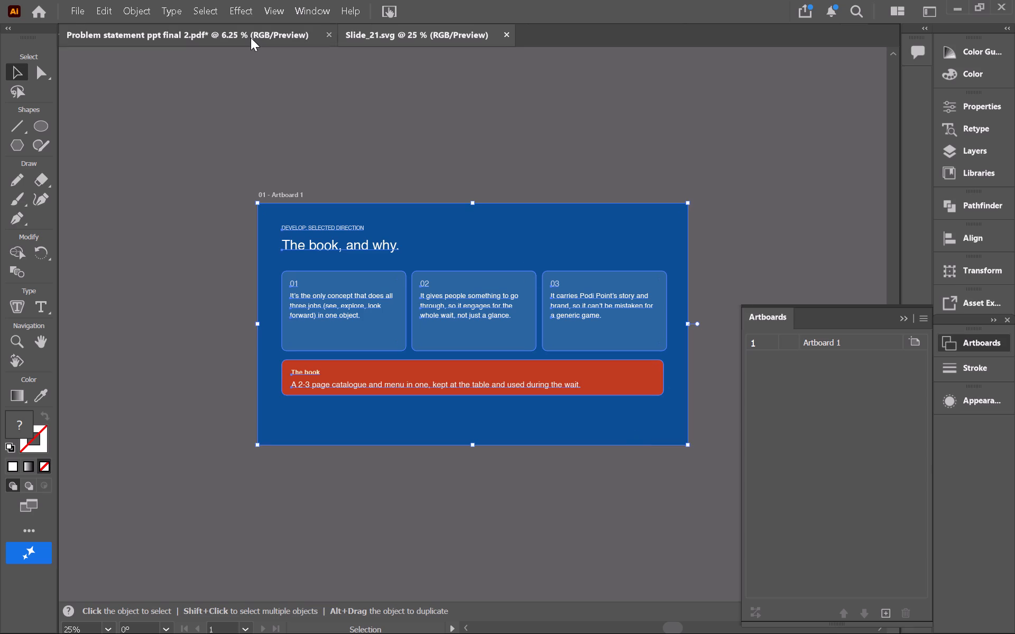
pyautogui.click(251, 38)
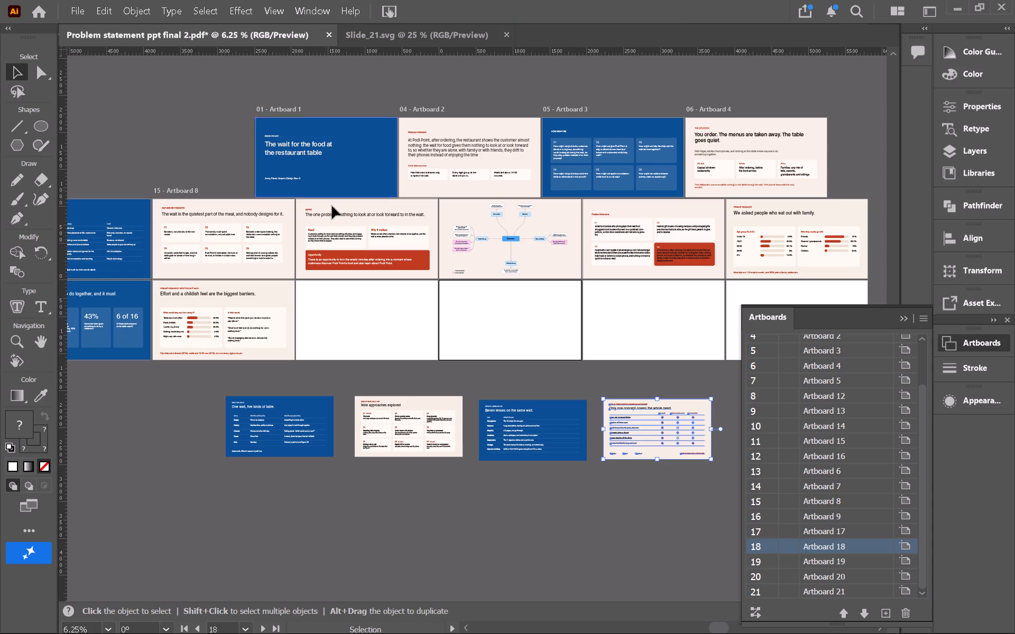
pyautogui.hscroll(-2, 407, 259)
pyautogui.click(407, 259)
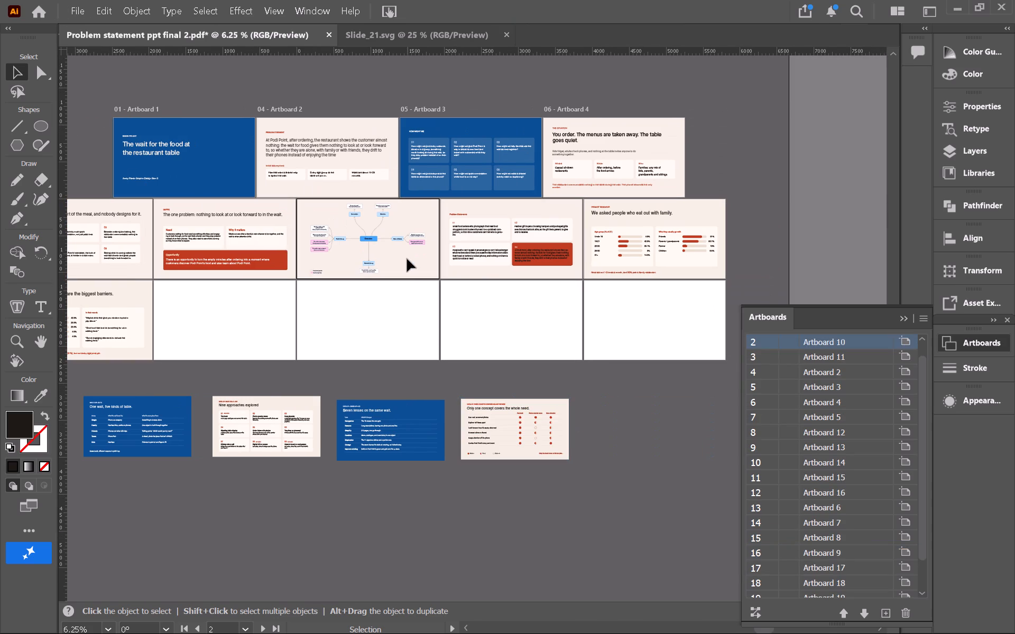
pyautogui.hotkey('ctrl', 'v')
pyautogui.moveTo(473, 340); pyautogui.dragTo(614, 437)
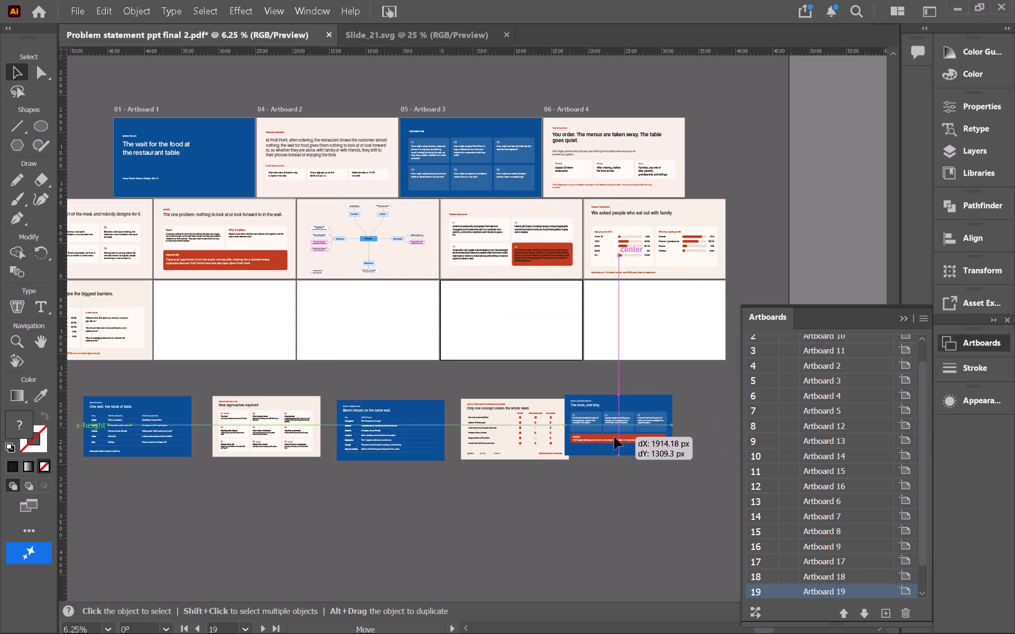
pyautogui.moveTo(614, 437); pyautogui.dragTo(623, 441)
pyautogui.click(534, 309)
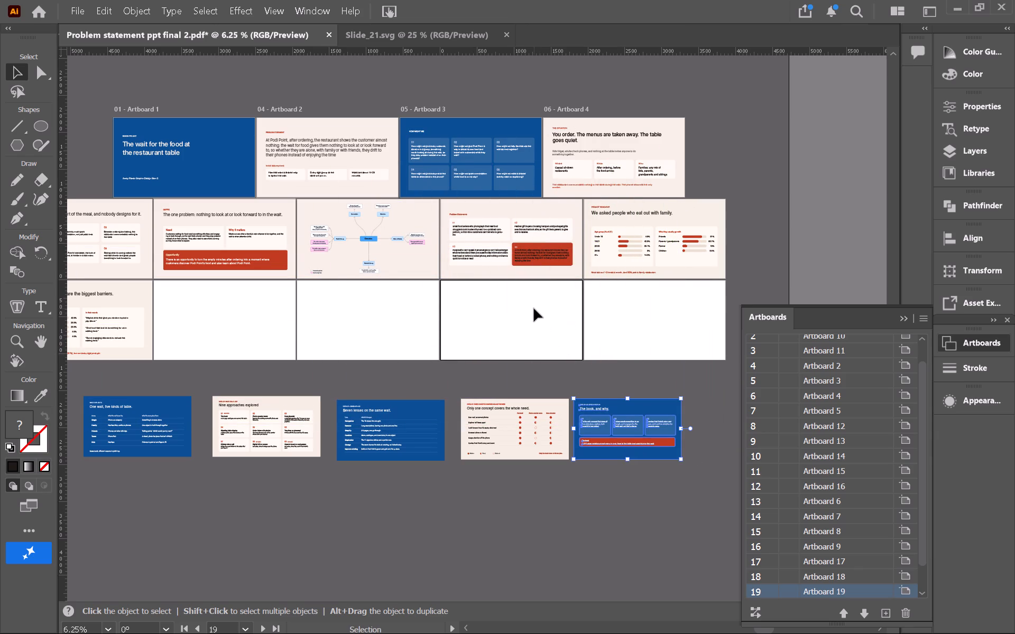
# Close the Slide_21.svg document.
pyautogui.moveTo(456, 37); pyautogui.dragTo(506, 39)
pyautogui.click(503, 31)
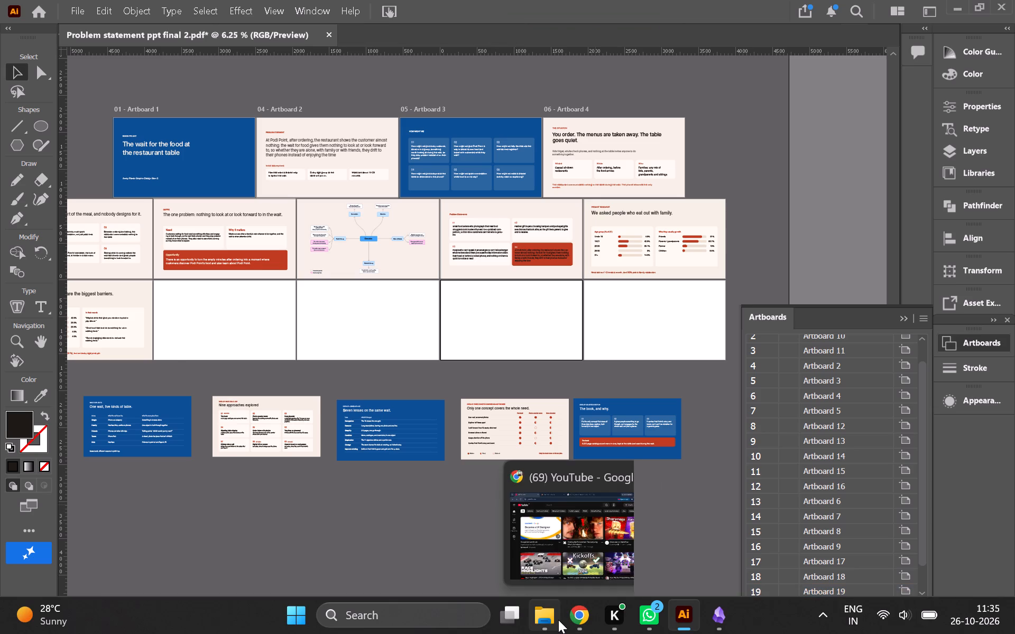
# Open Slide_22 and Slide_23 from the Podi_Point_Slides_SVG folder in File Explorer as separate Illustrator documents.
pyautogui.click(558, 620)
pyautogui.scroll(-2, 200, 254)
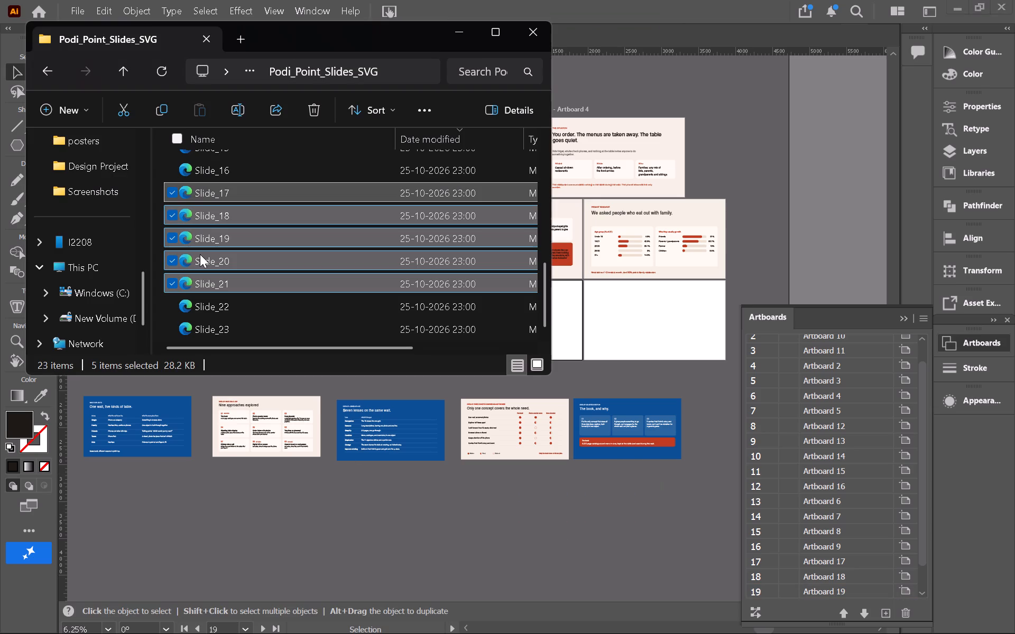
pyautogui.scroll(-2, 200, 254)
pyautogui.moveTo(154, 299); pyautogui.dragTo(173, 327)
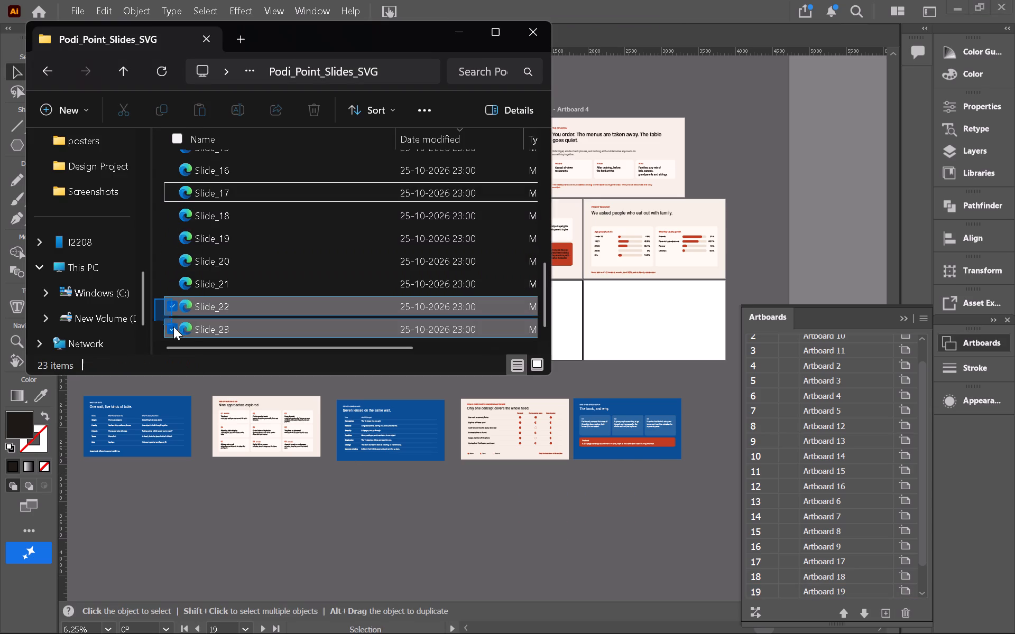
pyautogui.moveTo(173, 327); pyautogui.dragTo(186, 336)
pyautogui.moveTo(221, 310); pyautogui.dragTo(302, 535)
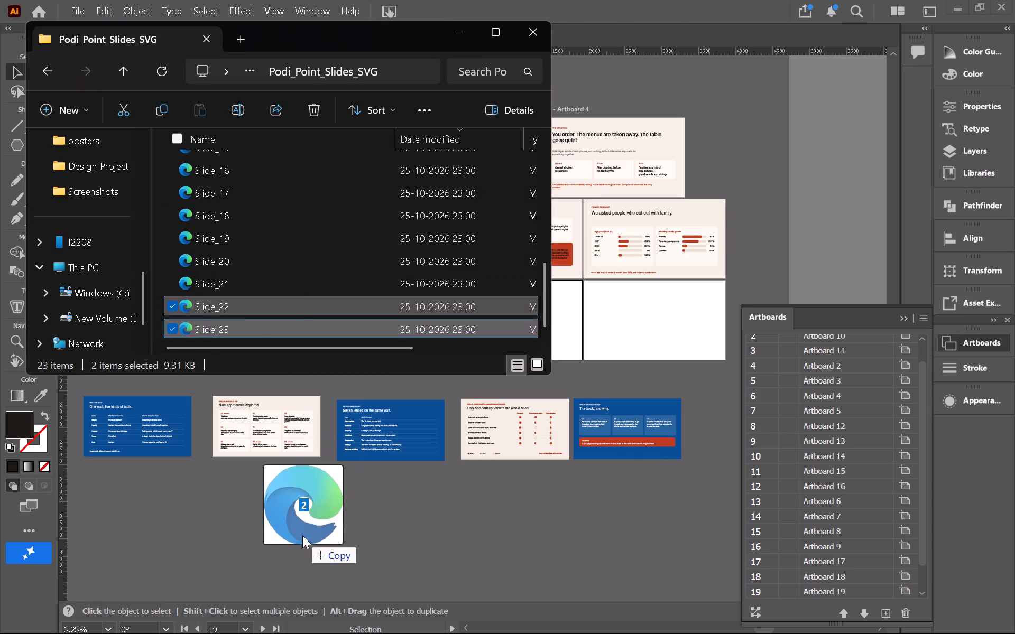
pyautogui.moveTo(302, 535); pyautogui.dragTo(301, 535)
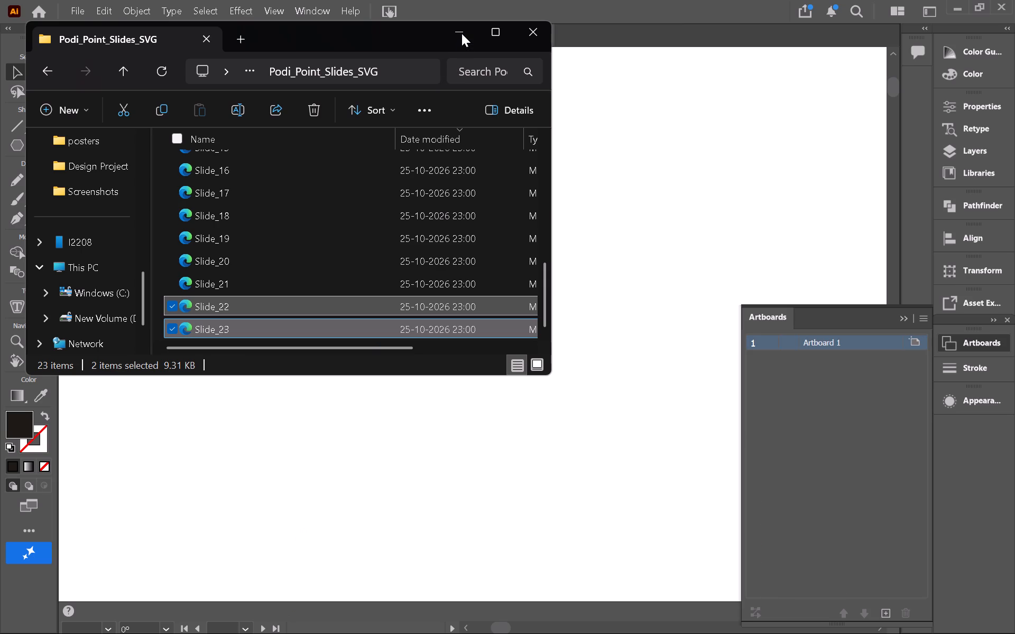
pyautogui.click(607, 116)
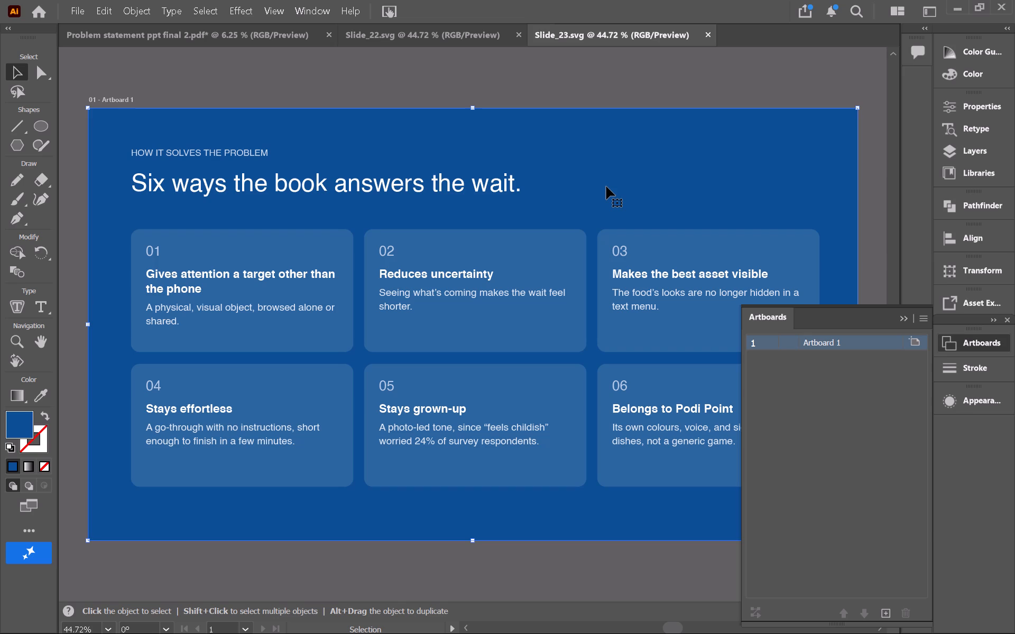
# Copy all of Slide_23.svg's "Six ways the book answers the wait." artwork into the deck and place it below the pasted book-and-why slide.
pyautogui.click(606, 187)
pyautogui.hotkey('ctrl', '-')
pyautogui.moveTo(129, 157); pyautogui.dragTo(707, 520)
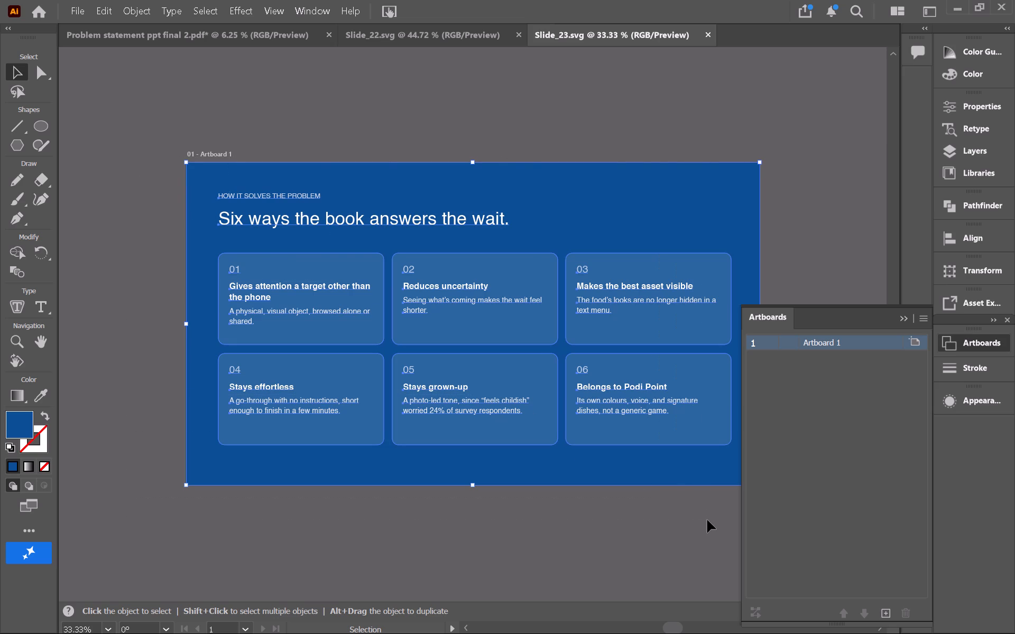
pyautogui.hotkey('ctrl', 'c')
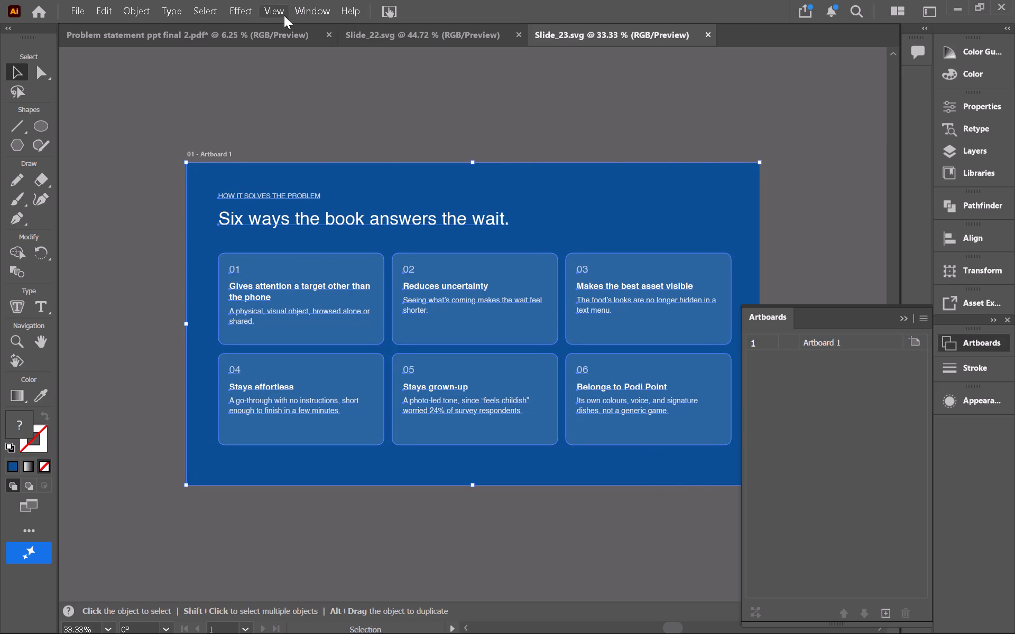
pyautogui.click(289, 33)
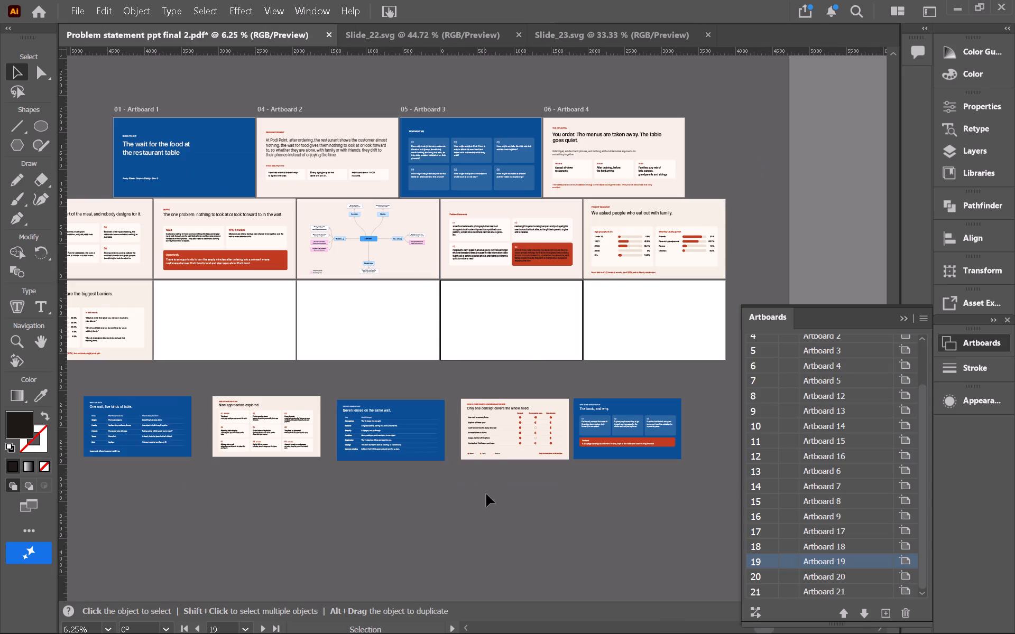
pyautogui.hotkey('ctrl', 'v')
pyautogui.moveTo(465, 322); pyautogui.dragTo(659, 546)
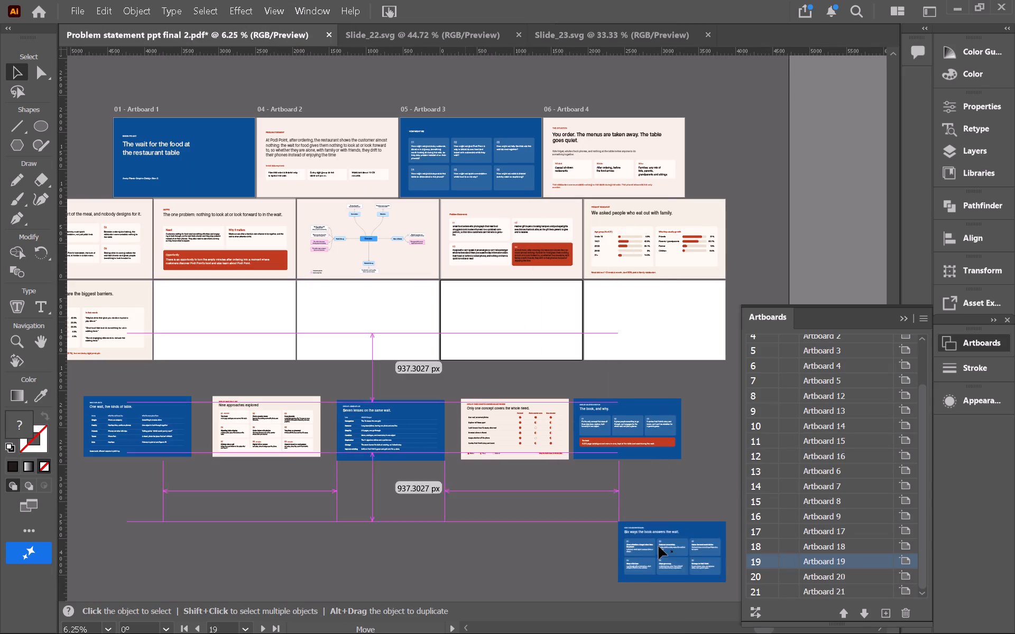
pyautogui.moveTo(659, 546); pyautogui.dragTo(623, 531)
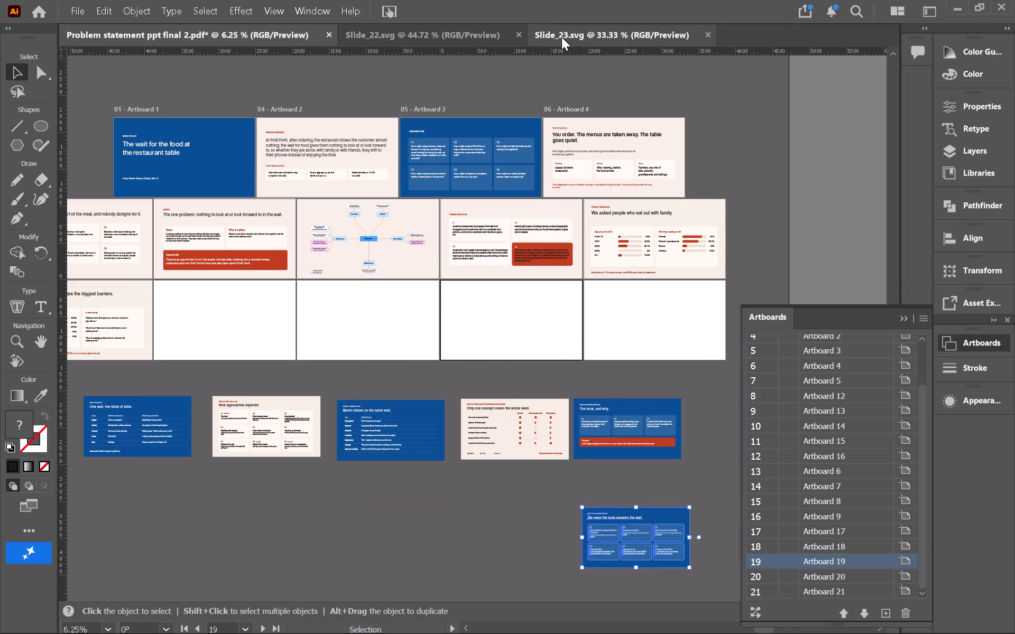
# Close the Slide_23.svg document.
pyautogui.click(561, 37)
pyautogui.click(708, 35)
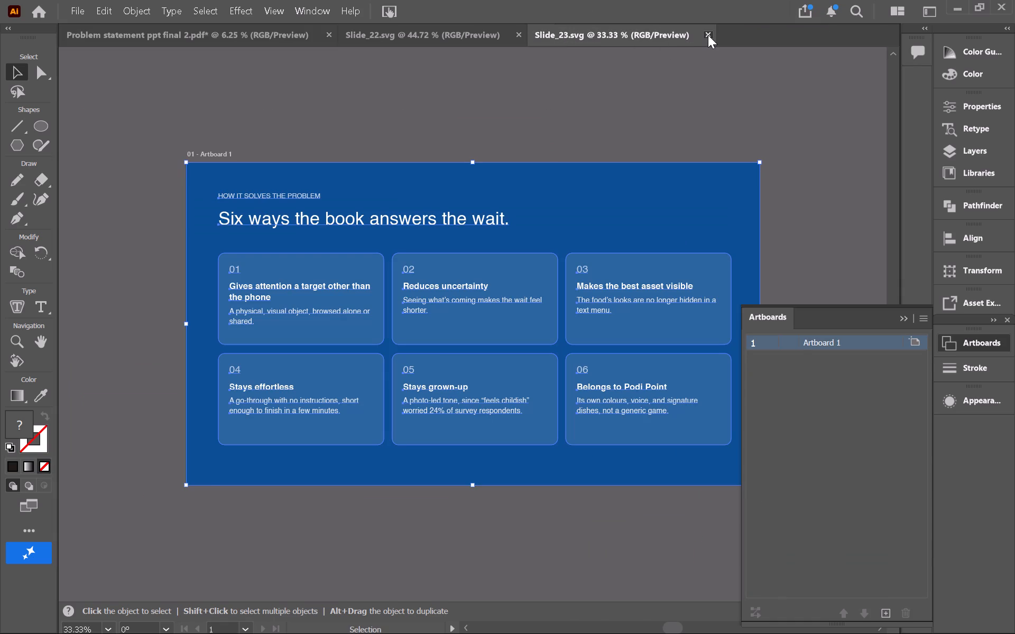
# Copy all of Slide_22.svg's "A 2-3 page book" artwork into the problem statement deck and place it beside the pasted "Six ways" slide.
pyautogui.click(474, 41)
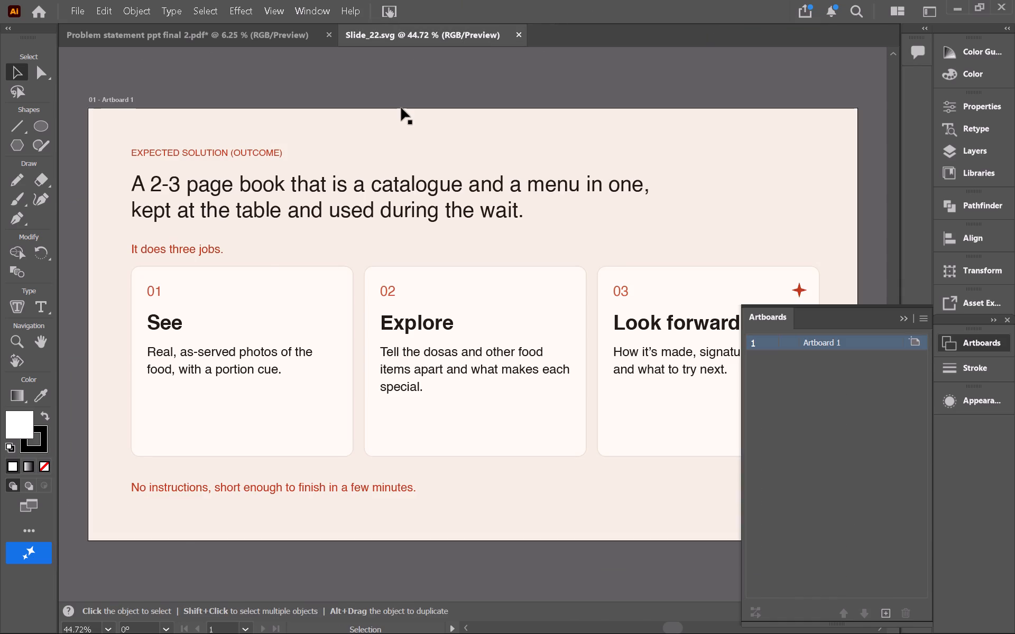
pyautogui.hotkey('ctrl', '-')
pyautogui.hotkey('ctrl', '-')
pyautogui.click(259, 131)
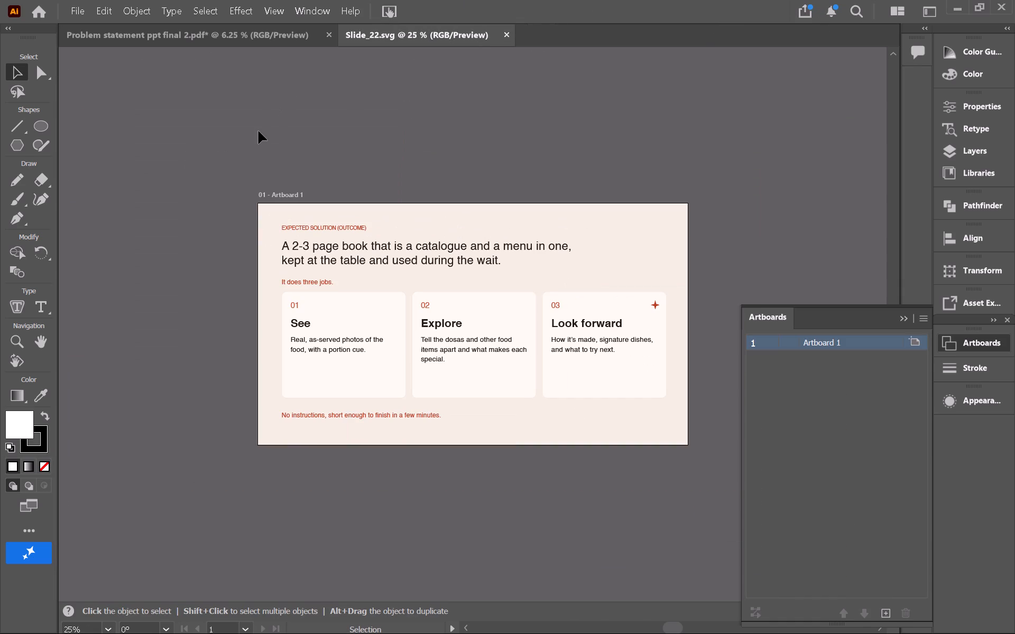
pyautogui.moveTo(227, 206); pyautogui.dragTo(673, 471)
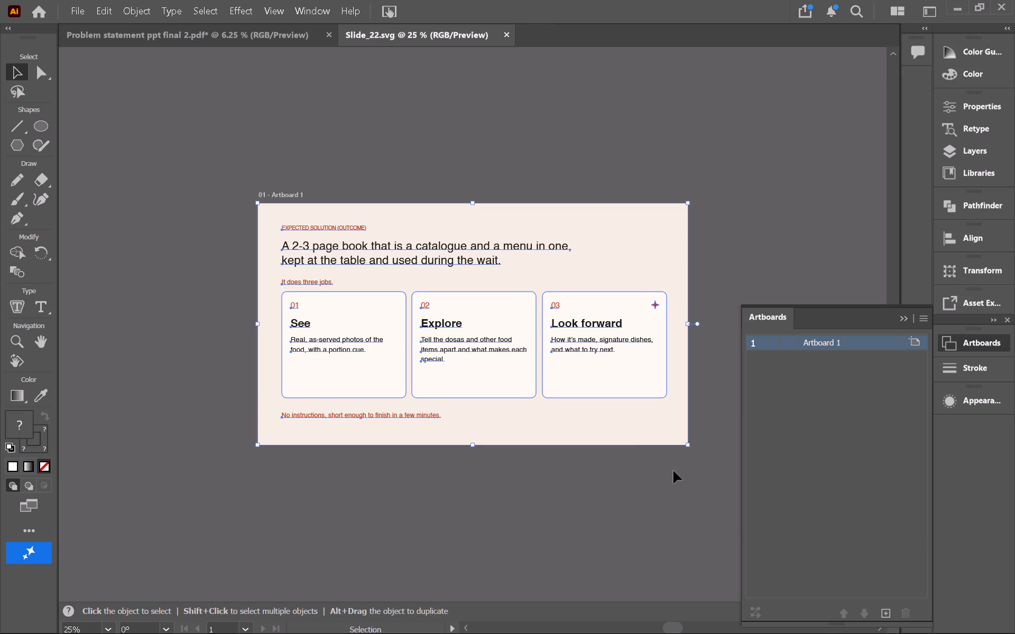
pyautogui.hotkey('ctrl', 'c')
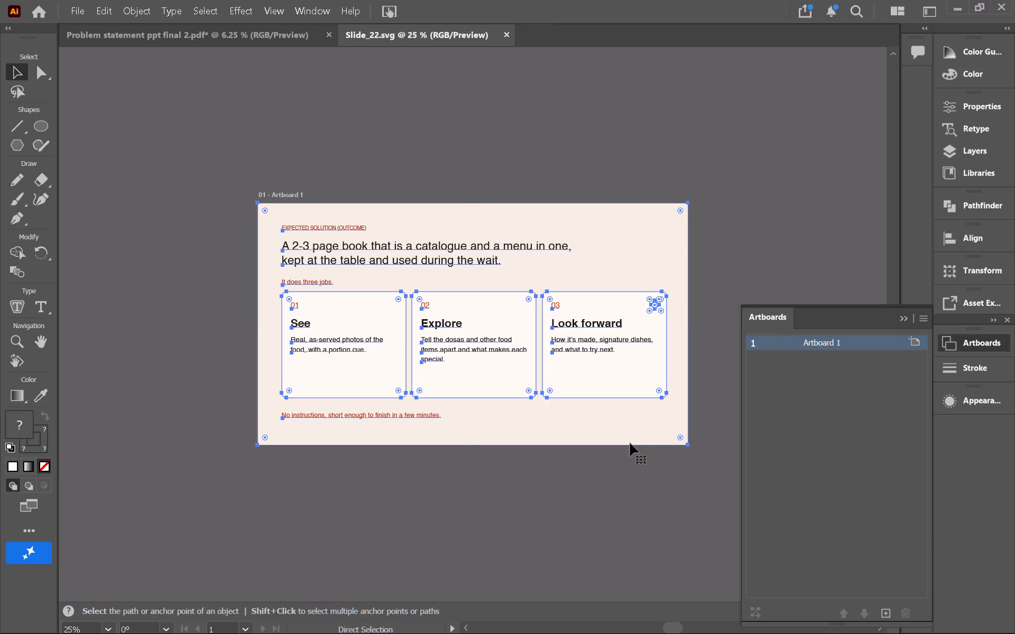
pyautogui.click(185, 30)
pyautogui.click(496, 501)
pyautogui.hotkey('ctrl', 'v')
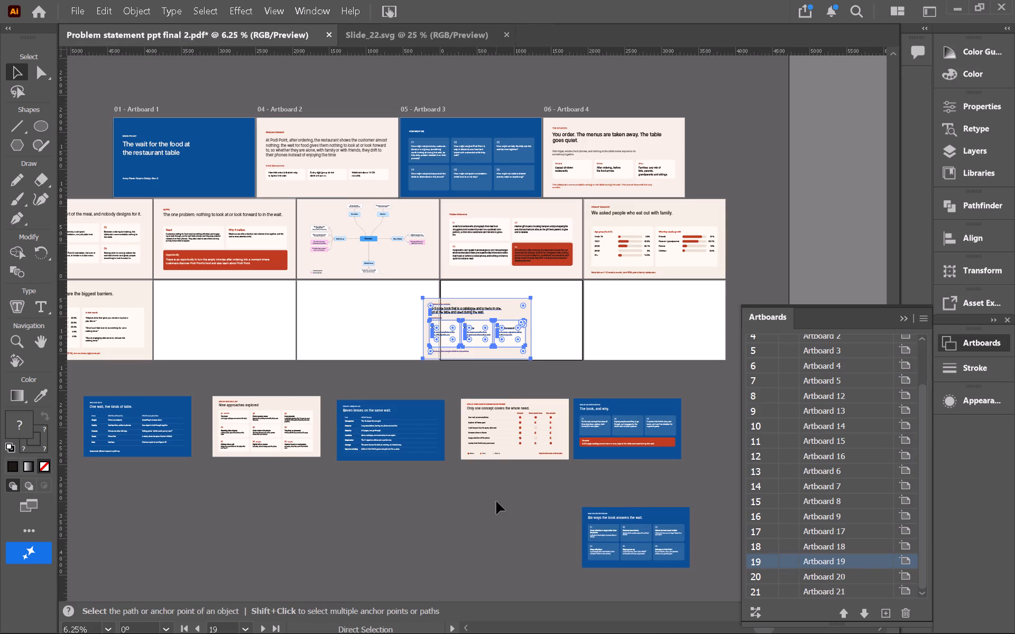
pyautogui.moveTo(437, 315); pyautogui.dragTo(477, 518)
pyautogui.click(391, 502)
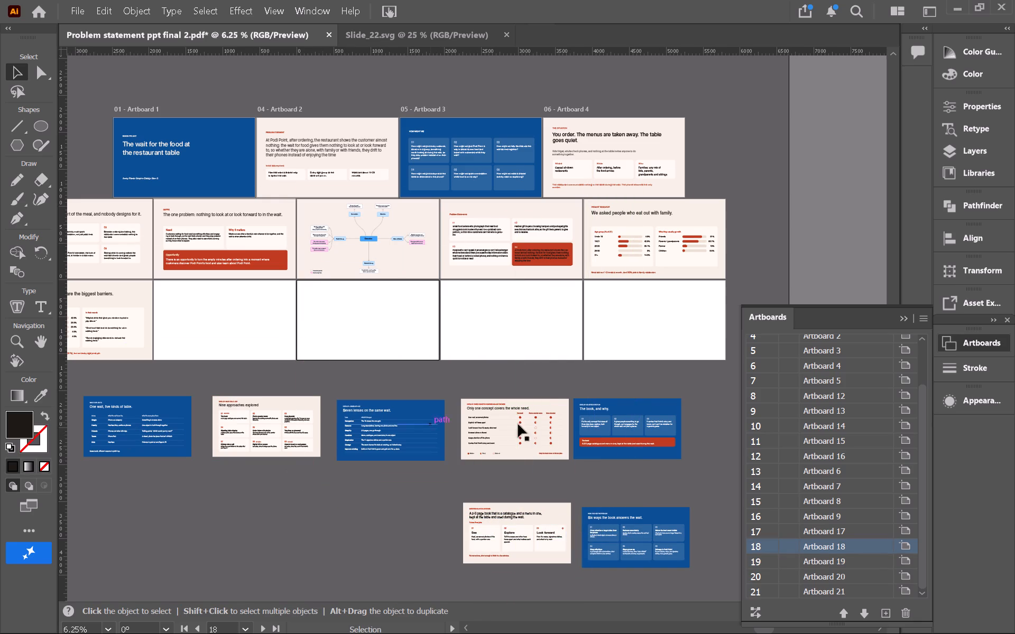
# Add two new artboards to the deck after Artboard 18.
pyautogui.click(881, 612)
pyautogui.click(881, 612)
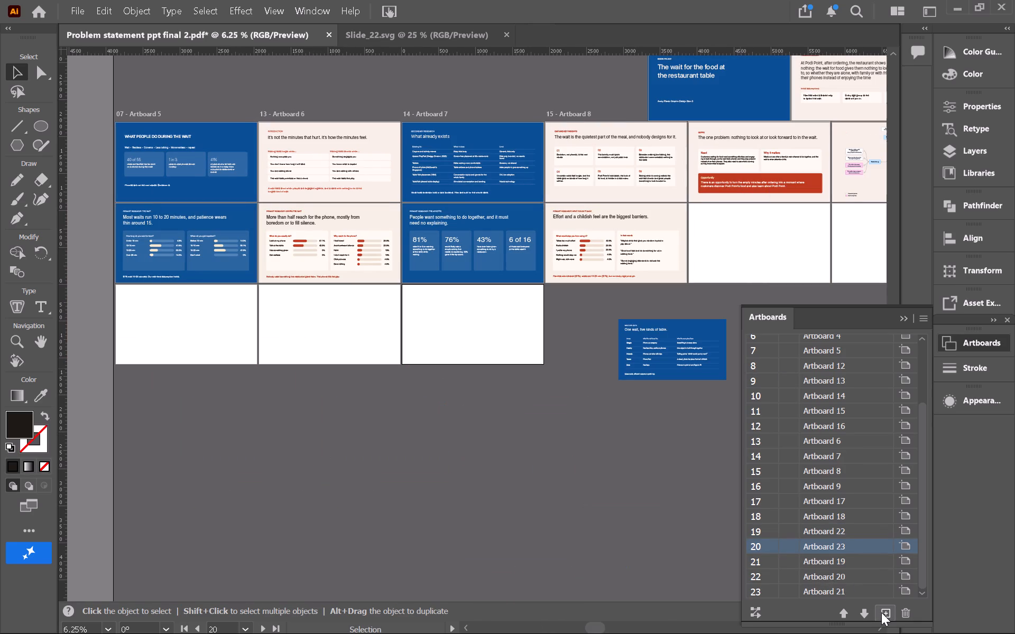
pyautogui.click(571, 499)
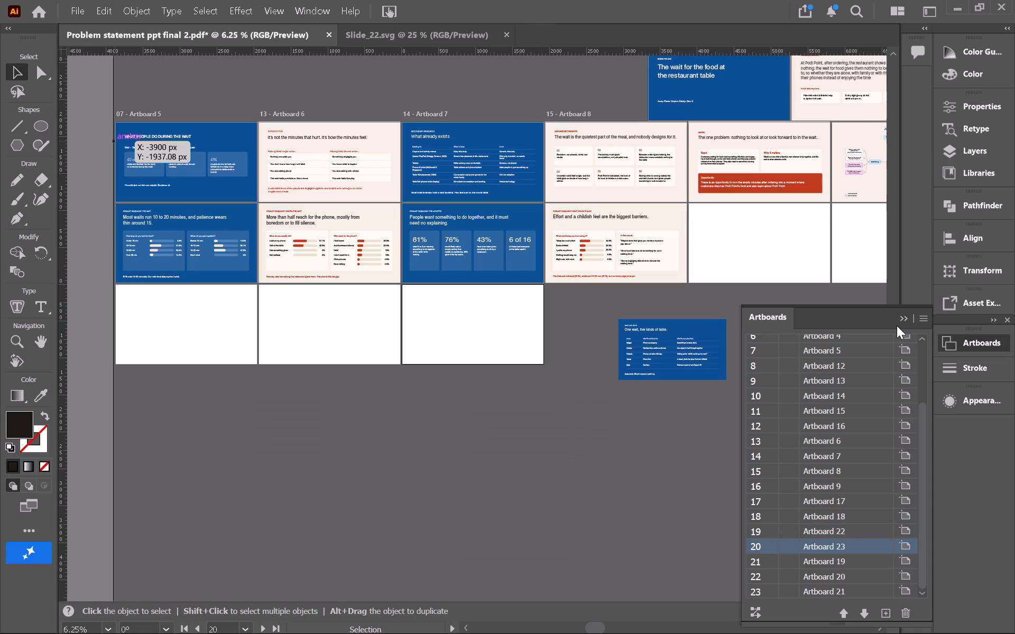
pyautogui.click(909, 319)
# Move the "Nine approaches explored" slide onto the empty artboard after the "Effort and a childish feel" slide, near its top-left corner.
pyautogui.hscroll(-1, 721, 500)
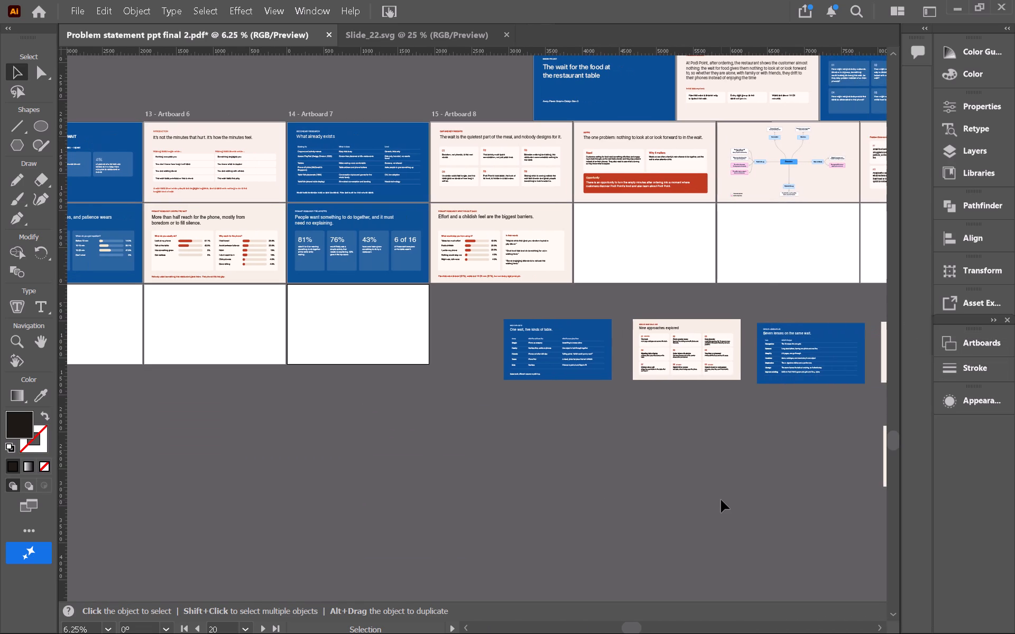
pyautogui.hotkey('ctrl', '=')
pyautogui.hotkey('ctrl', '=')
pyautogui.hotkey('ctrl', '=')
pyautogui.hscroll(-3, 721, 500)
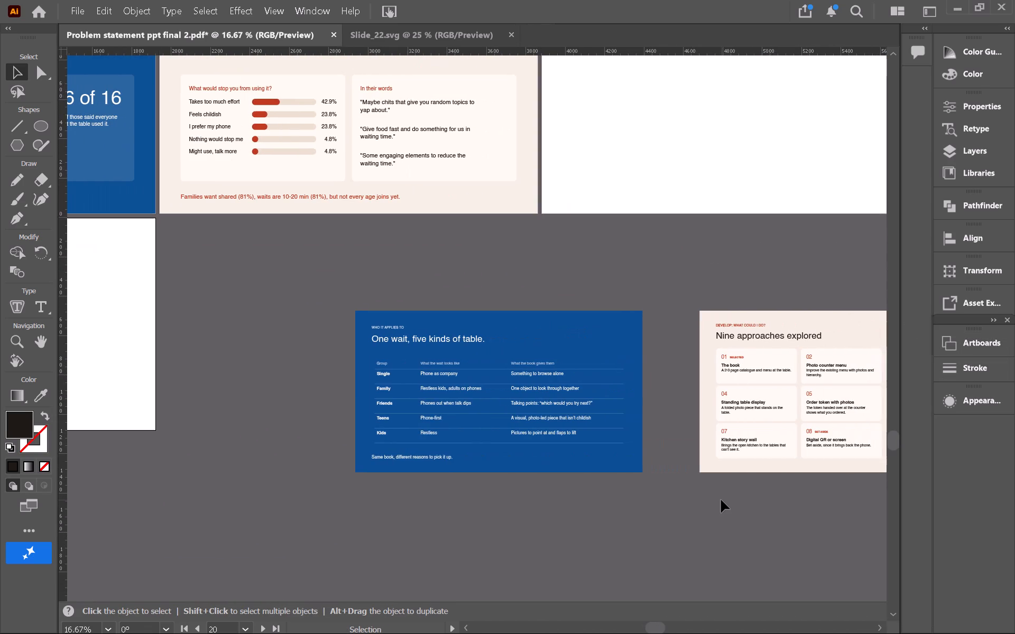
pyautogui.hscroll(-1, 721, 500)
pyautogui.scroll(2, 721, 500)
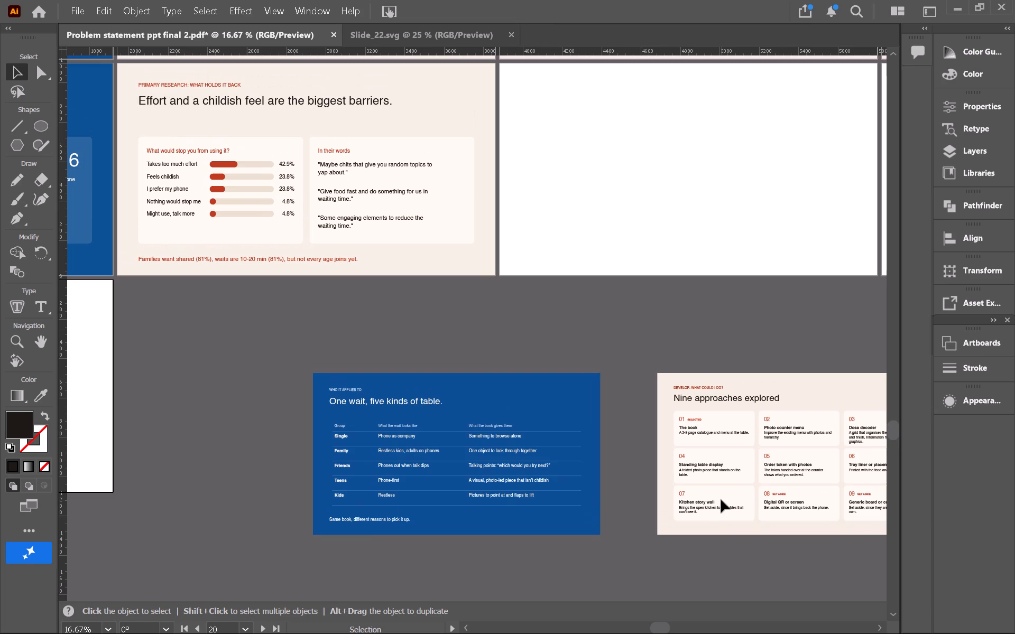
pyautogui.hscroll(-3, 721, 500)
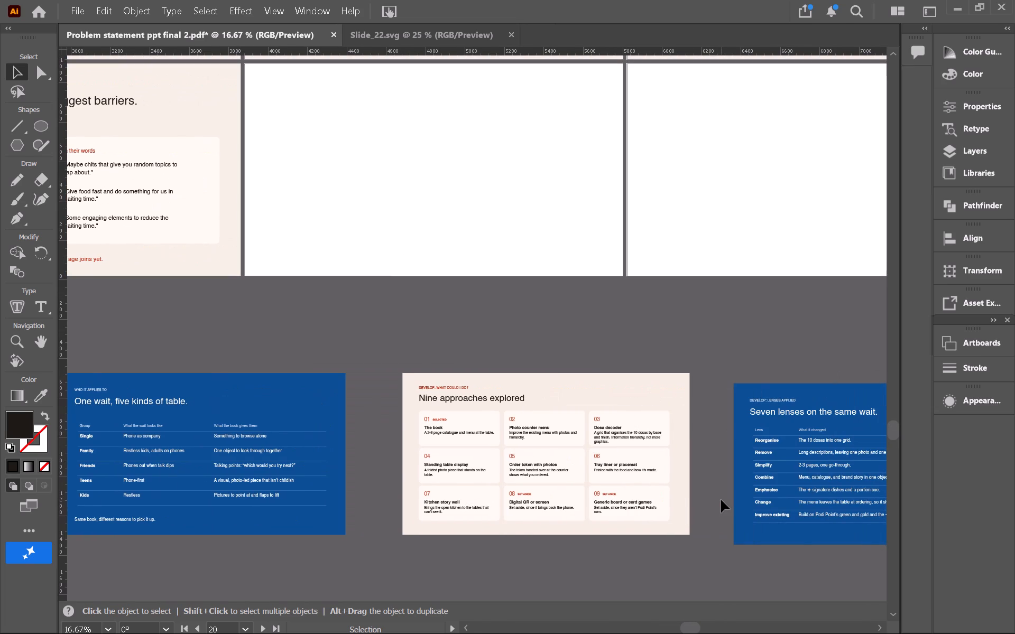
pyautogui.hscroll(-1, 721, 500)
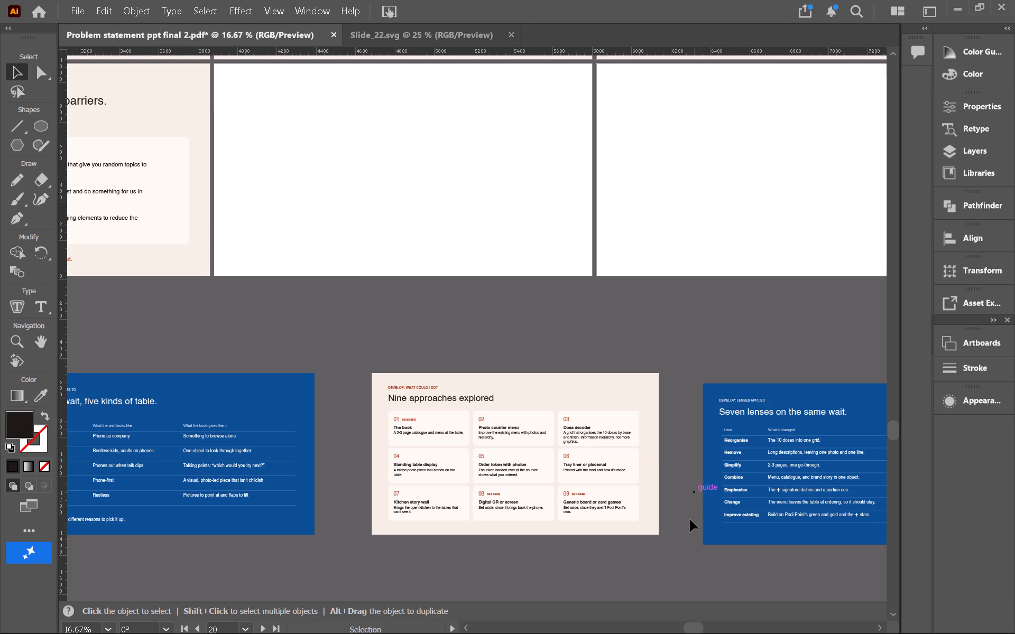
pyautogui.moveTo(675, 545); pyautogui.dragTo(364, 377)
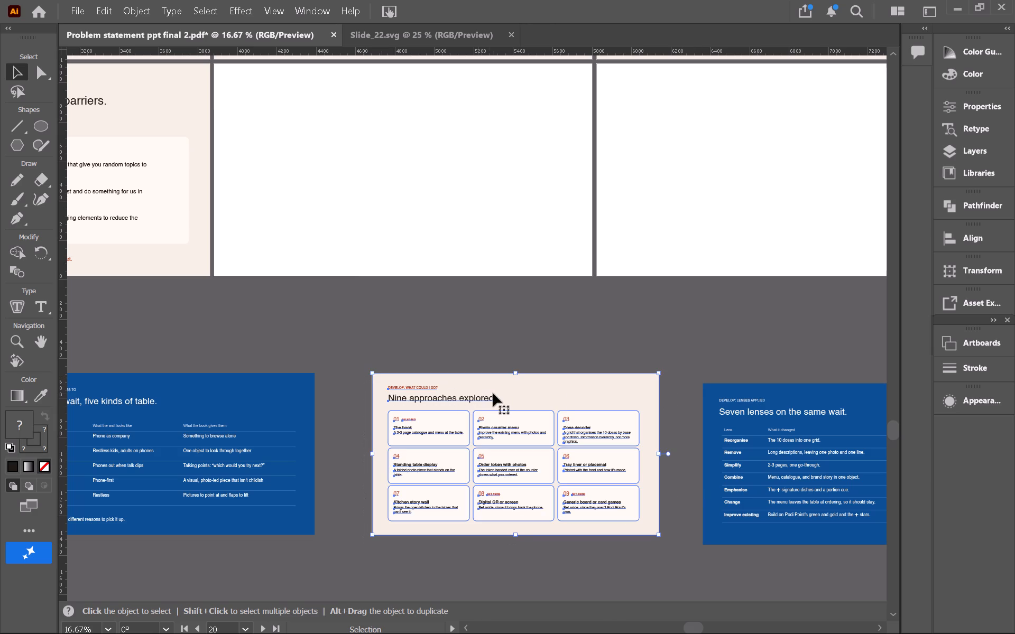
pyautogui.moveTo(493, 394); pyautogui.dragTo(349, 110)
pyautogui.scroll(2, 349, 110)
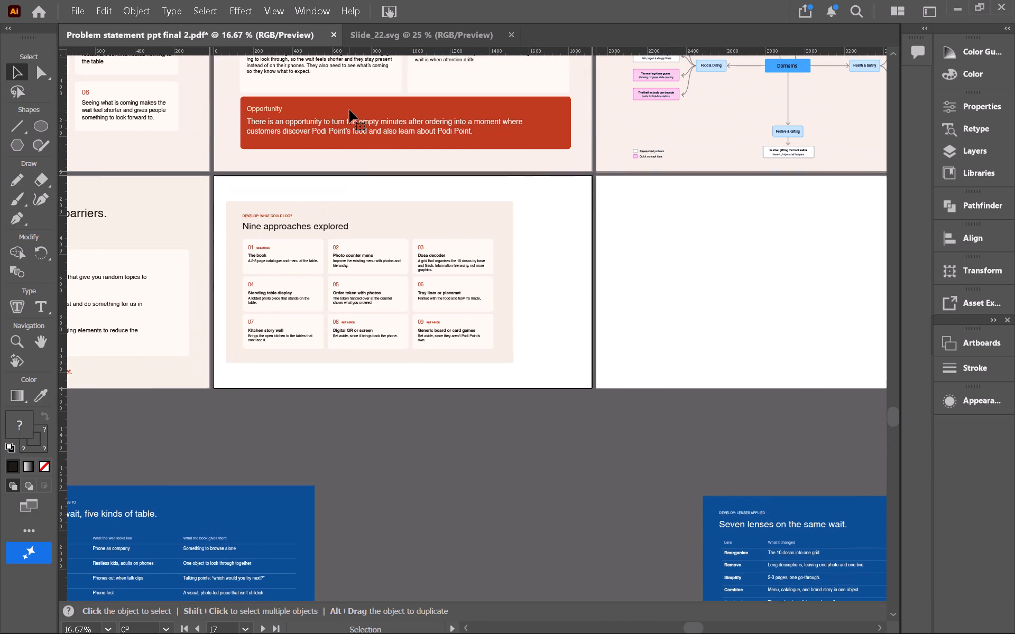
pyautogui.scroll(1, 349, 110)
pyautogui.moveTo(401, 227); pyautogui.dragTo(392, 212)
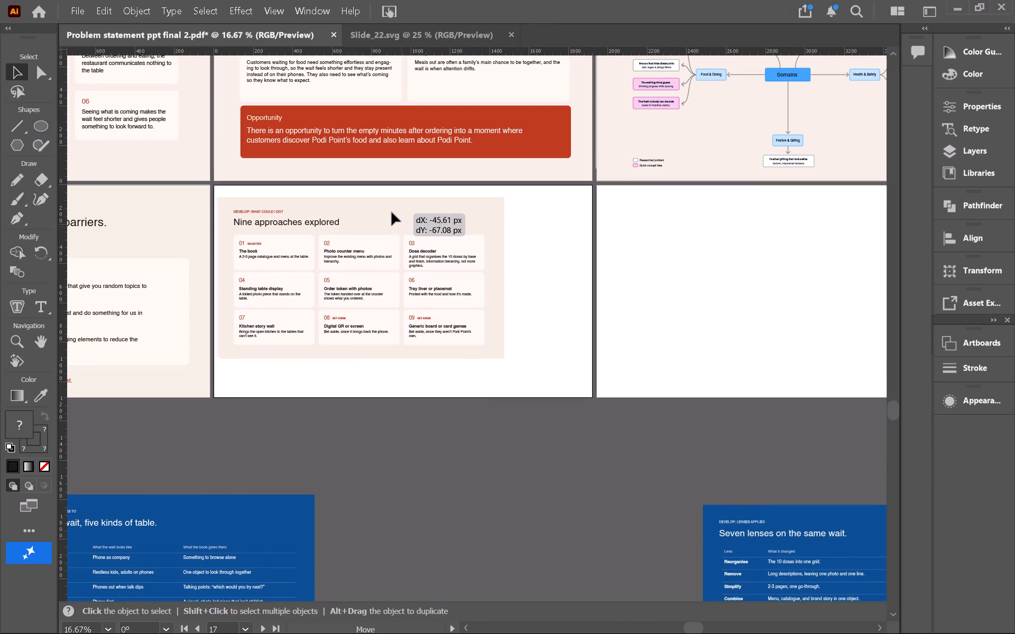
pyautogui.moveTo(392, 212); pyautogui.dragTo(389, 201)
pyautogui.click(679, 413)
# Look over the pasted slides still lying below the artboards, from "Seven lenses" to "Six ways the book answers the wait.".
pyautogui.hscroll(-3, 679, 413)
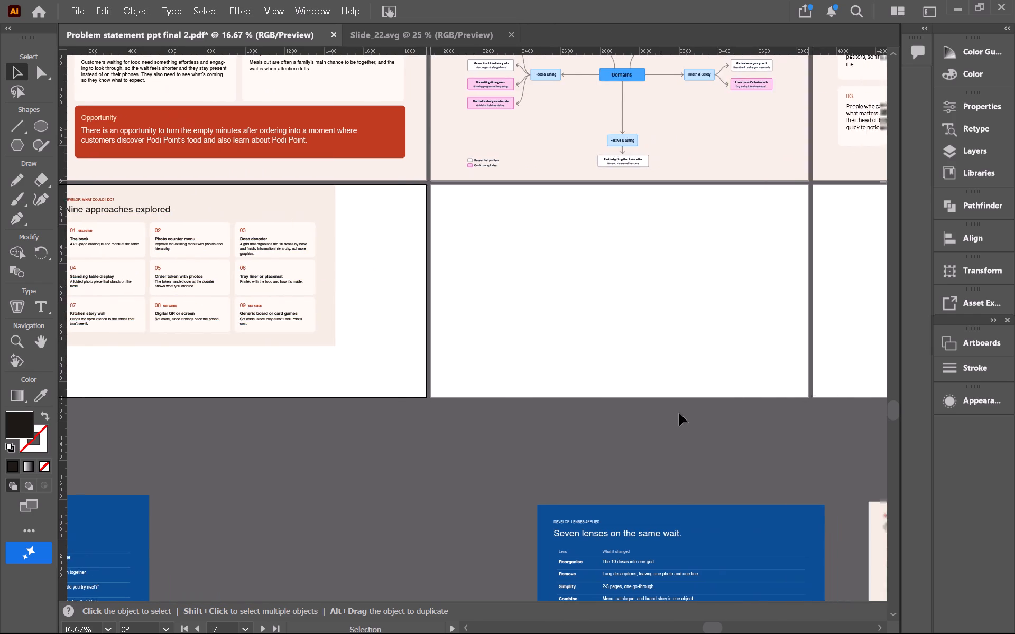
pyautogui.scroll(-2, 679, 413)
pyautogui.hscroll(-2, 679, 413)
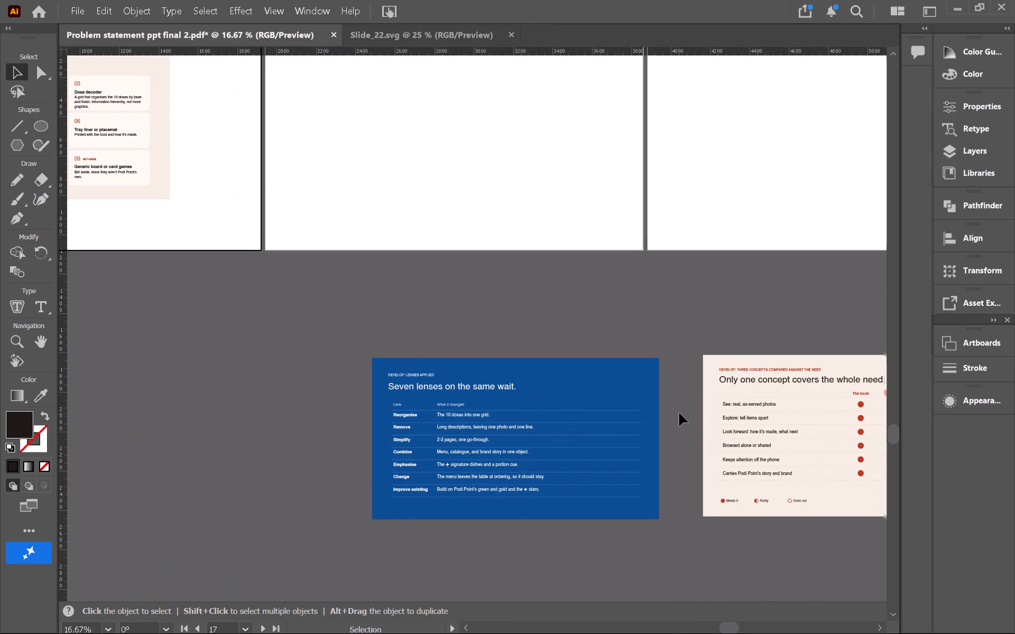
pyautogui.hscroll(-2, 679, 413)
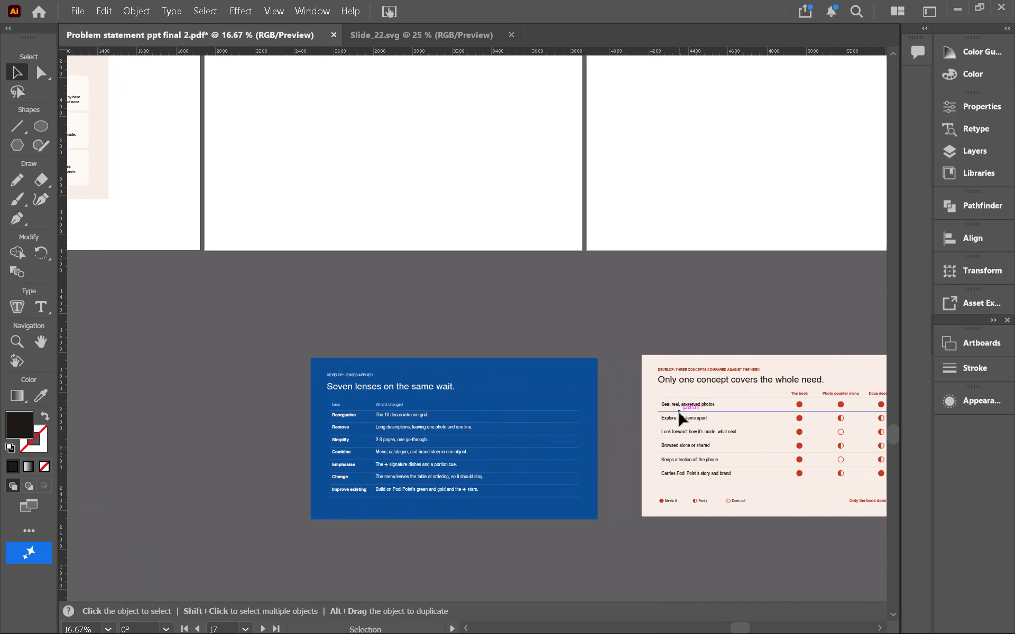
pyautogui.hscroll(-2, 679, 413)
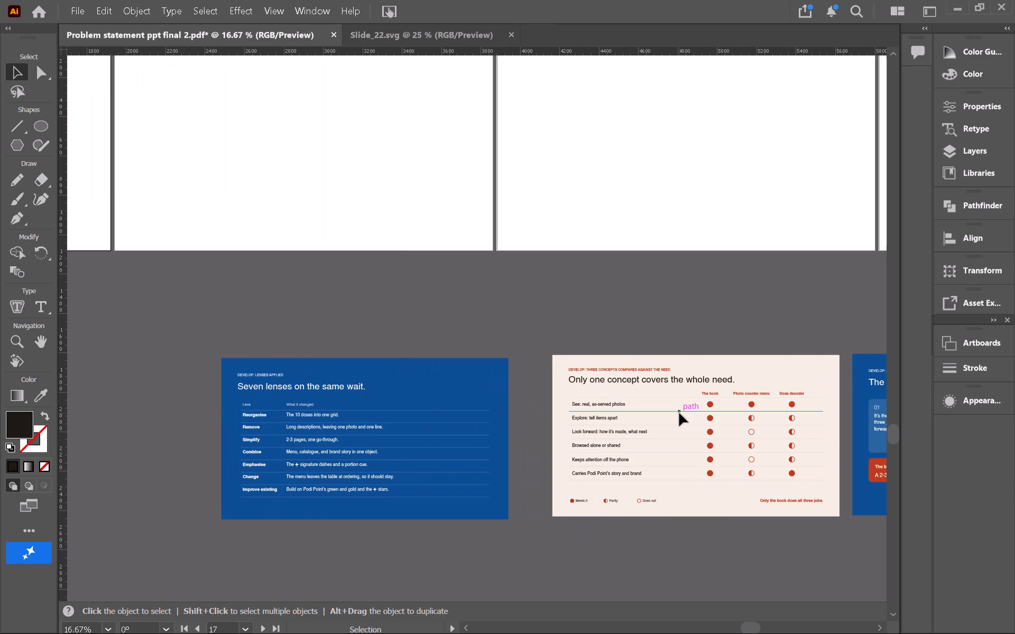
pyautogui.hscroll(-5, 679, 413)
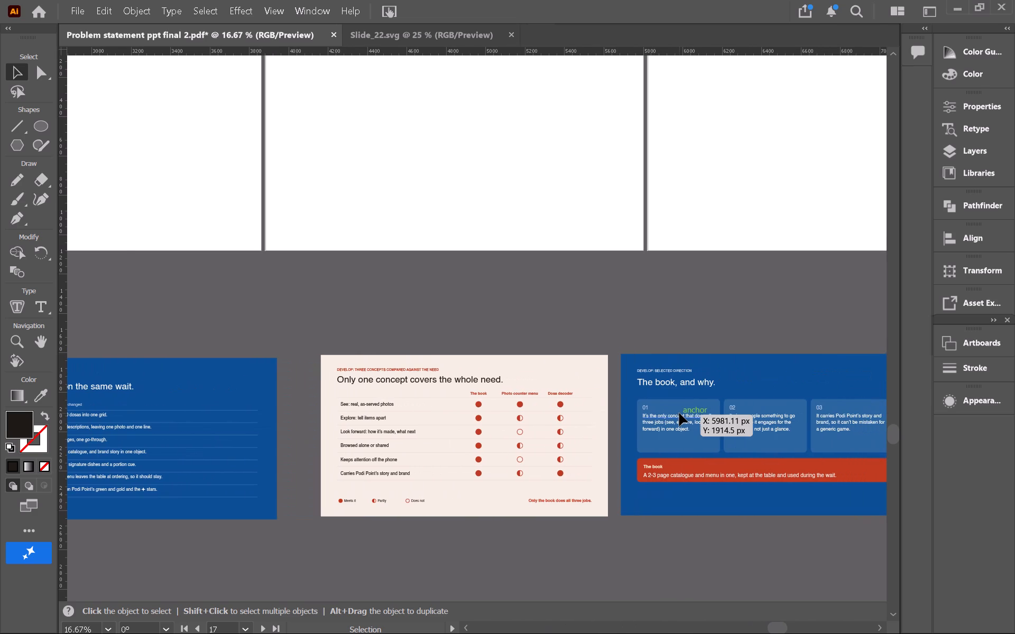
pyautogui.hscroll(-2, 679, 413)
pyautogui.hscroll(2, 679, 413)
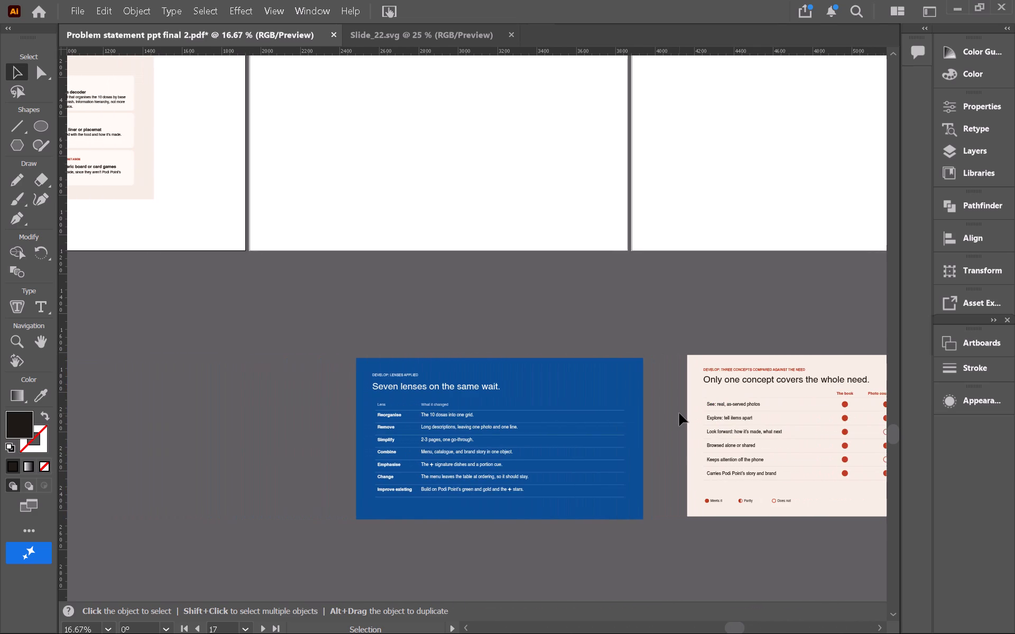
pyautogui.hscroll(1, 679, 413)
pyautogui.scroll(-1, 679, 413)
pyautogui.hscroll(-3, 679, 413)
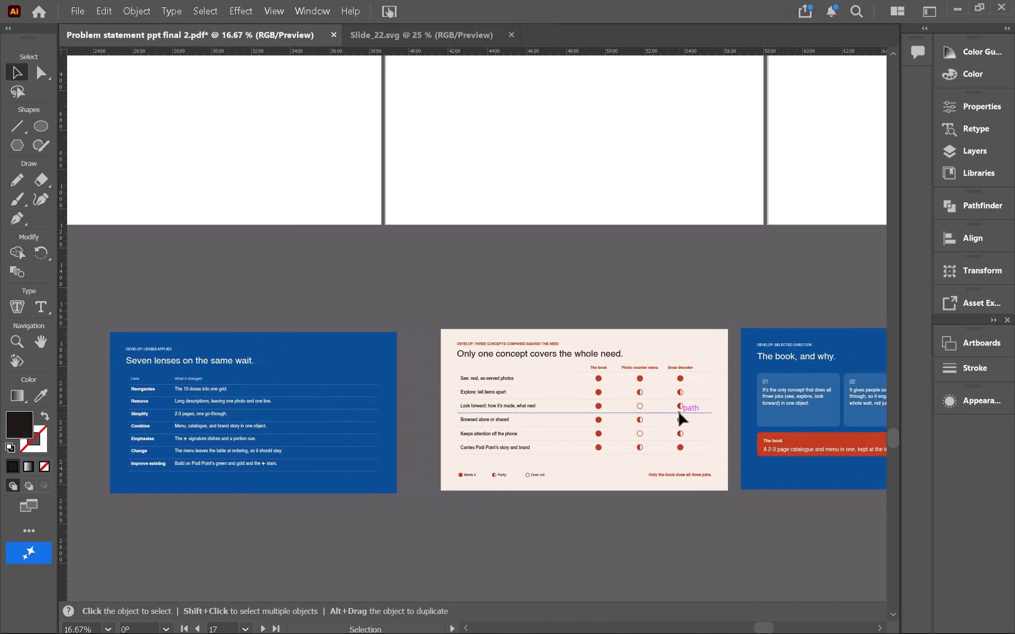
pyautogui.hscroll(-2, 679, 413)
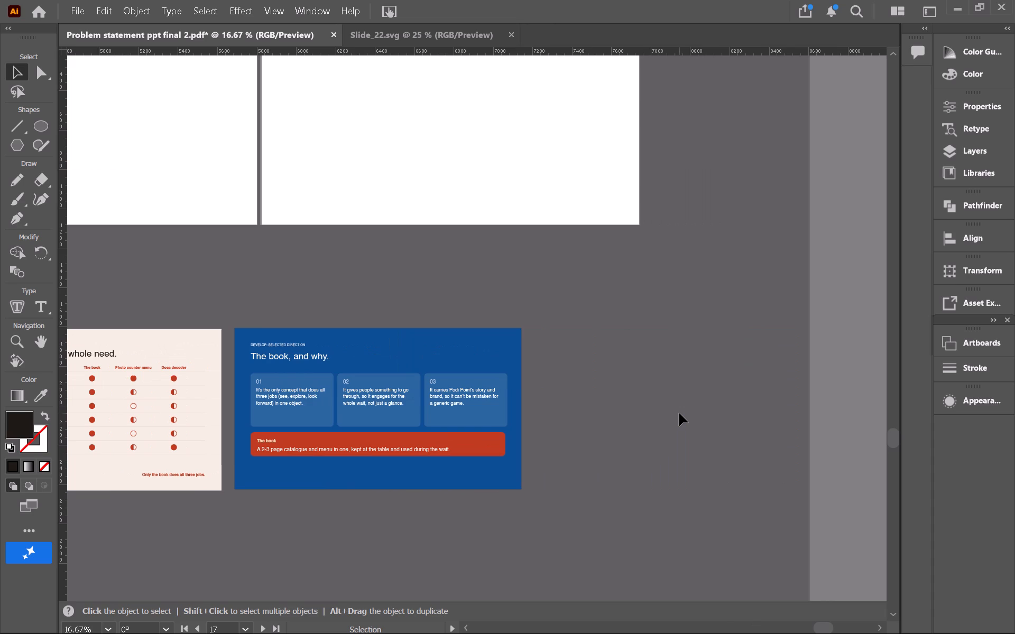
pyautogui.scroll(-2, 679, 413)
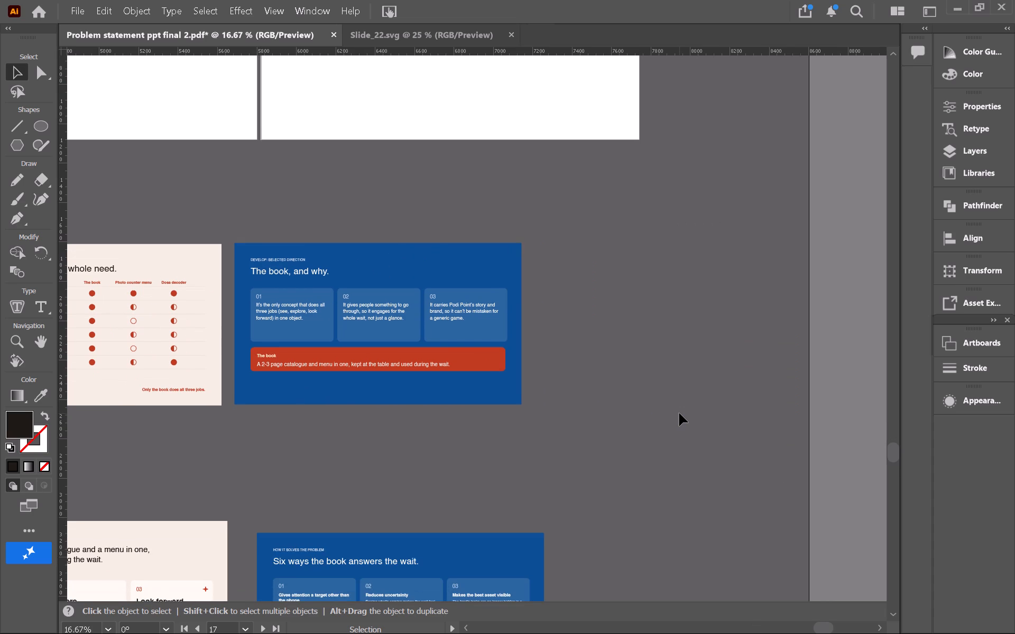
pyautogui.scroll(-2, 679, 413)
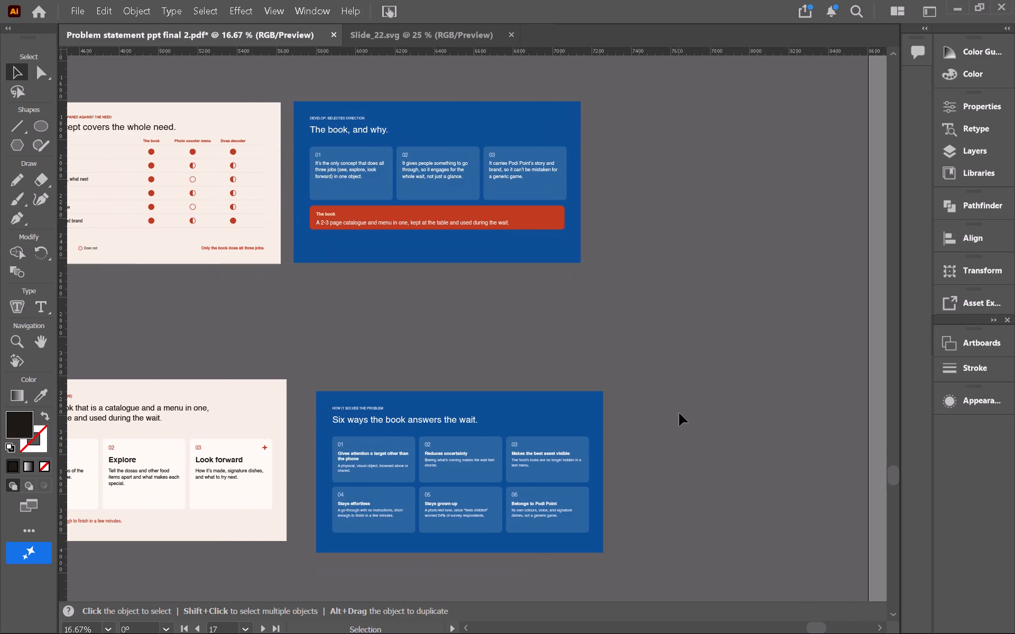
pyautogui.hscroll(4, 679, 413)
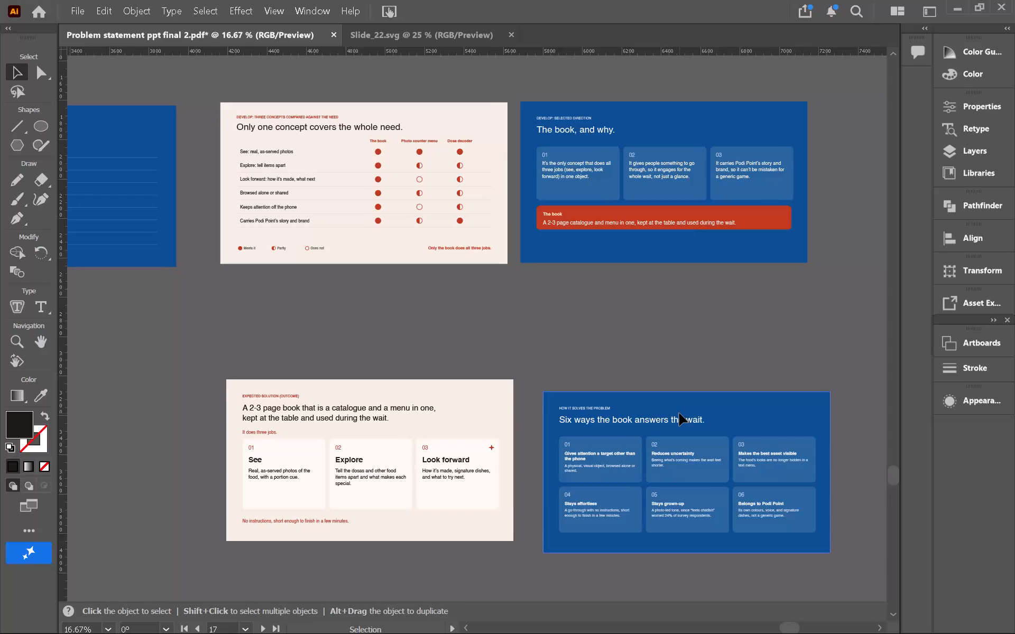
pyautogui.scroll(2, 679, 413)
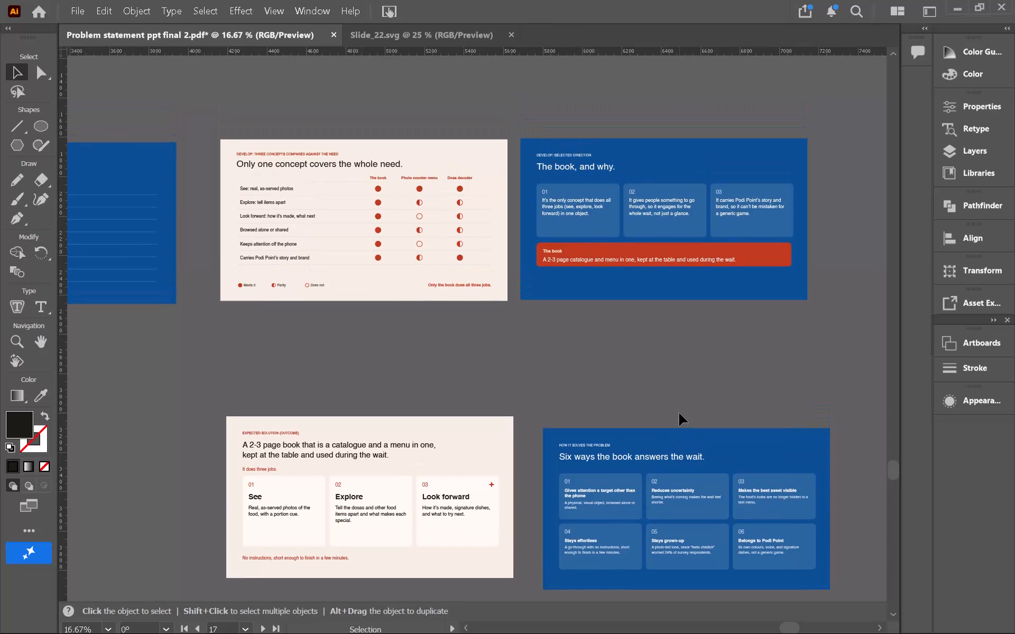
pyautogui.hscroll(4, 679, 413)
pyautogui.scroll(5, 679, 413)
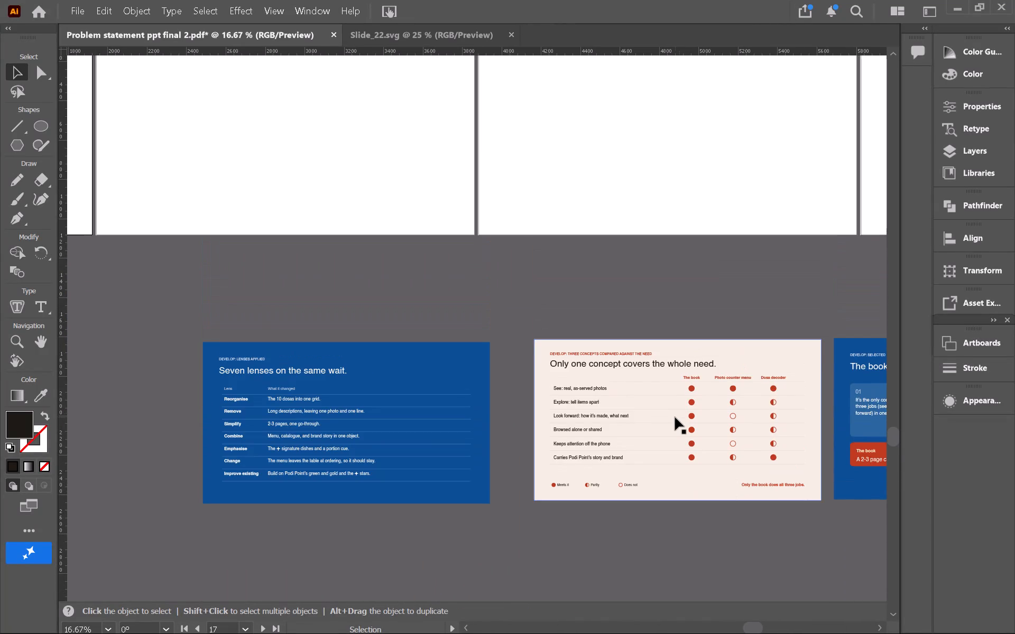
# Move the "Seven lenses on the same wait." slide onto the empty artboard following the nine approaches slide.
pyautogui.scroll(1, 675, 417)
pyautogui.hotkey('ctrl', '-')
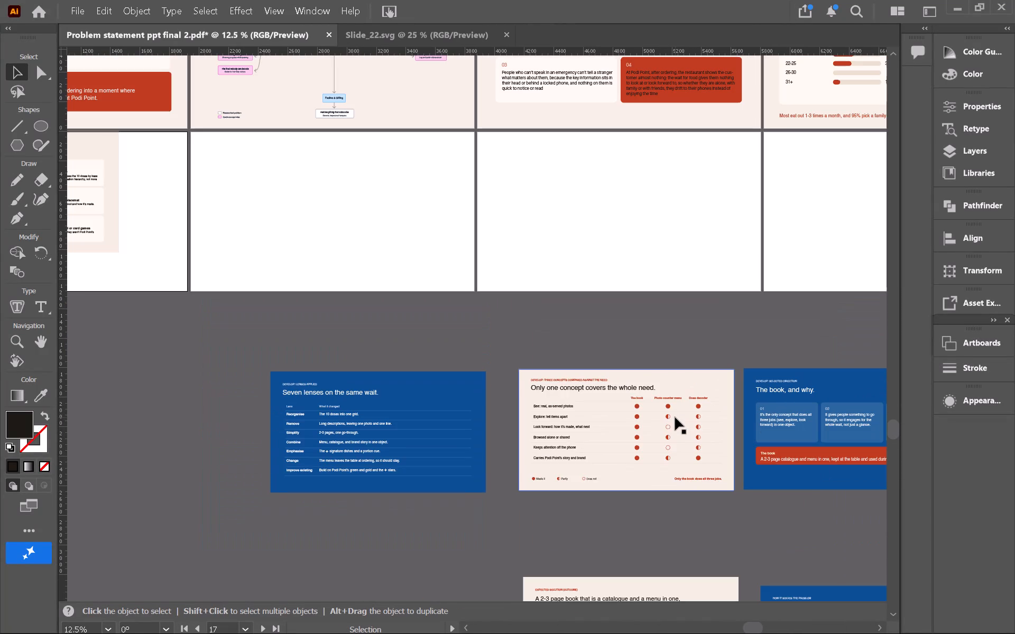
pyautogui.moveTo(460, 529); pyautogui.dragTo(225, 379)
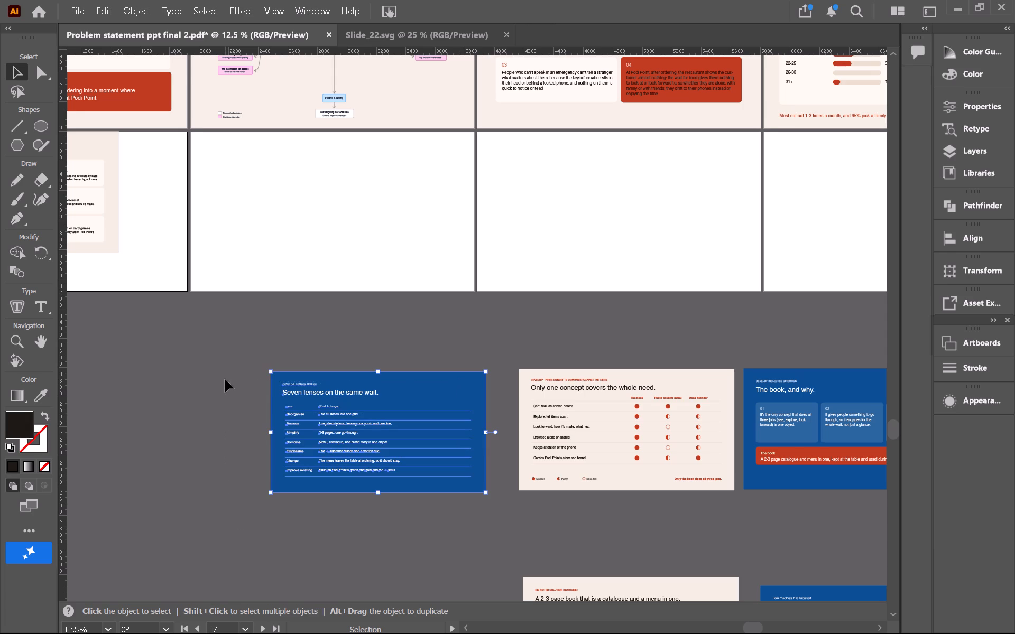
pyautogui.moveTo(408, 396); pyautogui.dragTo(343, 178)
# Move the "Only one concept covers the whole need." slide onto the empty artboard following the seven lenses slide.
pyautogui.moveTo(502, 363); pyautogui.dragTo(670, 474)
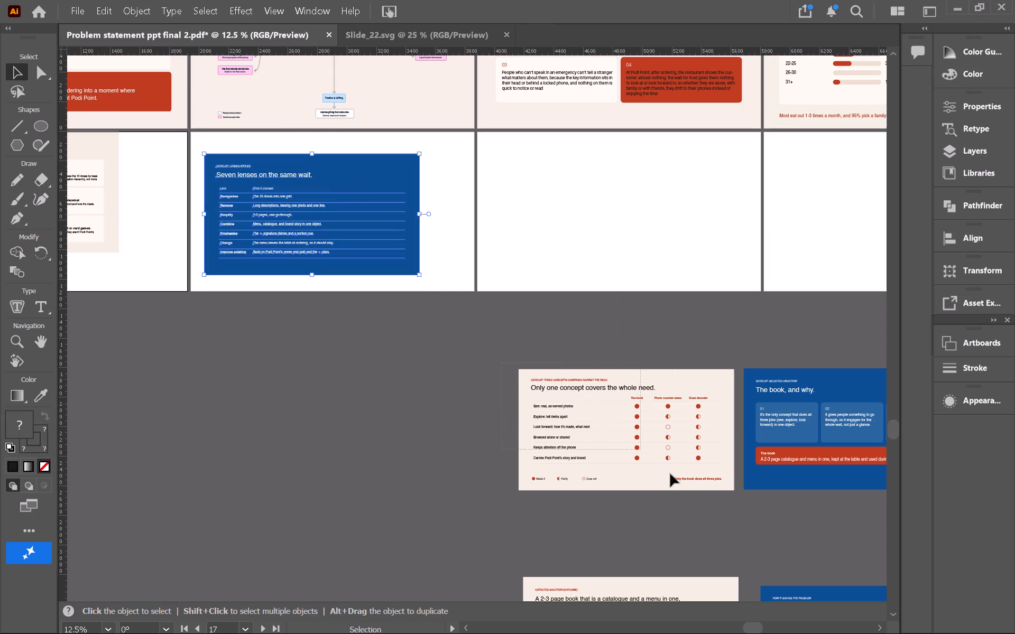
pyautogui.moveTo(670, 474); pyautogui.dragTo(732, 521)
pyautogui.moveTo(706, 426); pyautogui.dragTo(697, 227)
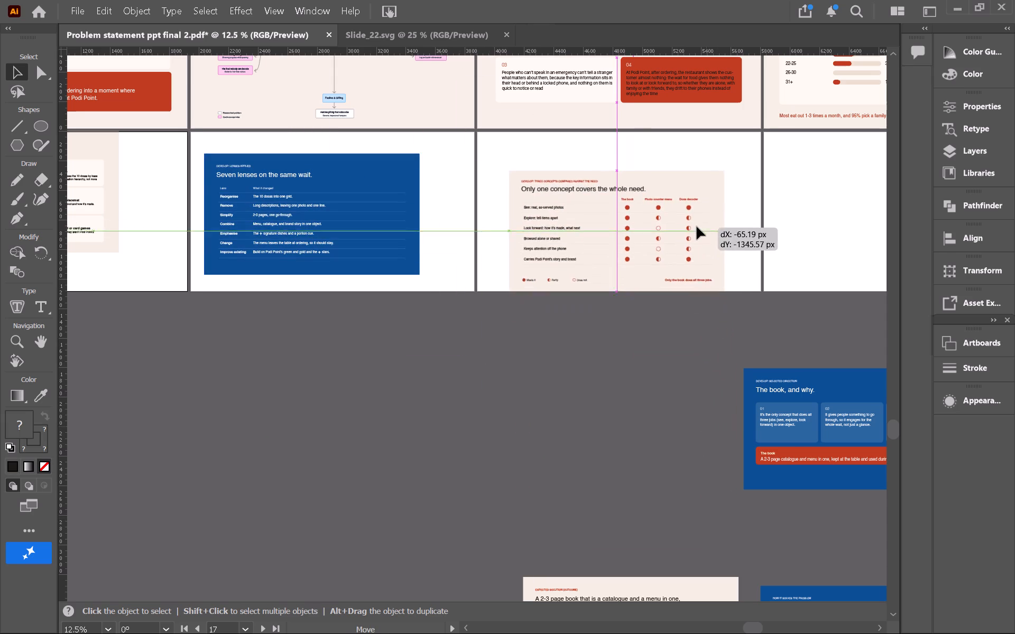
pyautogui.moveTo(697, 227); pyautogui.dragTo(696, 214)
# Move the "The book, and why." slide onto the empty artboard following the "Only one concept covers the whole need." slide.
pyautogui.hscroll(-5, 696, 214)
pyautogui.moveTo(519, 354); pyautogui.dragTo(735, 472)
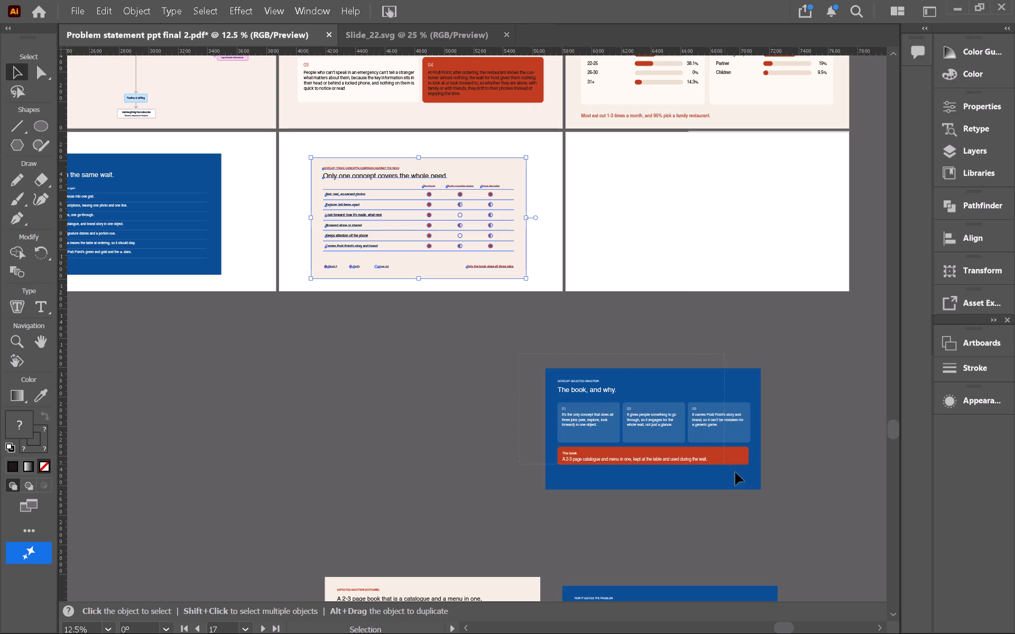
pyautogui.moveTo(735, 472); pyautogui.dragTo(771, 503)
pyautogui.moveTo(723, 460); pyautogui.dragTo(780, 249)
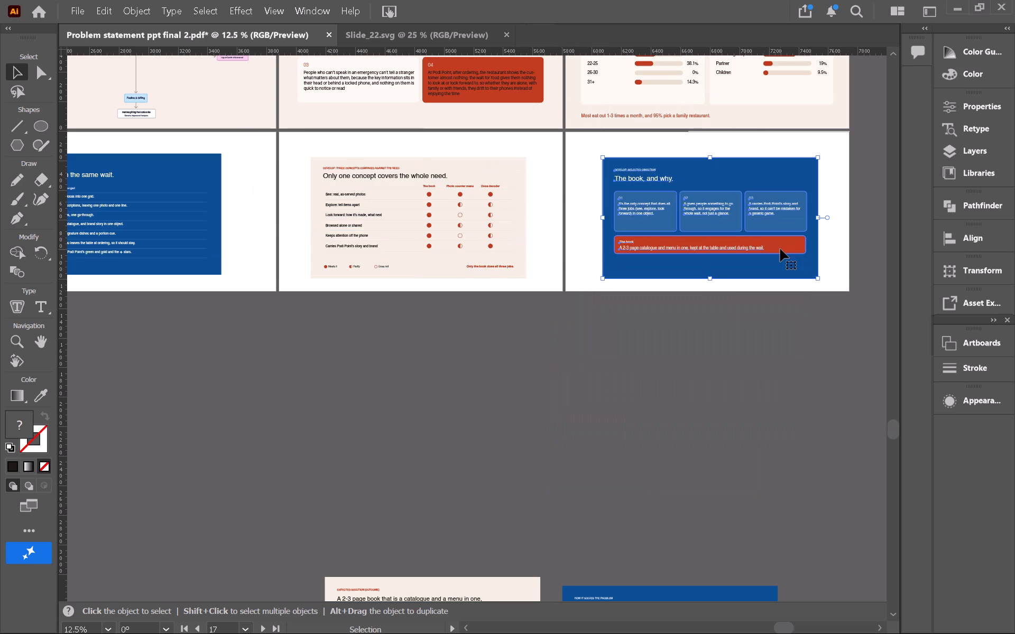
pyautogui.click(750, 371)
# Look over the slides still lying below the artboards, from "One wait, five kinds of table." to "Six ways the book answers the wait.".
pyautogui.hscroll(8, 750, 371)
pyautogui.scroll(-2, 750, 371)
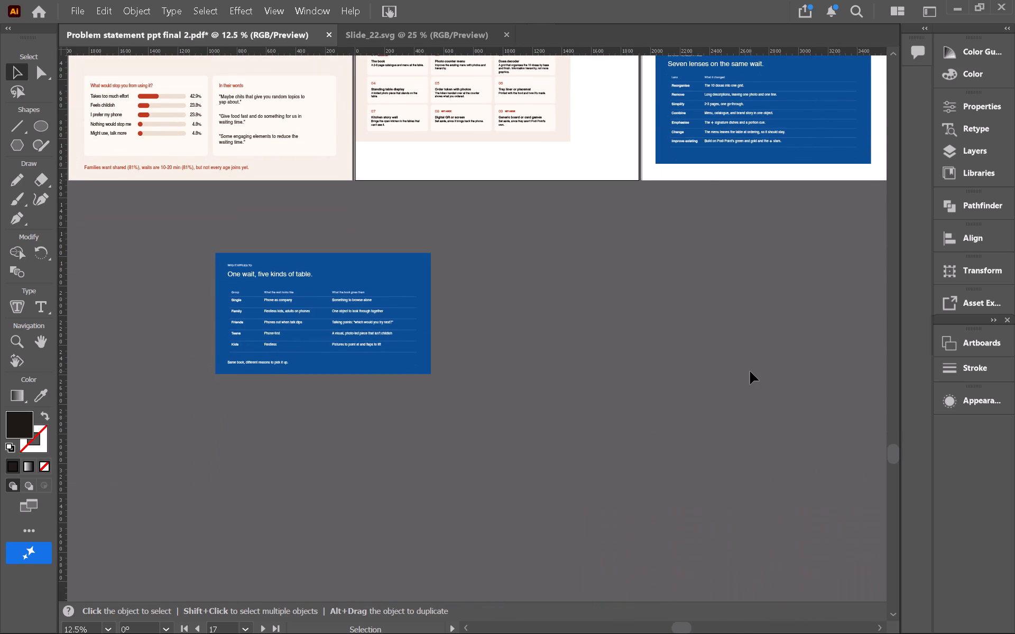
pyautogui.hscroll(-1, 750, 371)
pyautogui.hotkey('ctrl', '-')
pyautogui.hotkey('ctrl', '-')
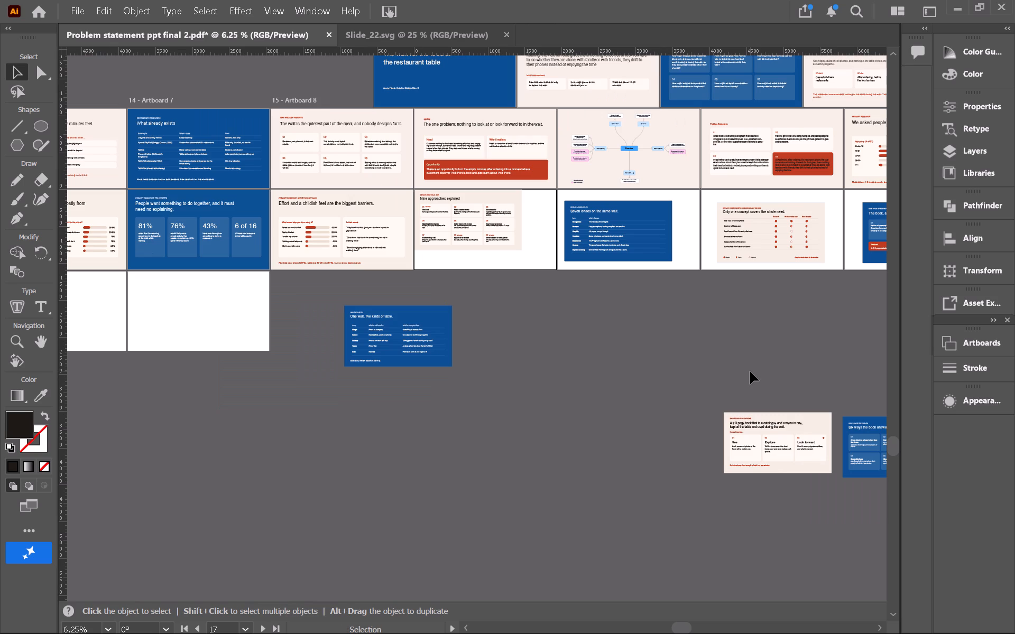
pyautogui.hotkey('ctrl', '=')
pyautogui.hotkey('ctrl', '=')
pyautogui.hotkey('ctrl', '=')
pyautogui.hotkey('ctrl', '=')
pyautogui.hscroll(3, 856, 416)
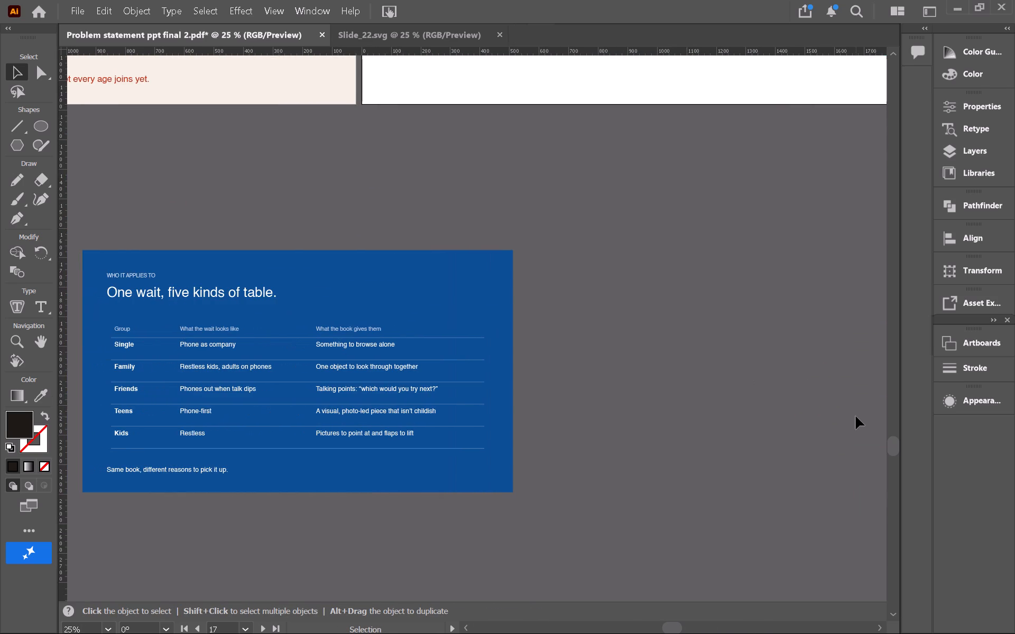
pyautogui.hotkey('ctrl', '-')
pyautogui.hotkey('ctrl', '-')
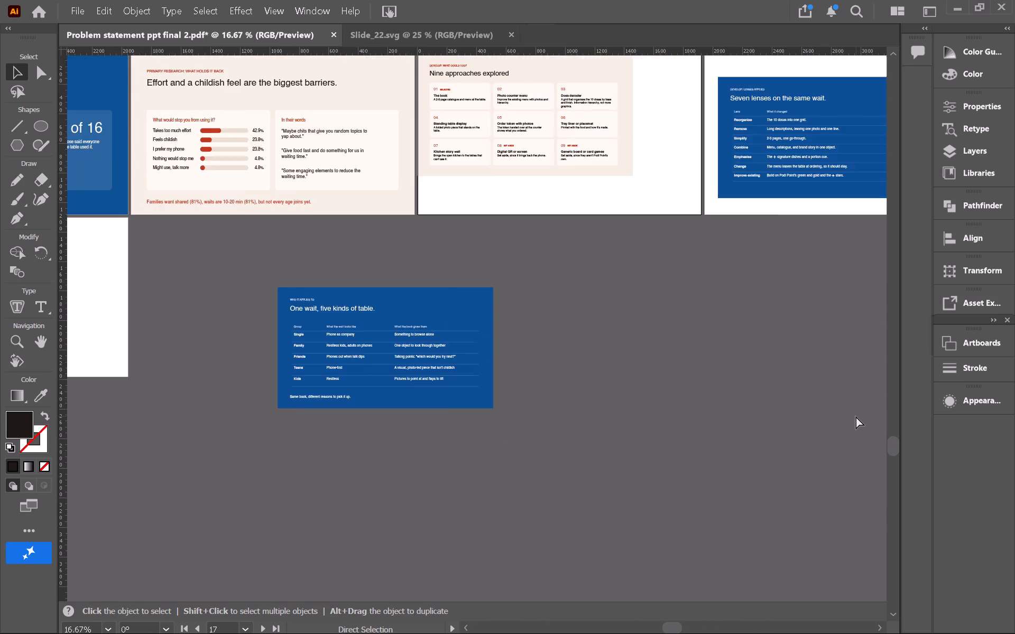
pyautogui.hotkey('ctrl', '-')
pyautogui.moveTo(528, 417); pyautogui.dragTo(264, 298)
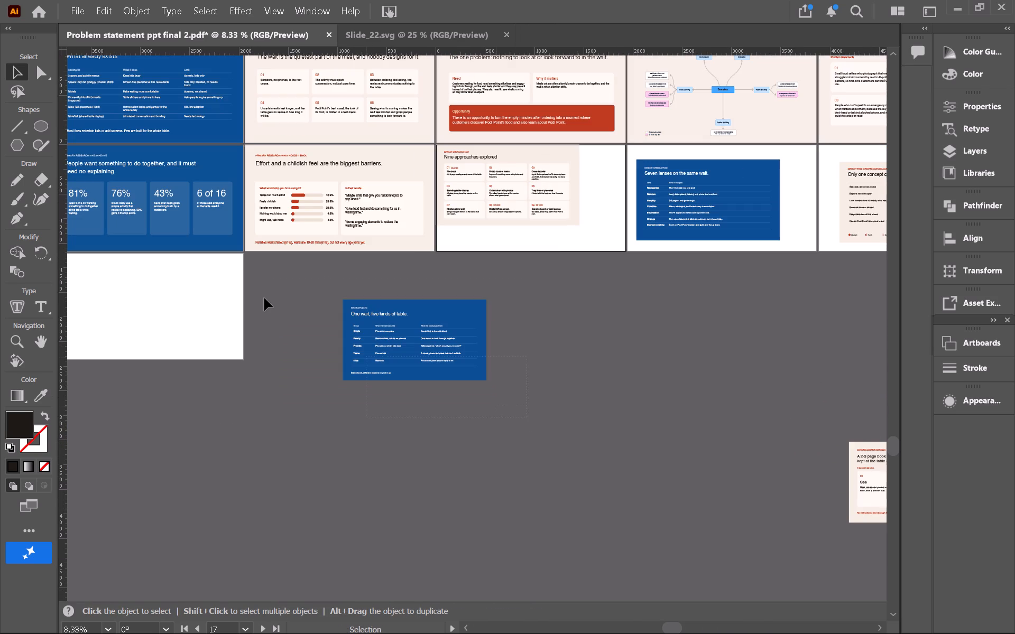
pyautogui.moveTo(264, 298); pyautogui.dragTo(317, 294)
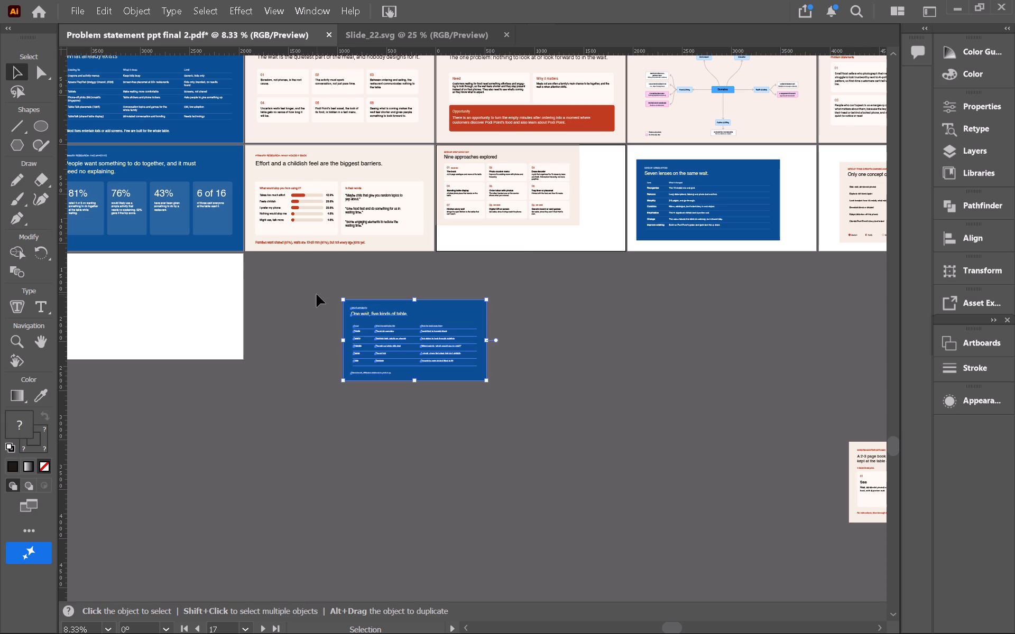
pyautogui.hscroll(5, 317, 294)
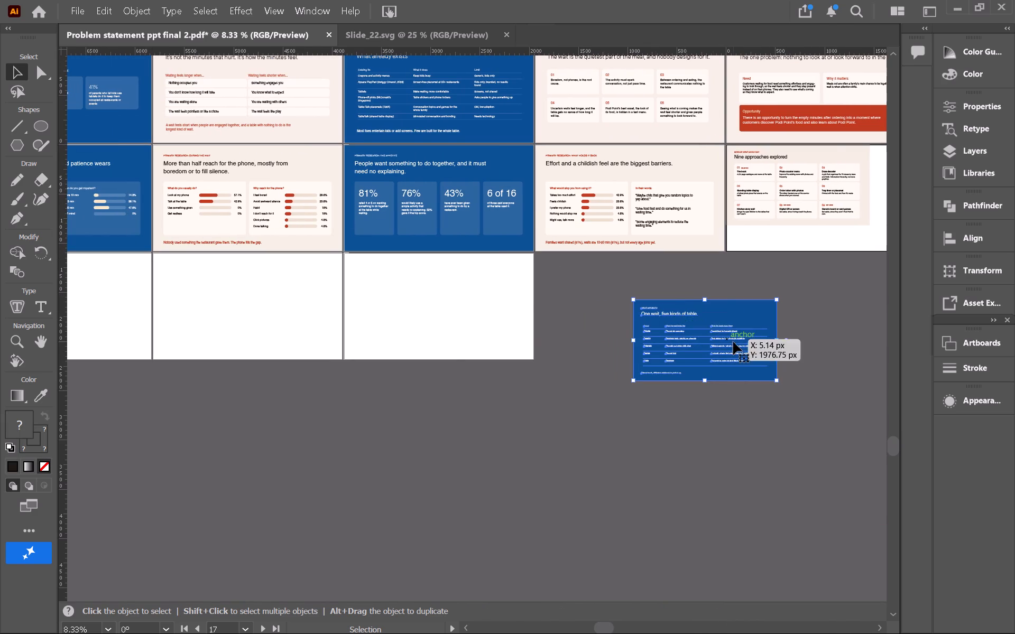
pyautogui.hscroll(-9, 733, 342)
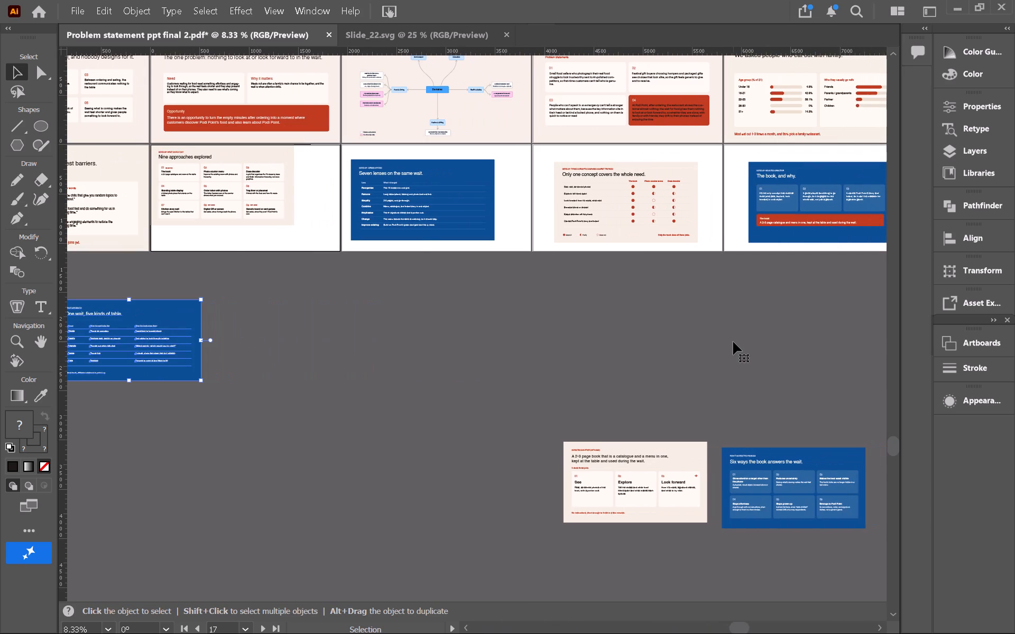
pyautogui.hotkey('ctrl', '-')
pyautogui.hscroll(-5, 733, 342)
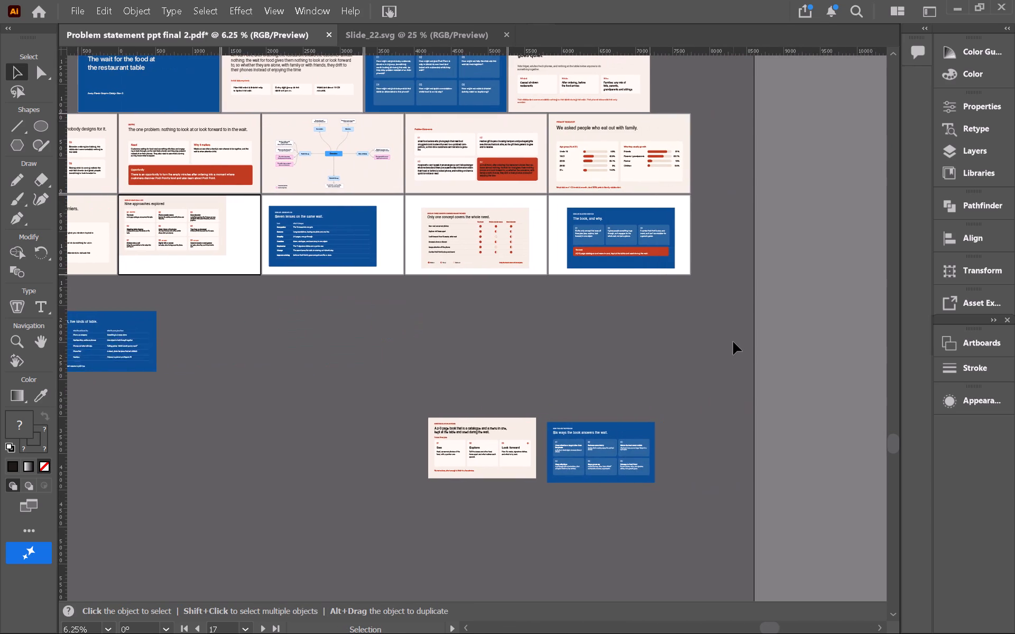
pyautogui.hscroll(-1, 733, 342)
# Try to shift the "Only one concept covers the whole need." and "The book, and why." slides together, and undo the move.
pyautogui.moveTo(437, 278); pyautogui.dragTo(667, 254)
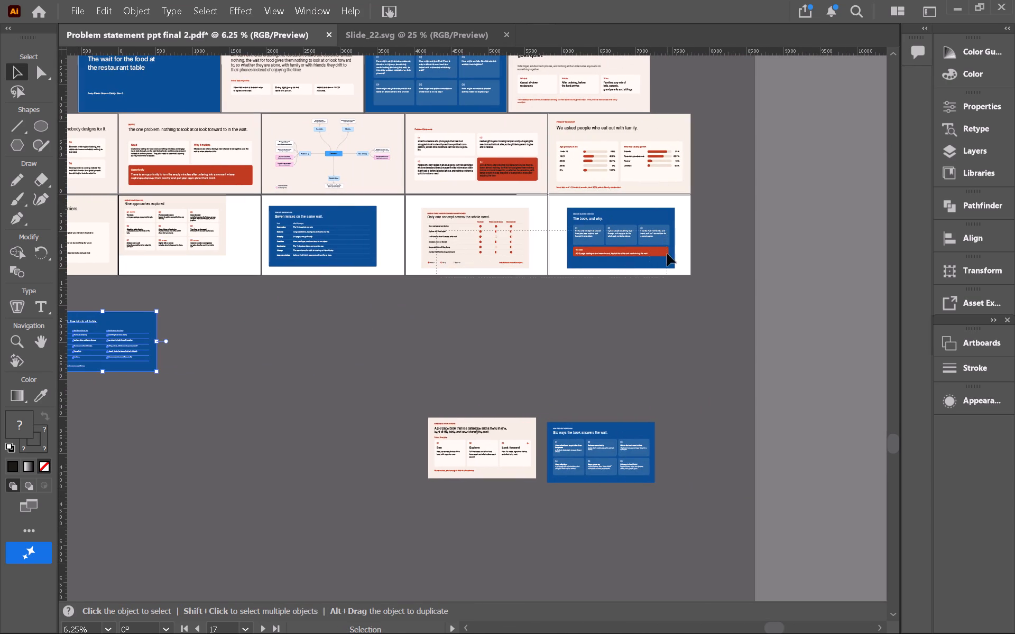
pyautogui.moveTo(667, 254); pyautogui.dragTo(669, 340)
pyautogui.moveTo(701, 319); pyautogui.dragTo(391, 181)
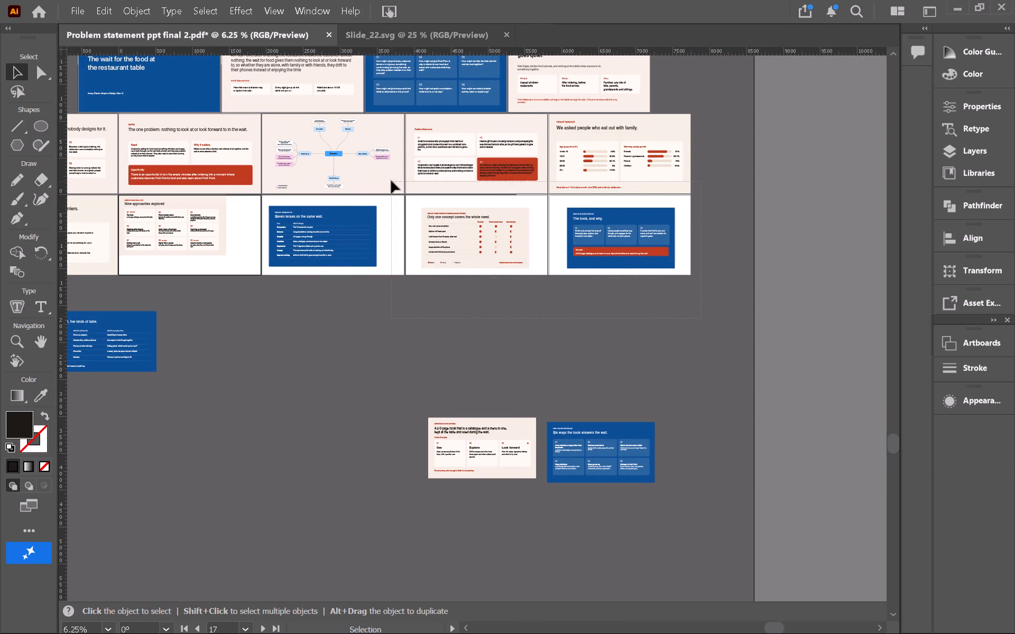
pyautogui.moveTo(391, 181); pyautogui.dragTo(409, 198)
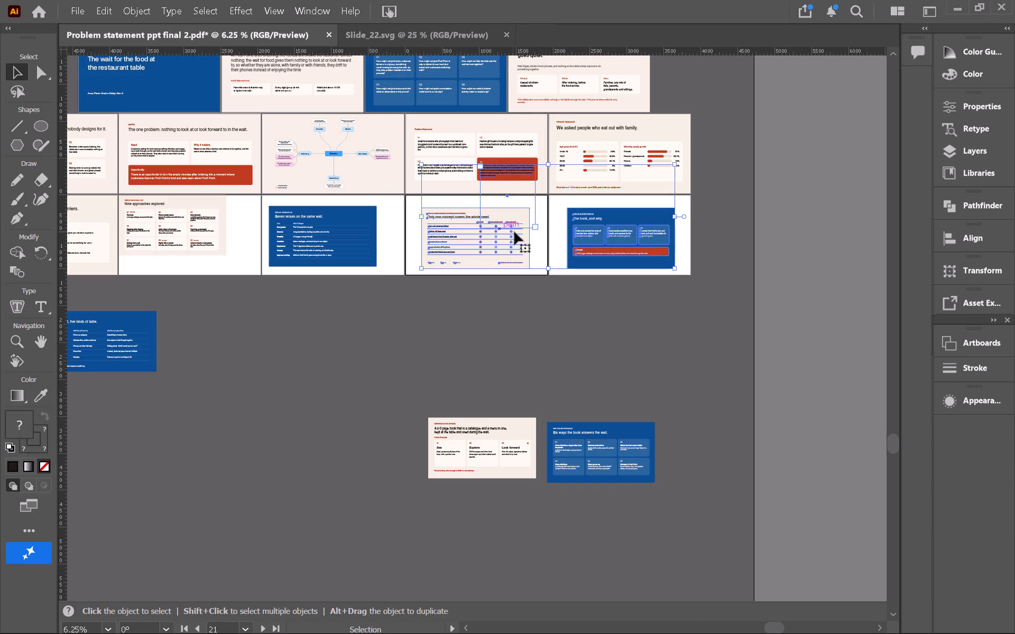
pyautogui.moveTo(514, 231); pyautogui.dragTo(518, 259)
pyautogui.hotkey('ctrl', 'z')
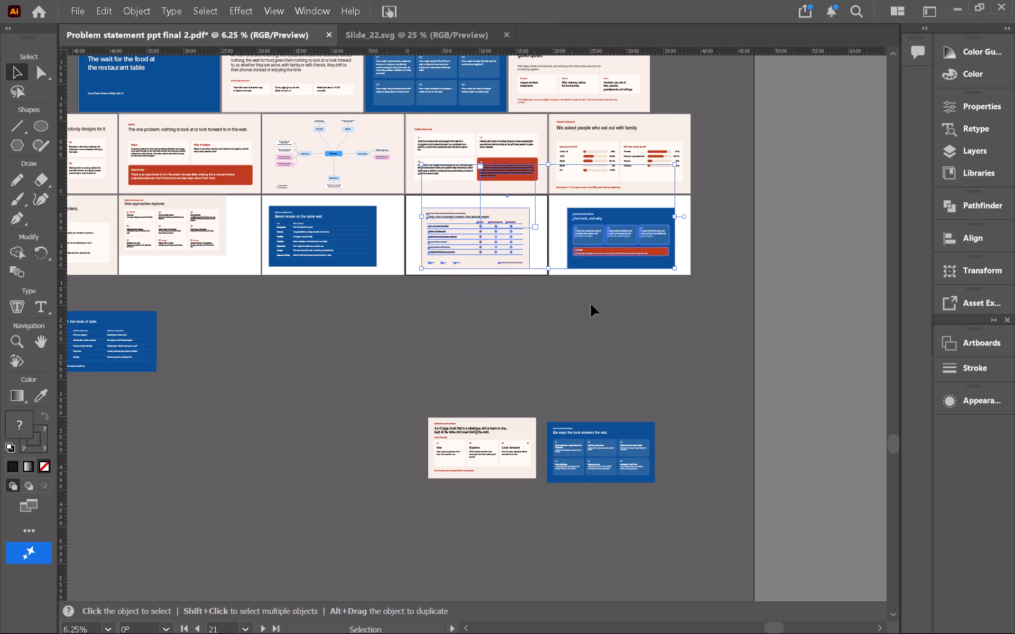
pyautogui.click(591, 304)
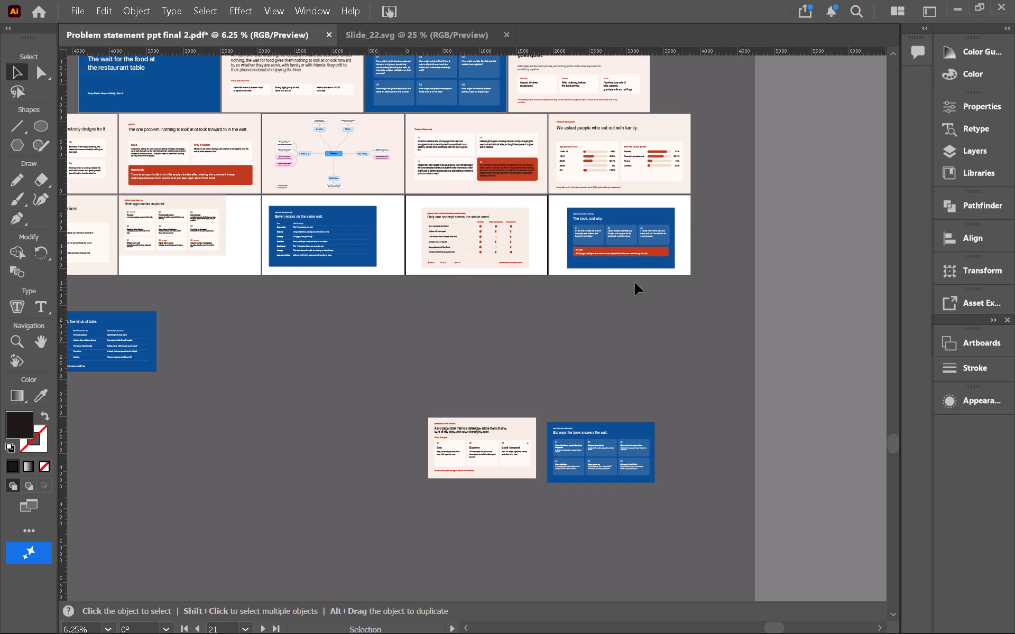
# Move the "The book, and why." slide off its artboard into the free space below the artboard rows.
pyautogui.moveTo(690, 215); pyautogui.dragTo(583, 219)
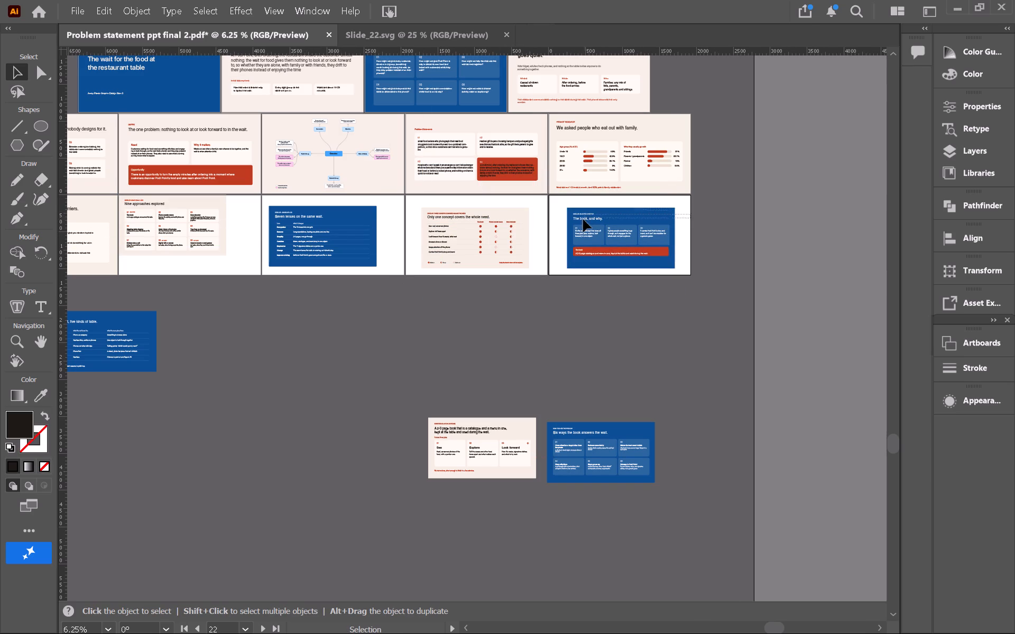
pyautogui.moveTo(583, 219); pyautogui.dragTo(734, 219)
pyautogui.moveTo(686, 210); pyautogui.dragTo(640, 211)
pyautogui.moveTo(640, 211); pyautogui.dragTo(567, 273)
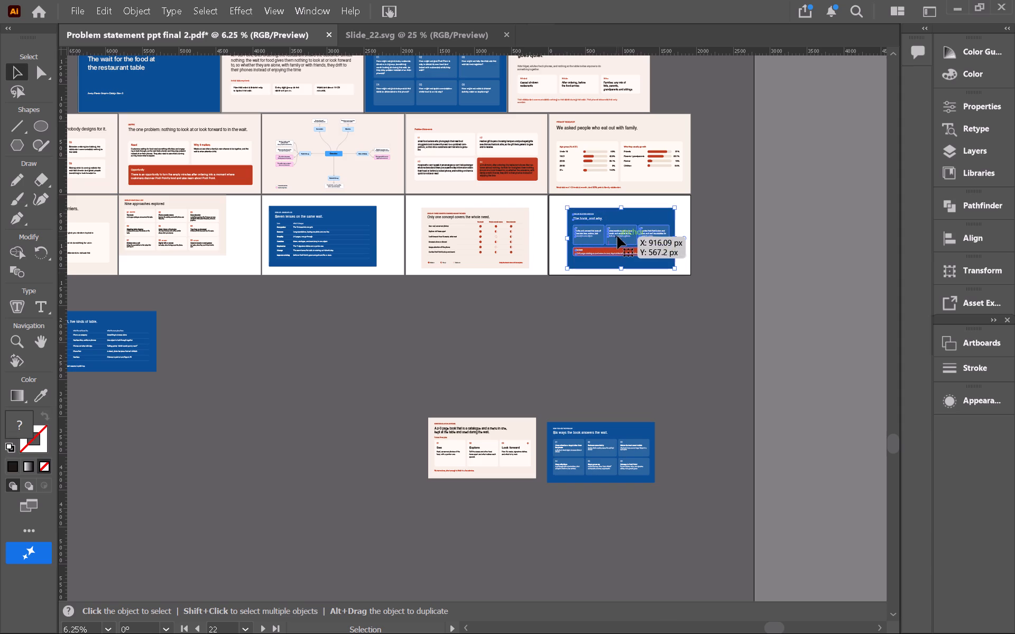
pyautogui.moveTo(619, 236); pyautogui.dragTo(282, 390)
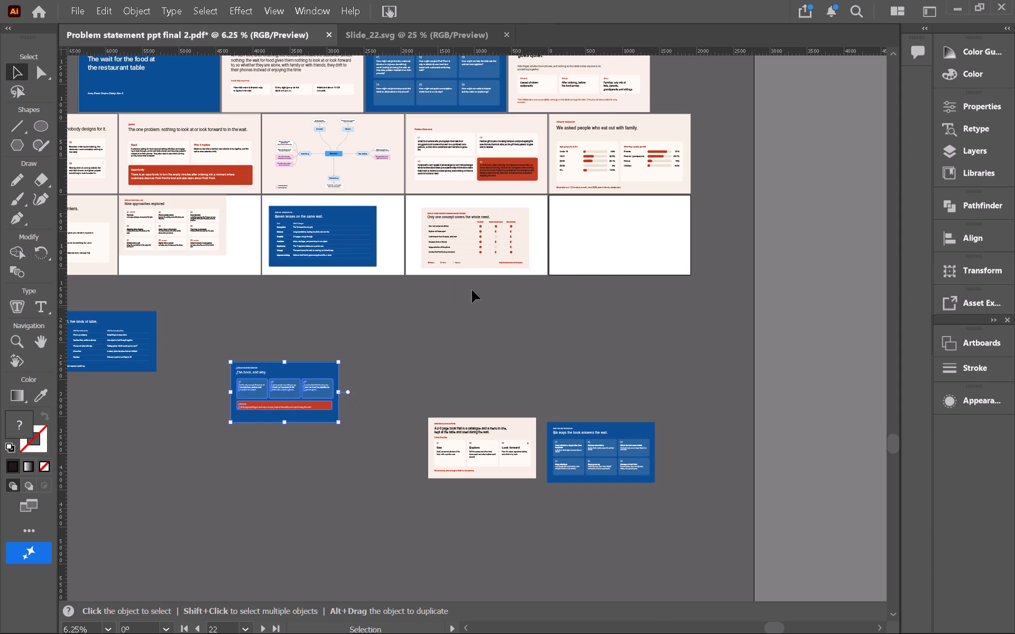
# Shorten the overlong text frame of the red 04 problem statement card so it no longer extends onto the artboard below.
pyautogui.moveTo(533, 279); pyautogui.dragTo(425, 210)
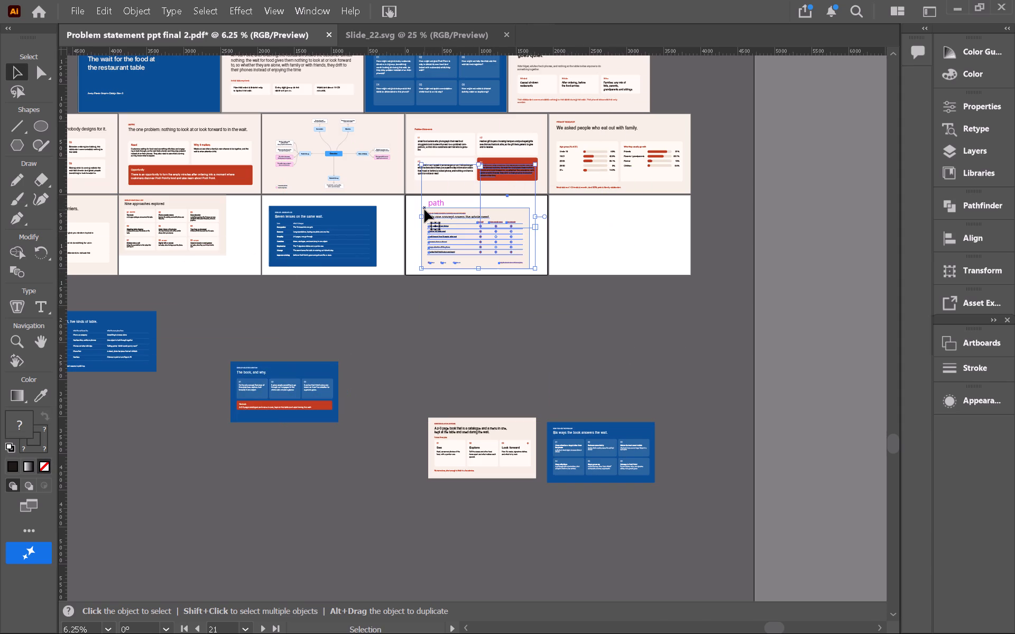
pyautogui.click(563, 202)
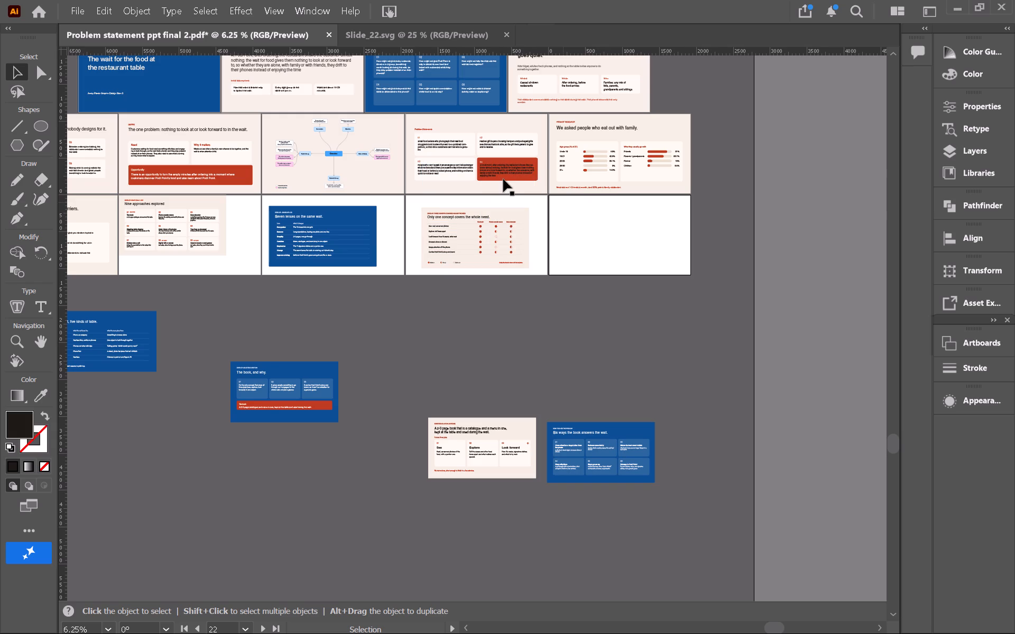
pyautogui.click(501, 178)
pyautogui.click(497, 171)
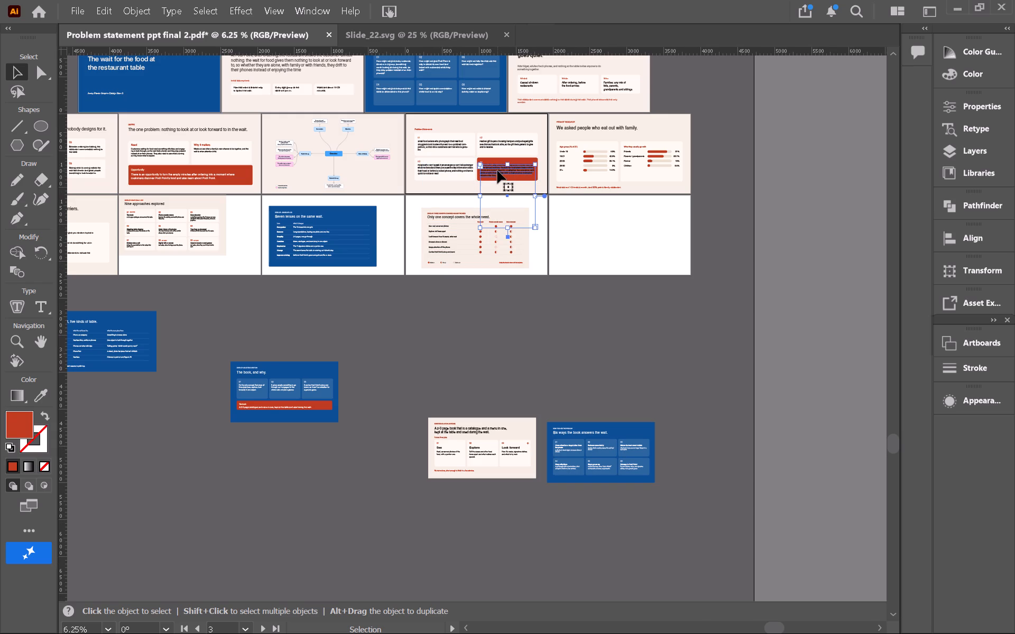
pyautogui.moveTo(510, 229); pyautogui.dragTo(515, 184)
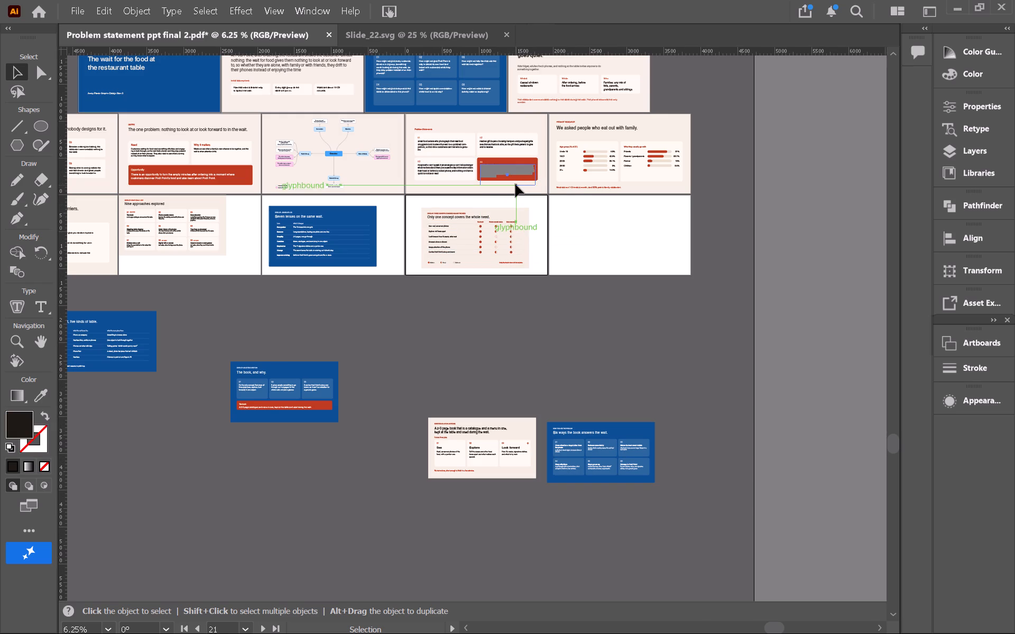
pyautogui.click(439, 167)
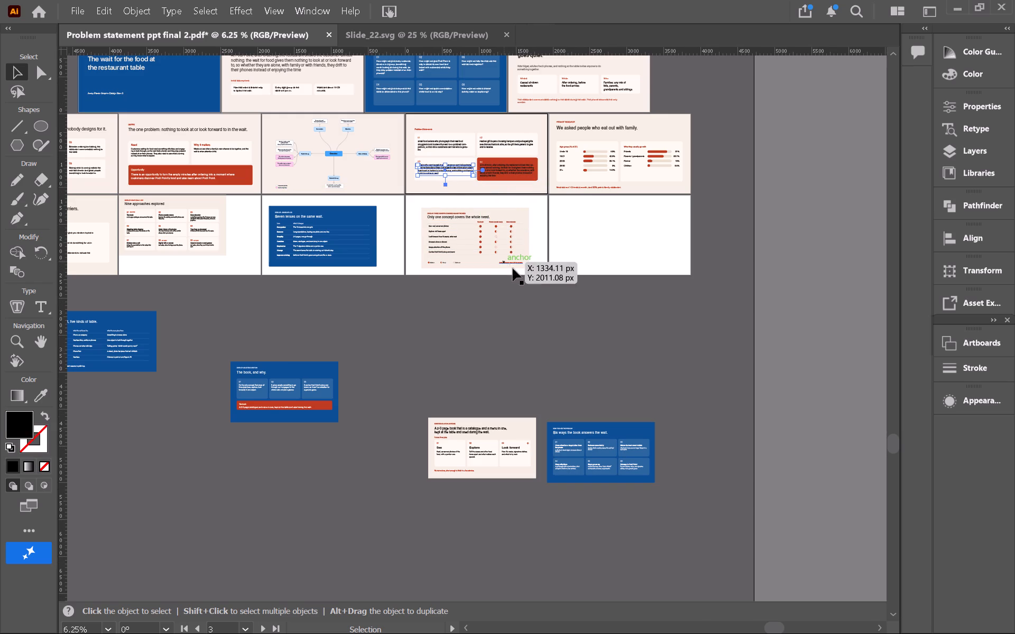
# Move the "Only one concept covers the whole need." slide off its artboard, placing it just above and beside "The book, and why.".
pyautogui.doubleClick(519, 271)
pyautogui.moveTo(529, 274); pyautogui.dragTo(404, 194)
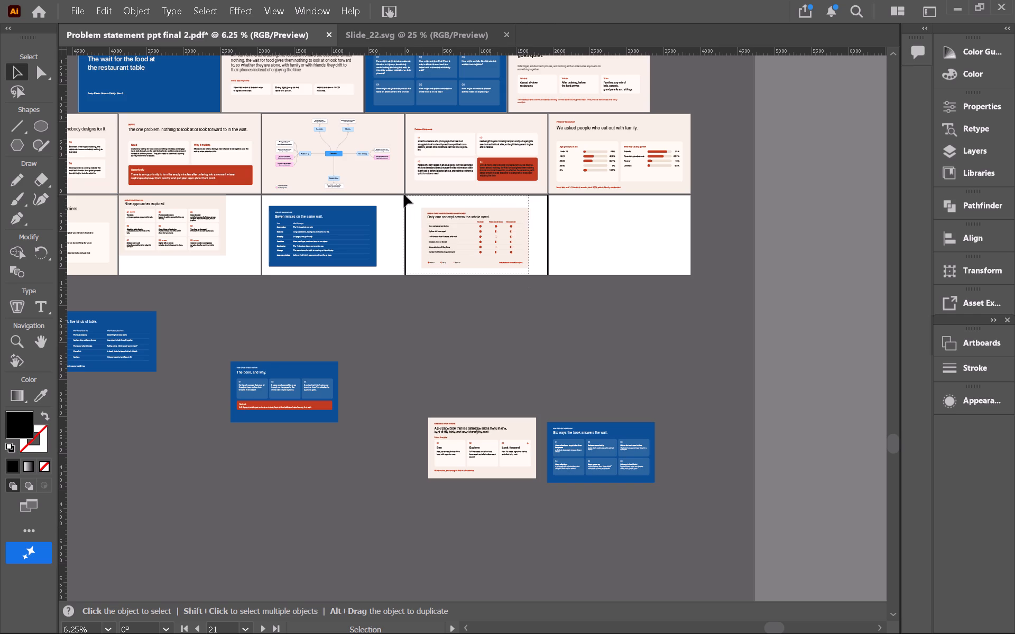
pyautogui.moveTo(404, 194); pyautogui.dragTo(414, 204)
pyautogui.moveTo(500, 237); pyautogui.dragTo(408, 355)
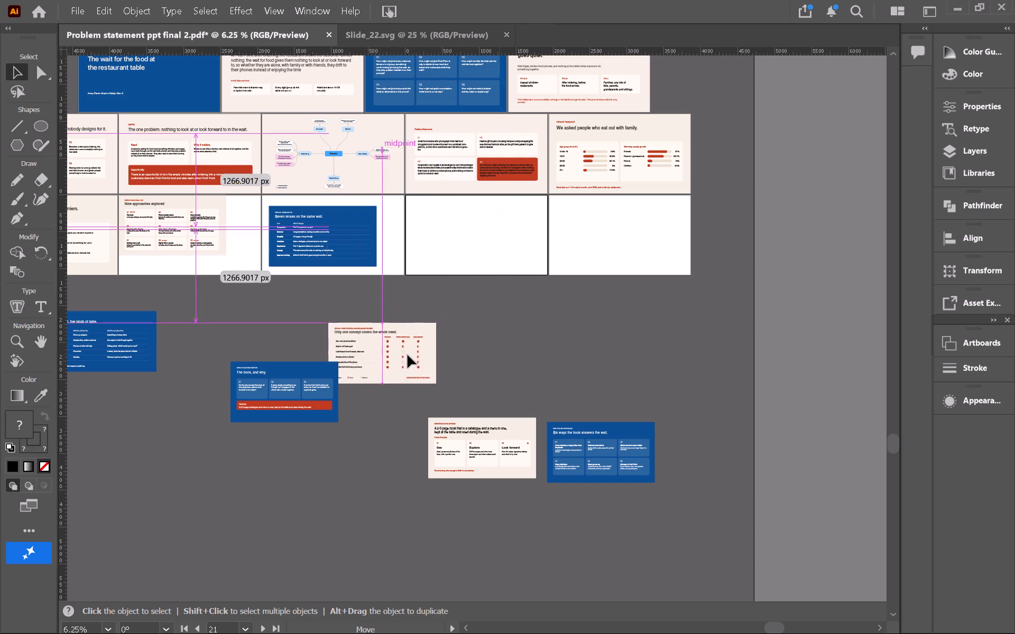
pyautogui.moveTo(408, 355); pyautogui.dragTo(409, 356)
pyautogui.click(374, 305)
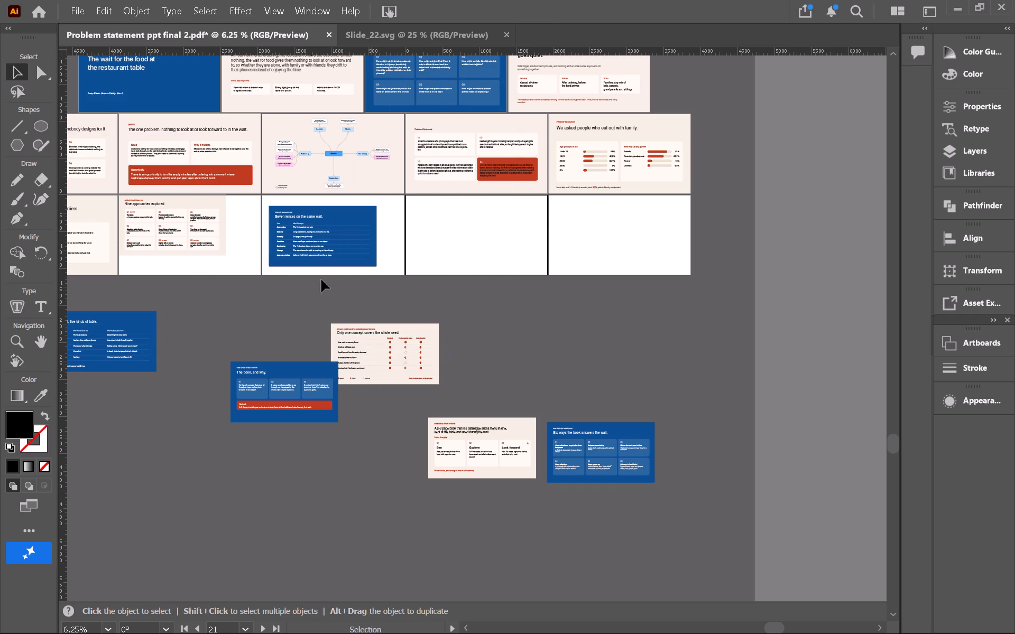
# Move the "One wait, five kinds of table." slide onto the emptied artboard following the "Seven lenses on the same wait." slide.
pyautogui.moveTo(168, 378); pyautogui.dragTo(54, 323)
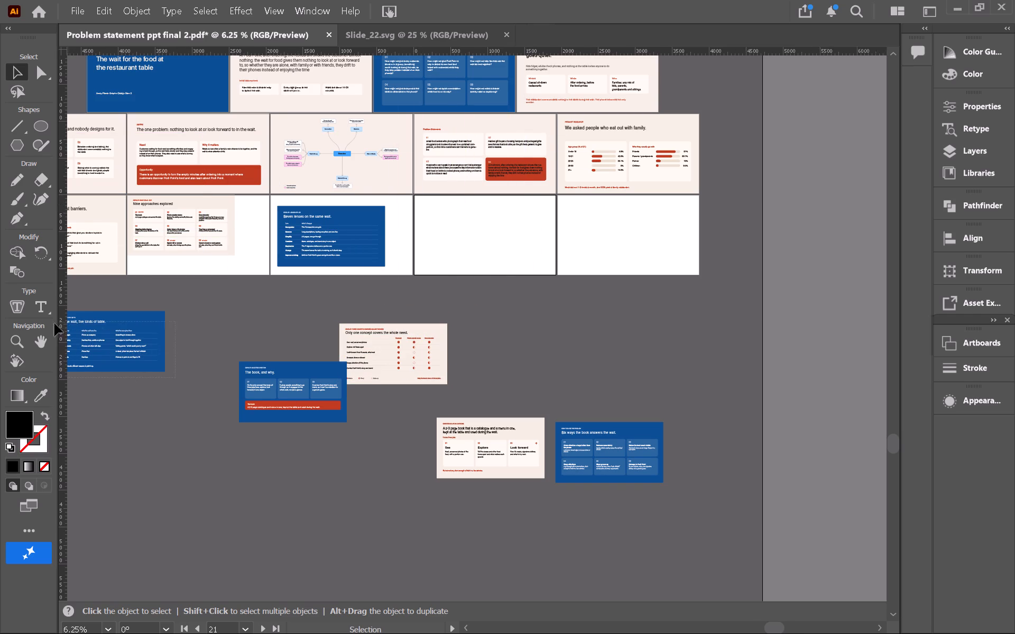
pyautogui.moveTo(54, 323); pyautogui.dragTo(109, 305)
pyautogui.moveTo(209, 324); pyautogui.dragTo(325, 307)
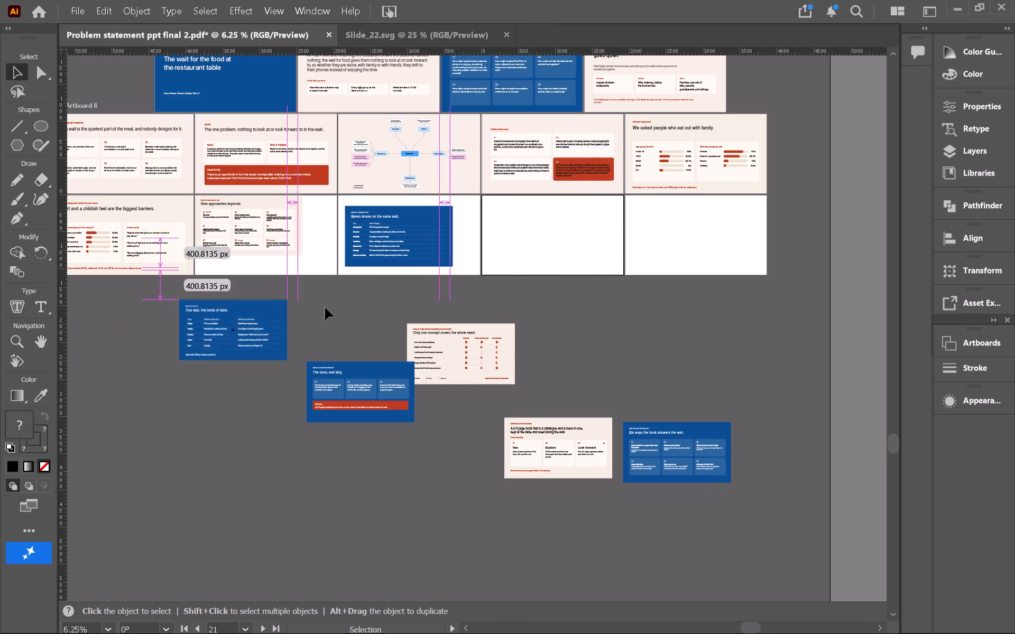
pyautogui.moveTo(325, 307); pyautogui.dragTo(586, 217)
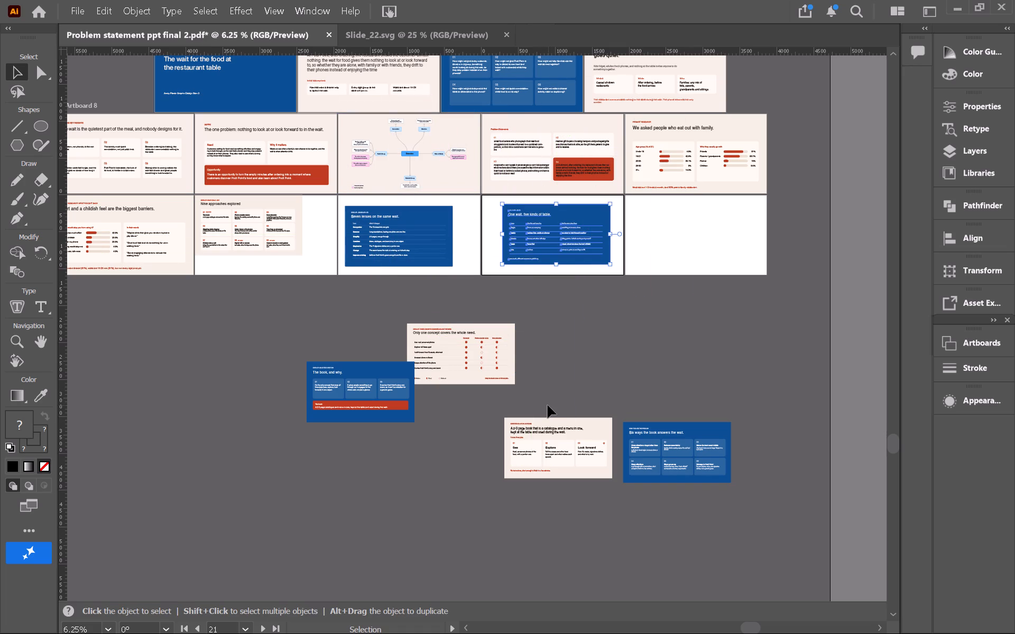
# Move the "Only one concept covers the whole need." slide onto the empty artboard following "One wait, five kinds of table.".
pyautogui.moveTo(548, 405); pyautogui.dragTo(450, 359)
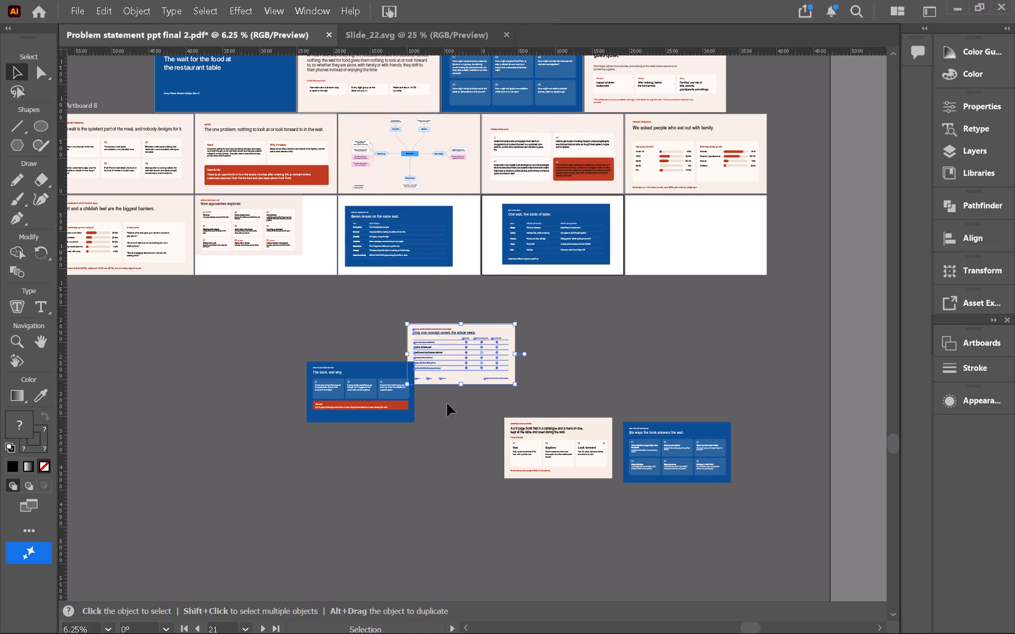
pyautogui.click(447, 404)
pyautogui.moveTo(428, 444); pyautogui.dragTo(297, 394)
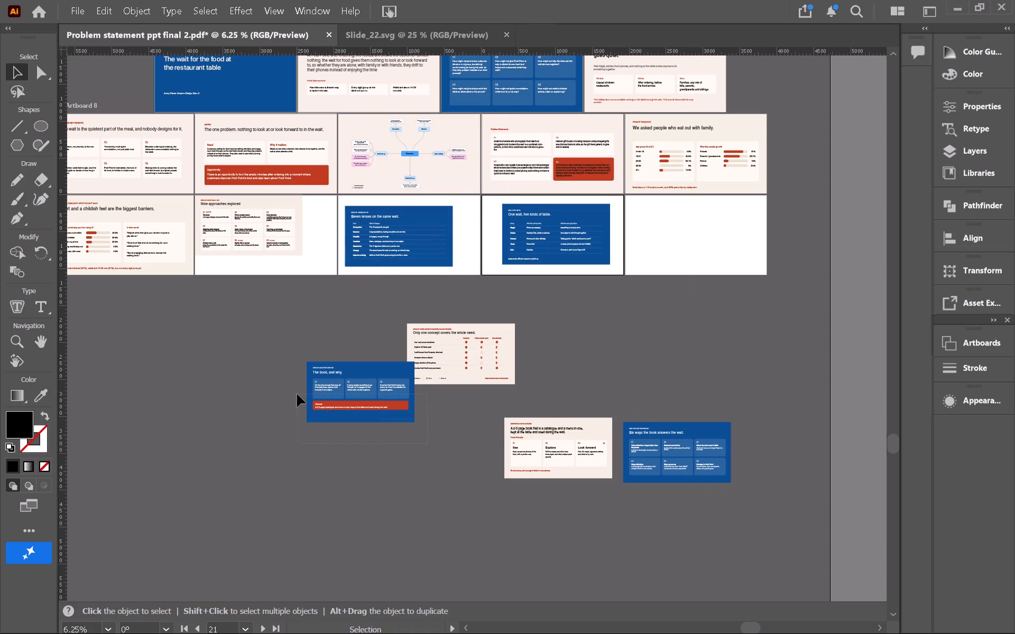
pyautogui.moveTo(297, 394); pyautogui.dragTo(467, 411)
pyautogui.moveTo(534, 387); pyautogui.dragTo(419, 331)
pyautogui.moveTo(419, 331); pyautogui.dragTo(419, 322)
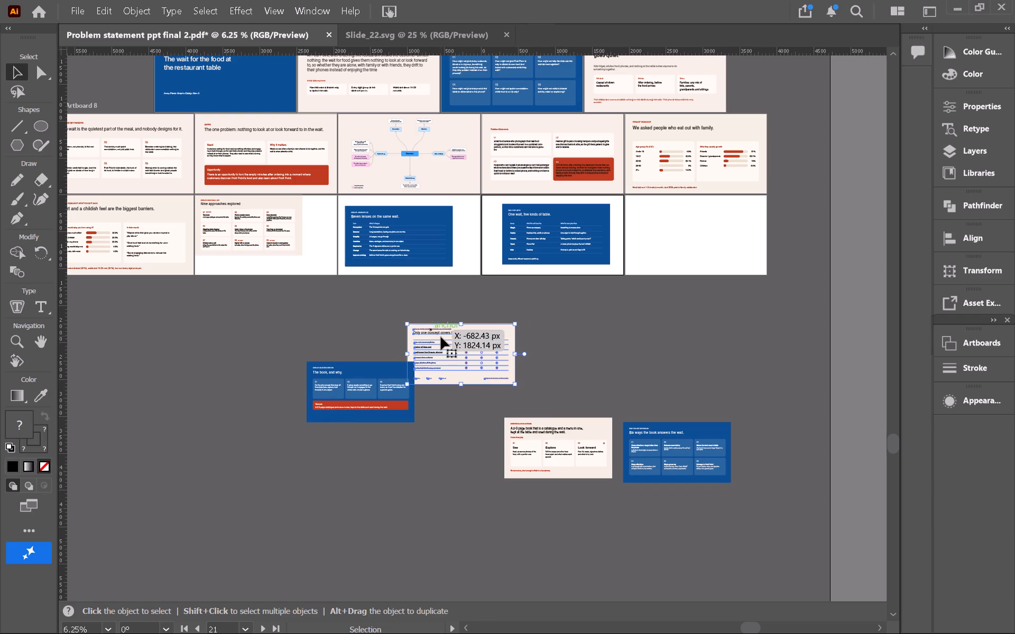
pyautogui.moveTo(441, 337); pyautogui.dragTo(509, 343)
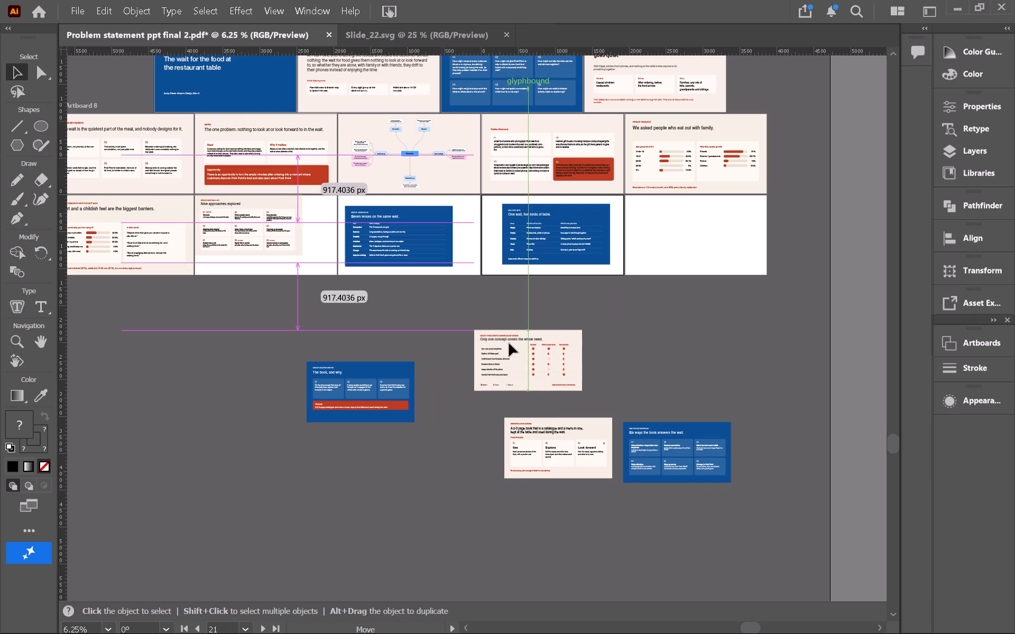
pyautogui.moveTo(509, 343); pyautogui.dragTo(671, 215)
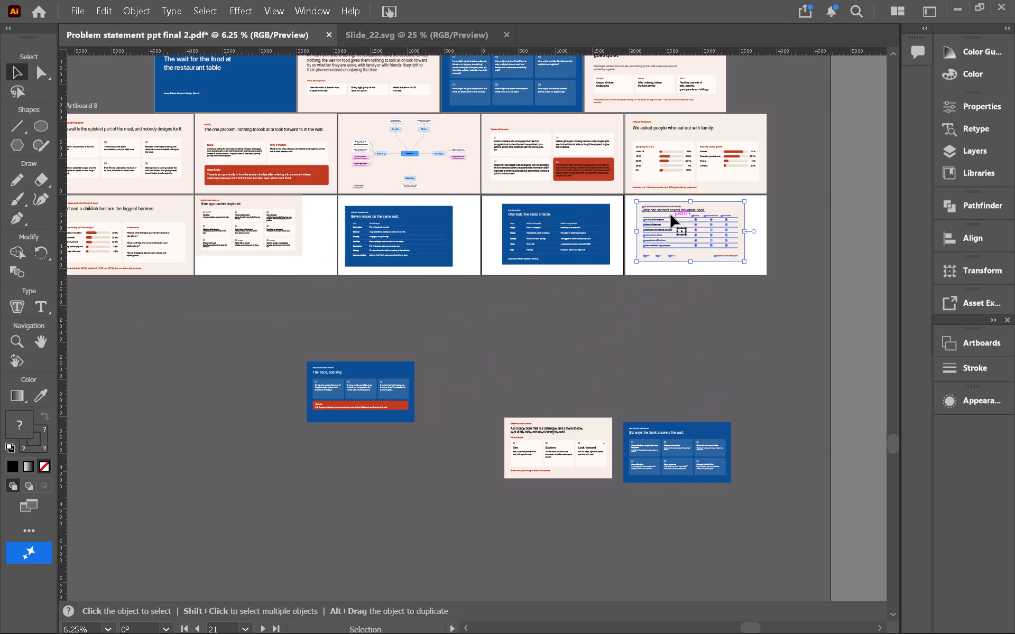
# Move the "The book, and why." slide onto the first empty artboard of the bottom row.
pyautogui.moveTo(451, 452); pyautogui.dragTo(263, 339)
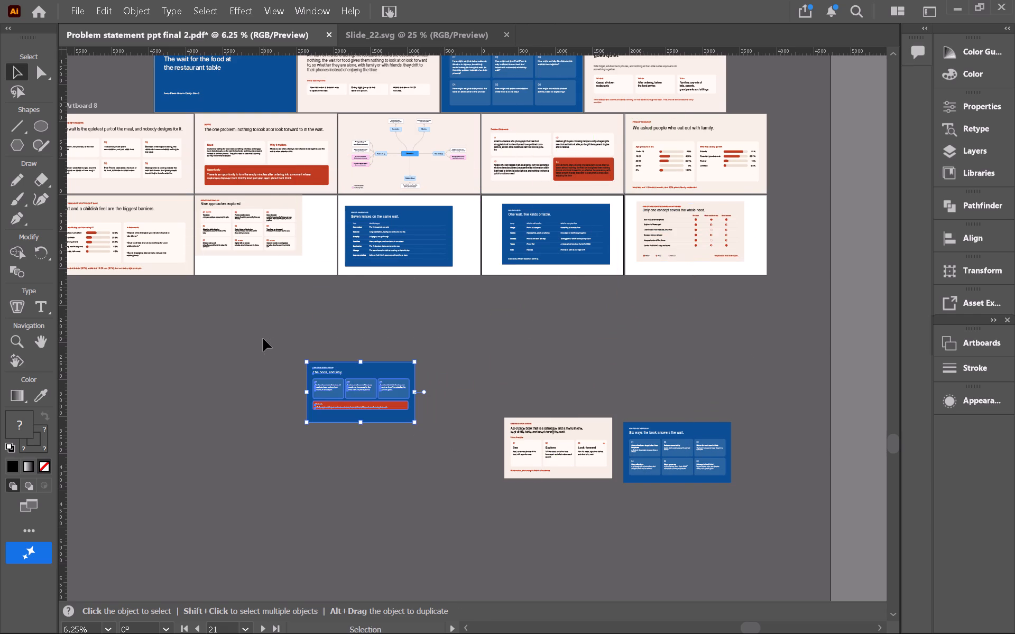
pyautogui.hotkey('ctrl', '-')
pyautogui.hotkey('ctrl', '-')
pyautogui.hotkey('ctrl', '-')
pyautogui.hotkey('ctrl', '-')
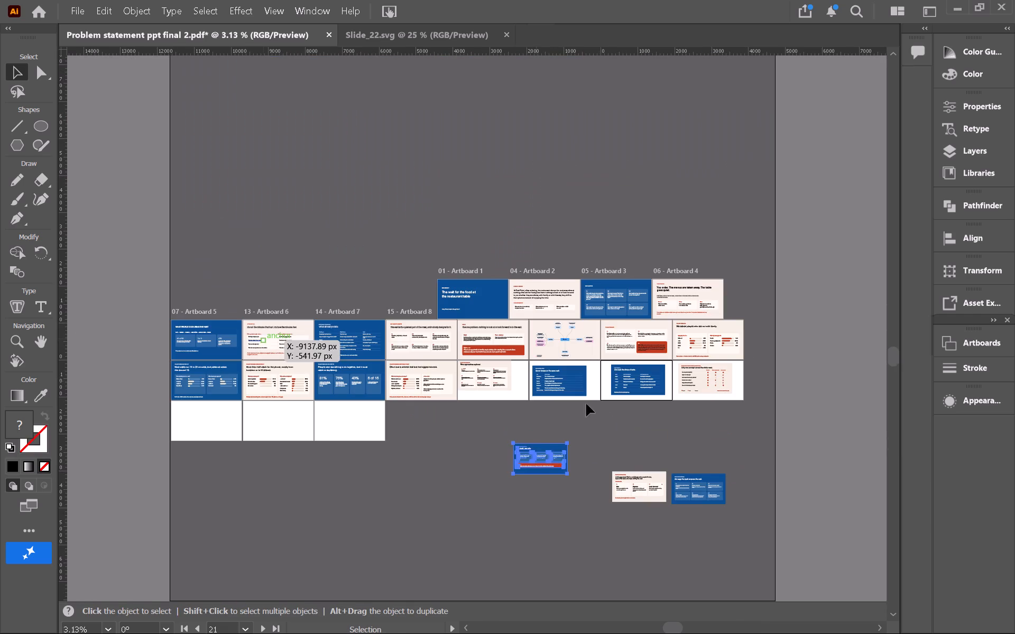
pyautogui.moveTo(540, 466); pyautogui.dragTo(246, 427)
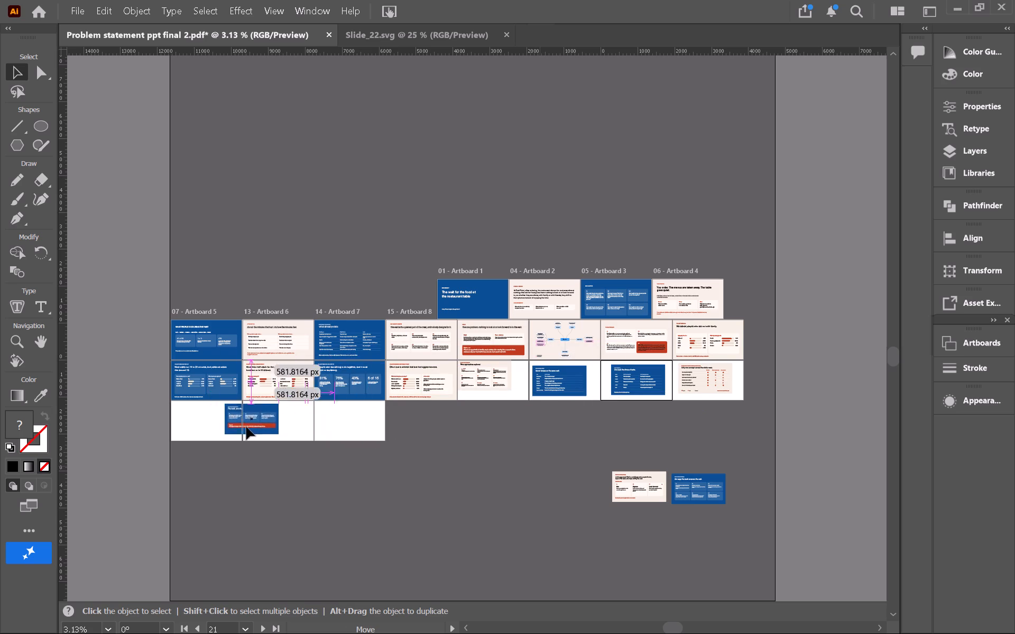
pyautogui.moveTo(246, 427); pyautogui.dragTo(211, 426)
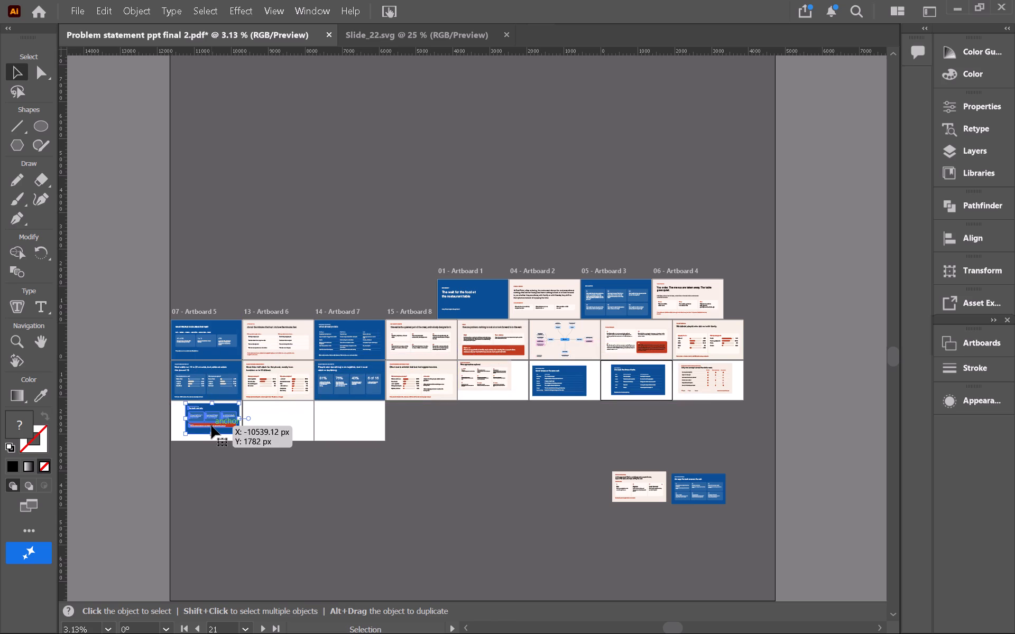
# Move the "A 2-3 page book" and "Six ways the book answers the wait." slides together to just below the two remaining empty artboards.
pyautogui.moveTo(748, 537); pyautogui.dragTo(715, 518)
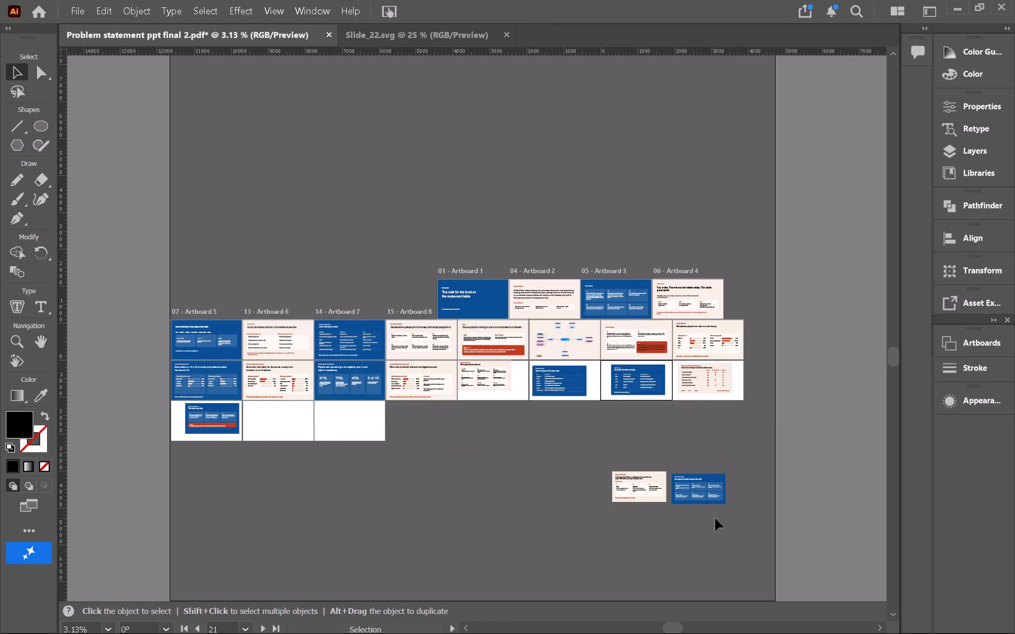
pyautogui.hotkey('ctrl', '=')
pyautogui.hotkey('ctrl', '=')
pyautogui.scroll(-3, 715, 518)
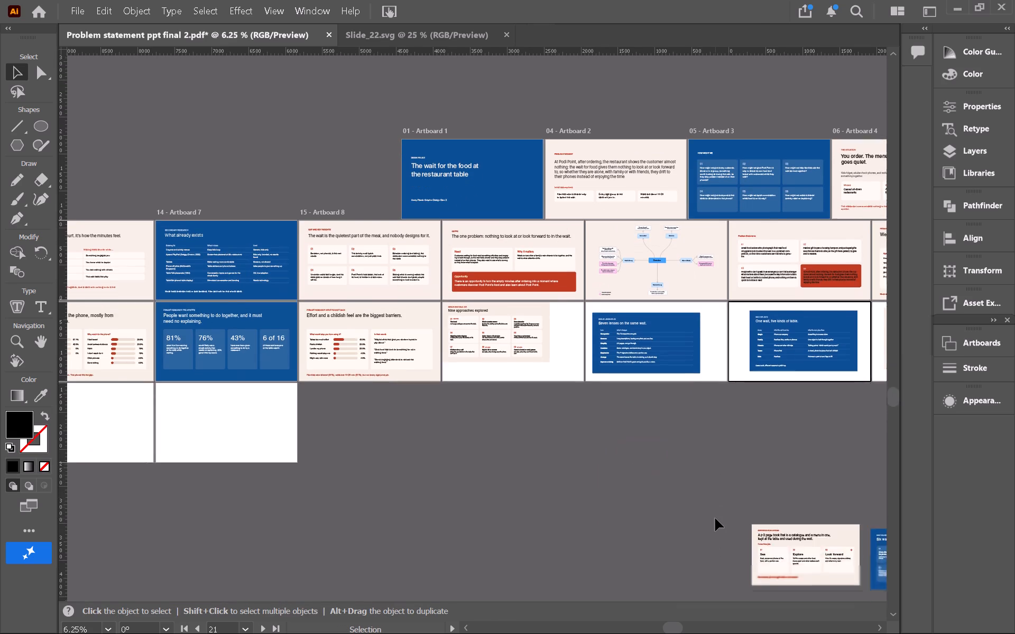
pyautogui.scroll(-1, 715, 518)
pyautogui.hscroll(-3, 715, 518)
pyautogui.moveTo(801, 584); pyautogui.dragTo(530, 500)
pyautogui.moveTo(643, 527); pyautogui.dragTo(299, 446)
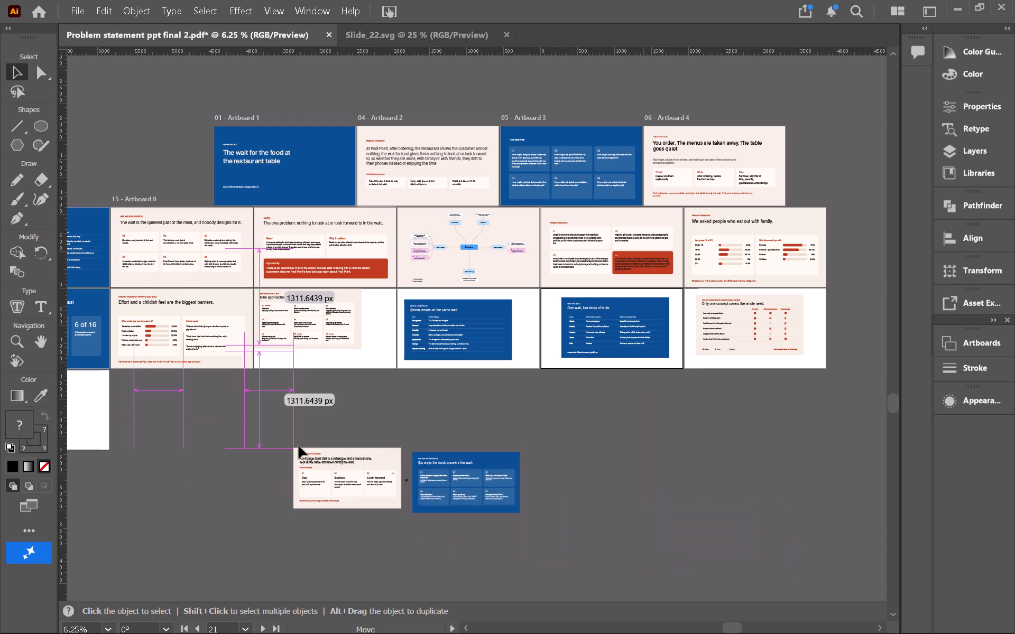
pyautogui.moveTo(299, 446); pyautogui.dragTo(152, 434)
pyautogui.hscroll(5, 152, 434)
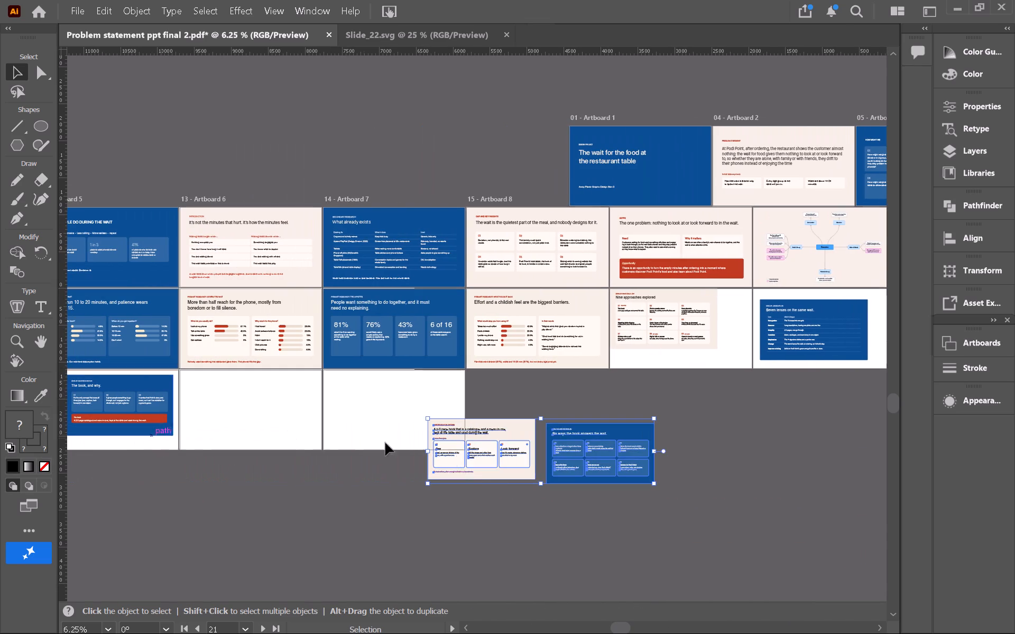
pyautogui.moveTo(512, 424); pyautogui.dragTo(326, 492)
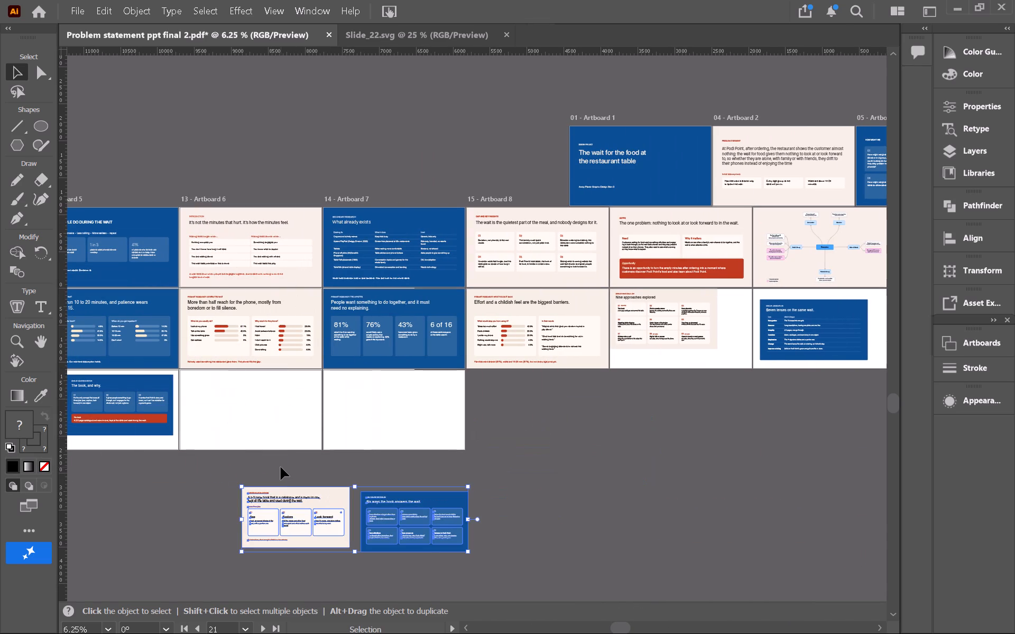
pyautogui.click(281, 467)
# Move the "A 2-3 page book that is a catalogue and a menu in one" slide onto the middle artboard of the bottom row.
pyautogui.hotkey('ctrl', '=')
pyautogui.hotkey('ctrl', '=')
pyautogui.scroll(-5, 281, 467)
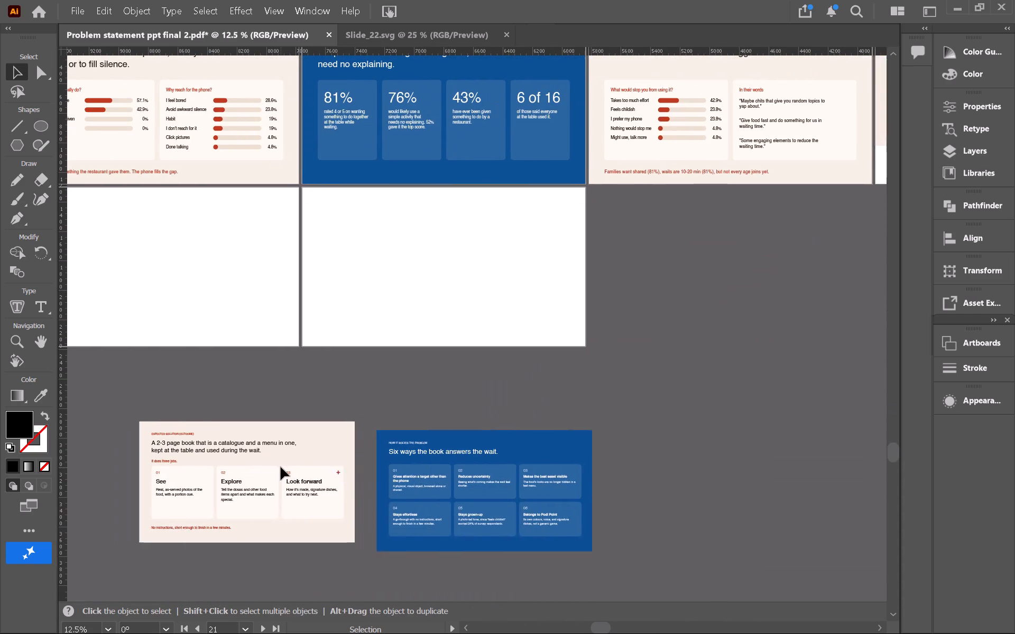
pyautogui.hscroll(1, 281, 467)
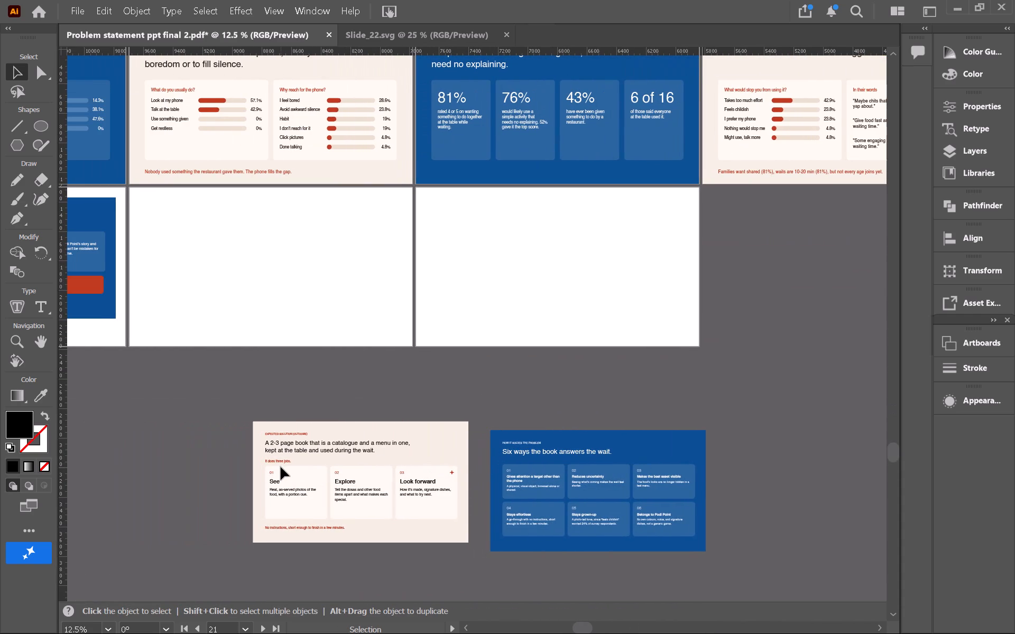
pyautogui.click(281, 467)
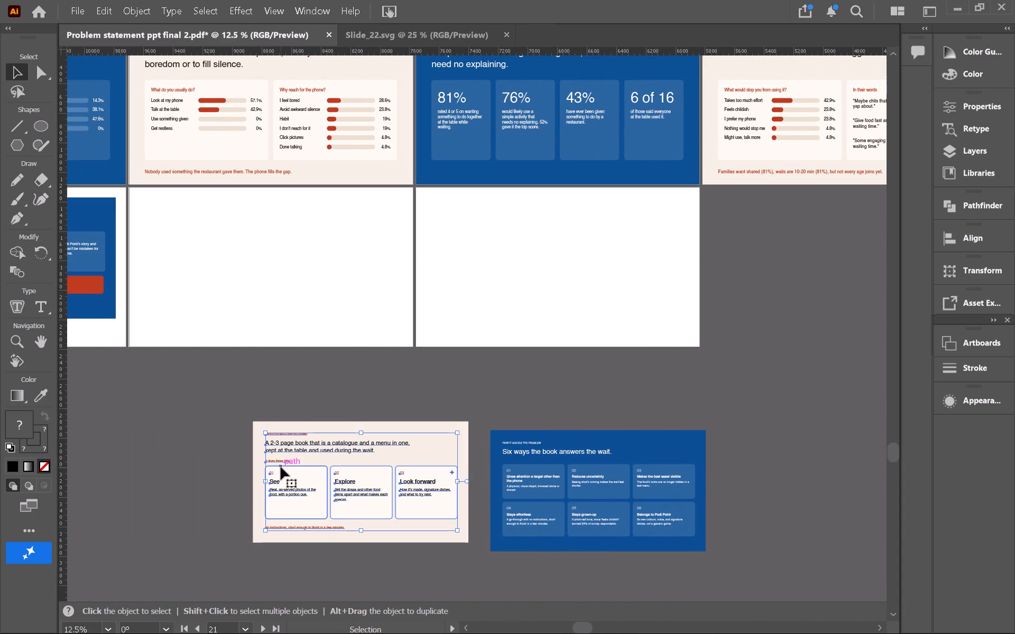
pyautogui.moveTo(219, 425); pyautogui.dragTo(457, 574)
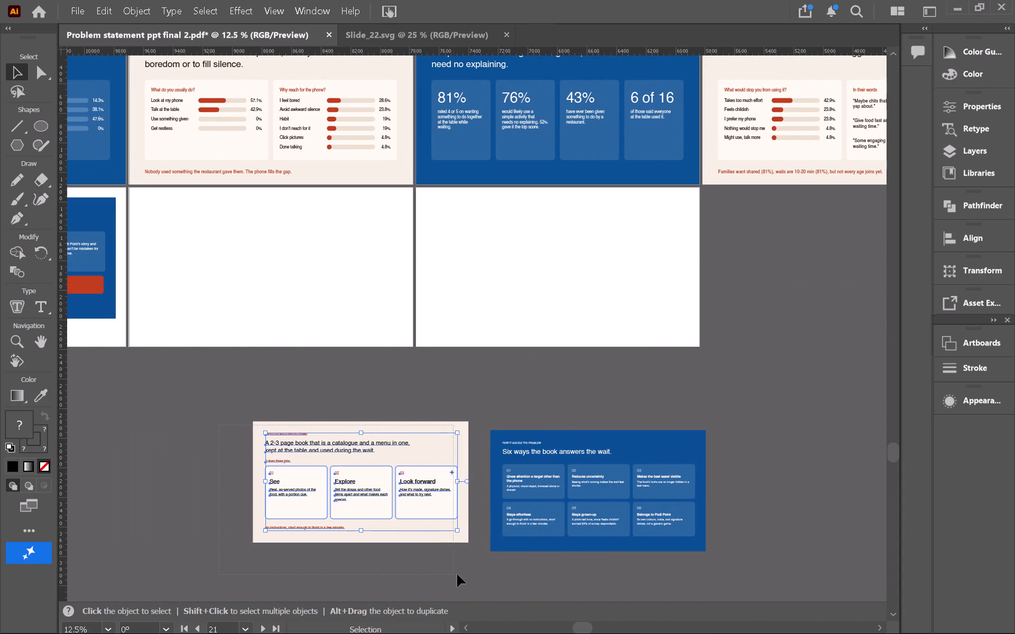
pyautogui.moveTo(457, 574); pyautogui.dragTo(477, 555)
pyautogui.moveTo(397, 472); pyautogui.dragTo(292, 271)
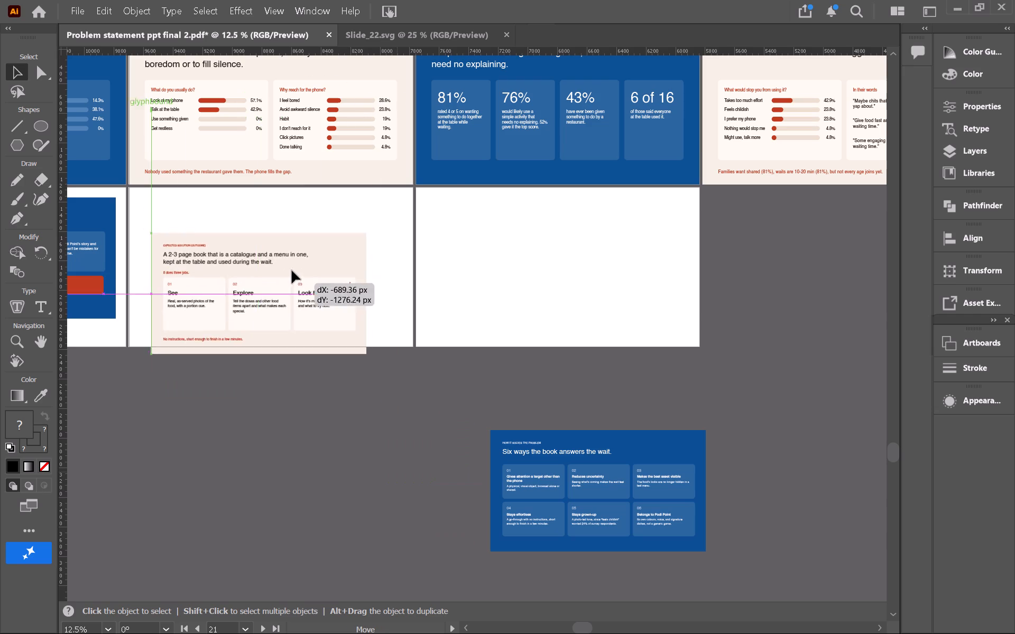
pyautogui.moveTo(292, 271); pyautogui.dragTo(300, 262)
# Move the whole "Six ways the book answers the wait." slide, background included, onto the last empty artboard of the bottom row.
pyautogui.doubleClick(503, 430)
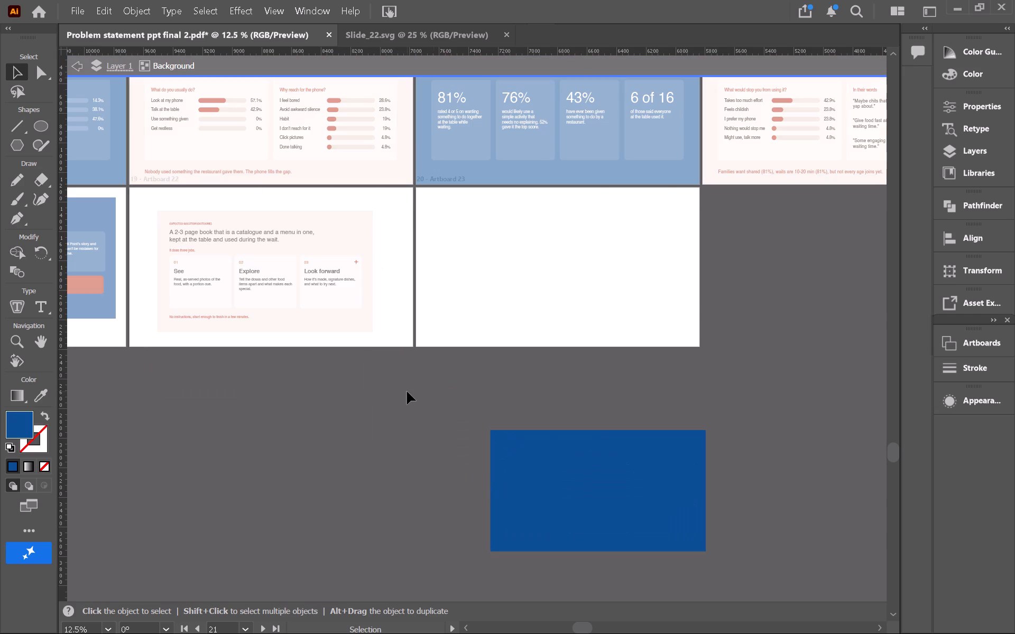
pyautogui.doubleClick(407, 391)
pyautogui.moveTo(407, 391); pyautogui.dragTo(815, 543)
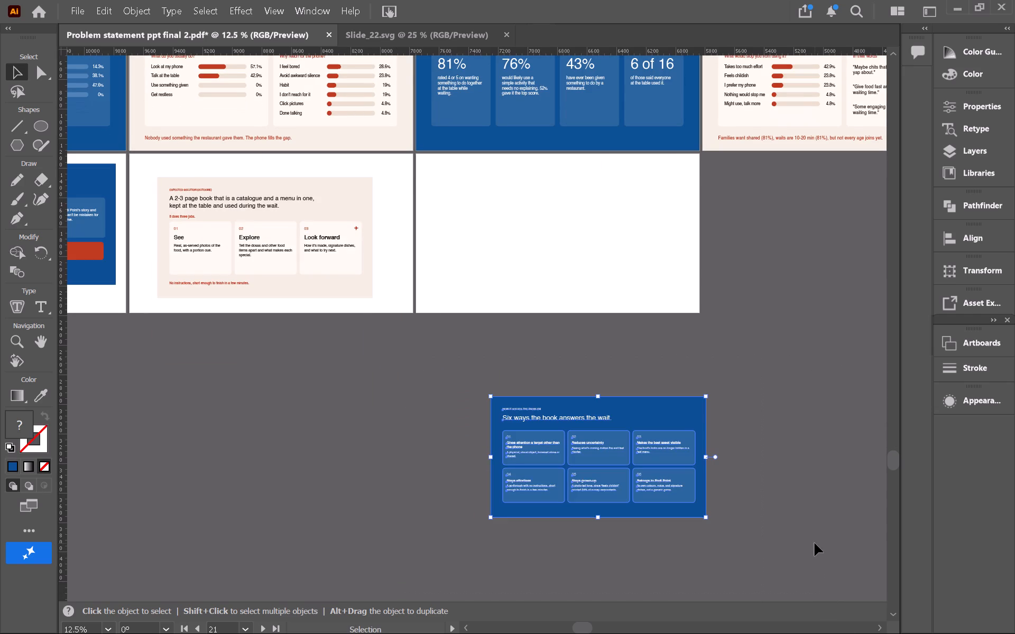
pyautogui.click(622, 403)
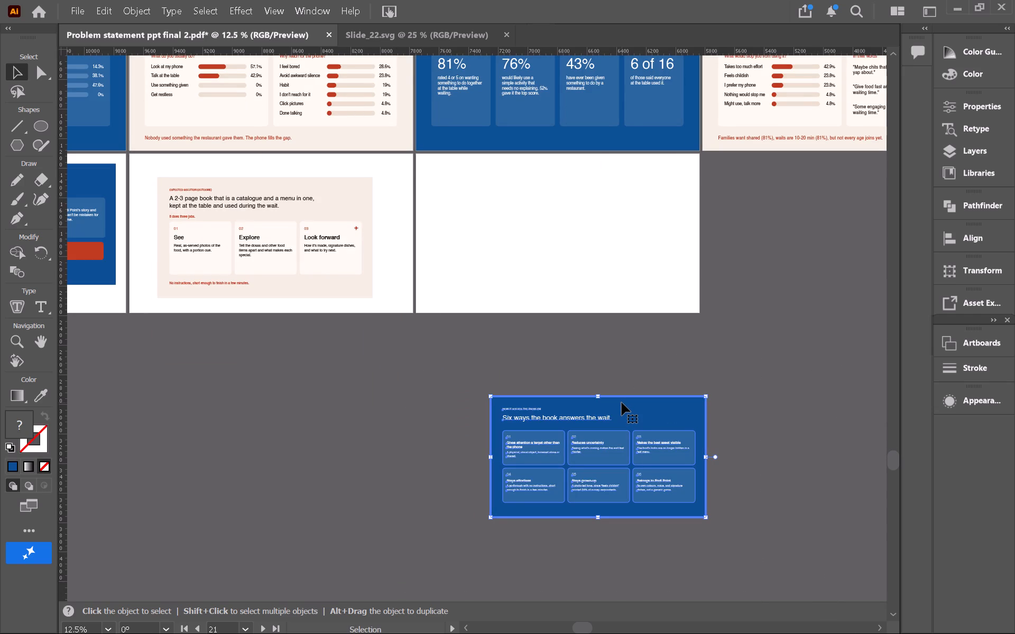
pyautogui.click(441, 348)
pyautogui.moveTo(441, 348); pyautogui.dragTo(746, 525)
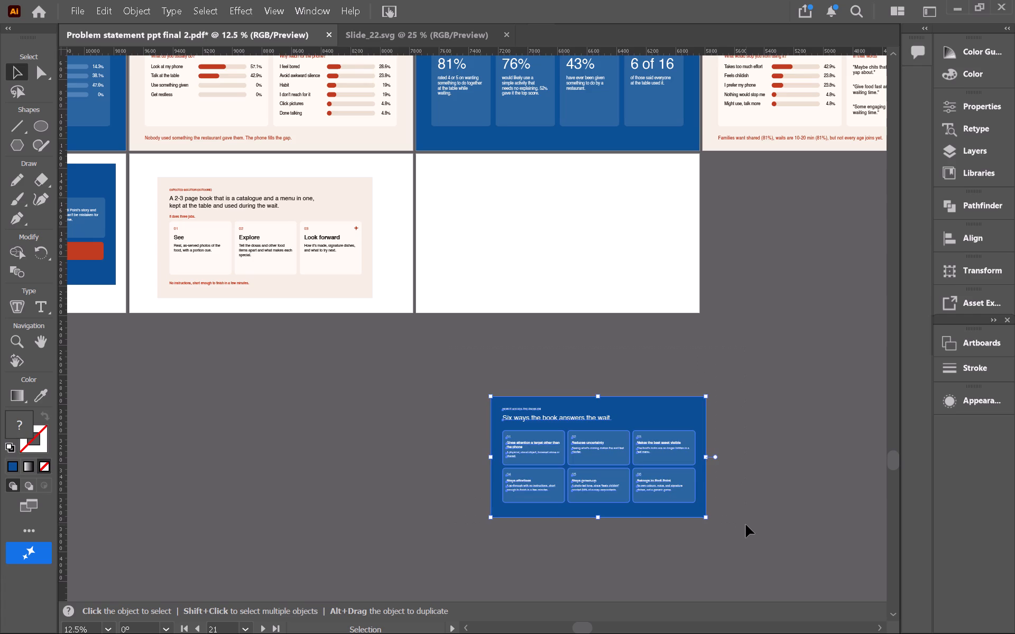
pyautogui.moveTo(662, 417); pyautogui.dragTo(632, 217)
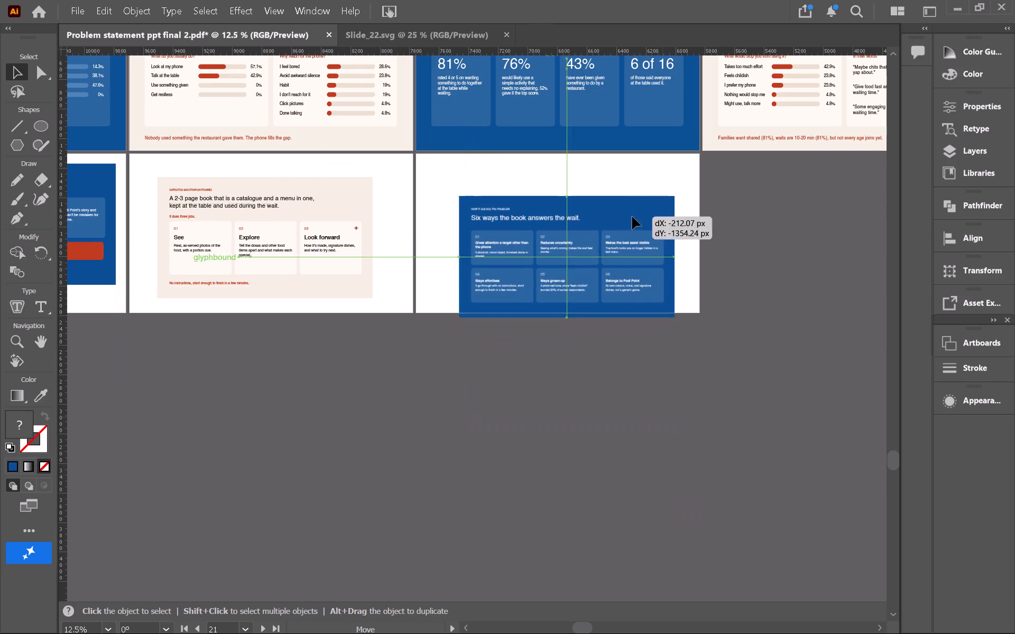
pyautogui.moveTo(632, 217); pyautogui.dragTo(617, 197)
pyautogui.click(822, 313)
# Align the "Nine approaches explored" slide to its artboard's top-left corner and scale it up proportionally to fill the artboard.
pyautogui.scroll(1, 822, 313)
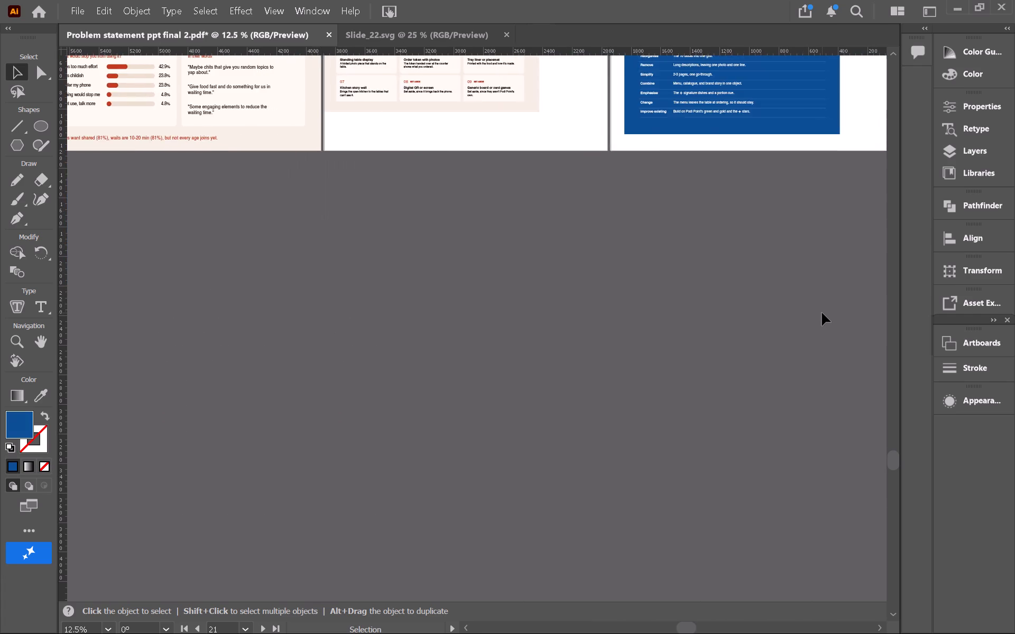
pyautogui.scroll(1, 822, 313)
pyautogui.hotkey('ctrl', '=')
pyautogui.hotkey('ctrl', '=')
pyautogui.scroll(1, 822, 313)
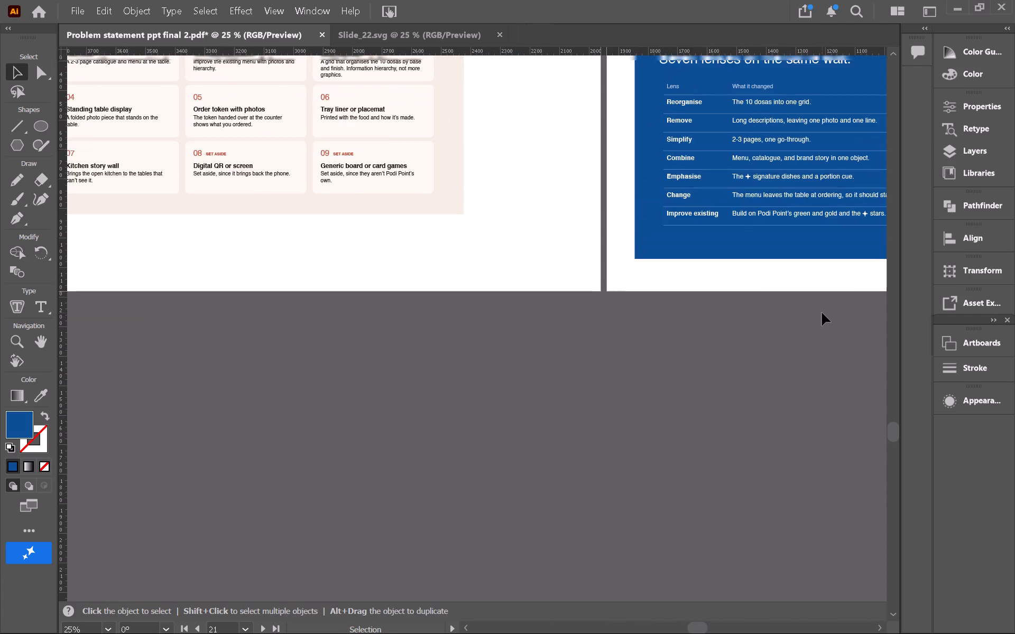
pyautogui.scroll(1, 822, 313)
pyautogui.hscroll(3, 822, 313)
pyautogui.scroll(1, 822, 313)
pyautogui.moveTo(704, 361); pyautogui.dragTo(187, 115)
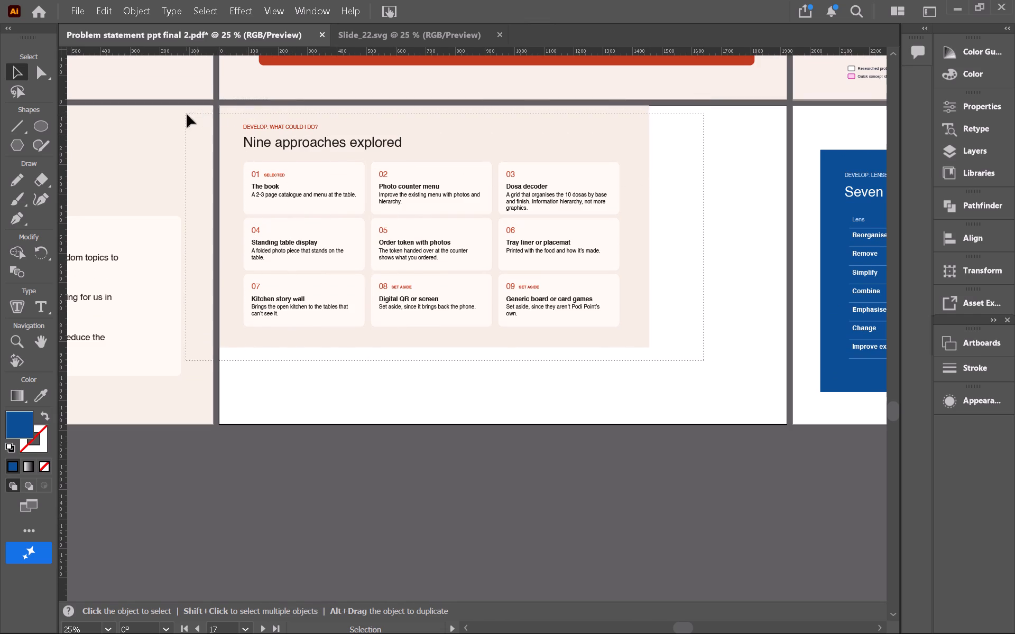
pyautogui.moveTo(187, 115); pyautogui.dragTo(222, 110)
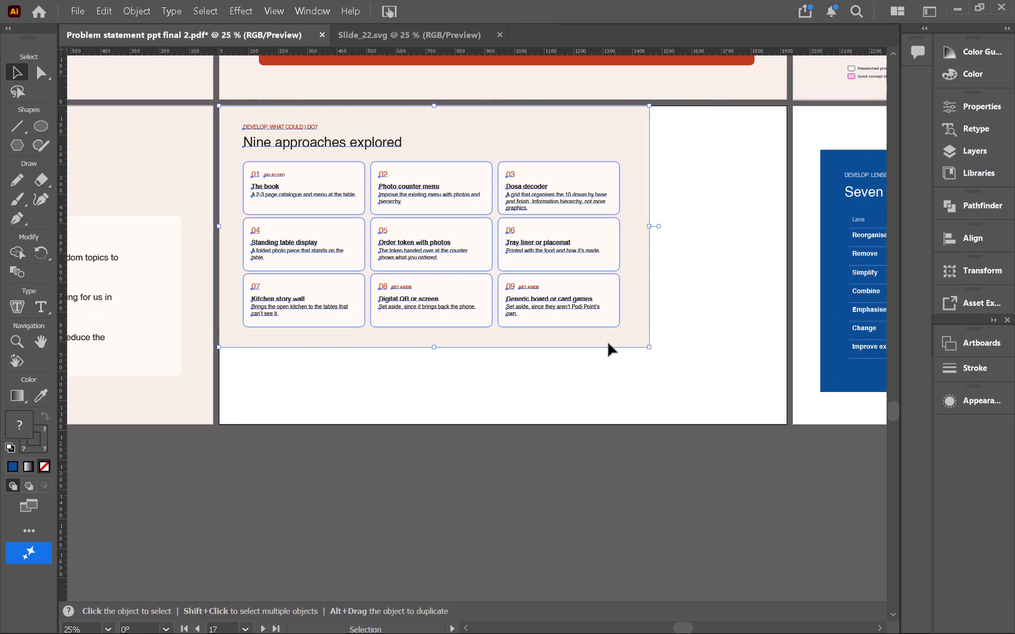
pyautogui.keyDown('shift'); pyautogui.moveTo(648, 346); pyautogui.dragTo(744, 396); pyautogui.keyUp('shift')
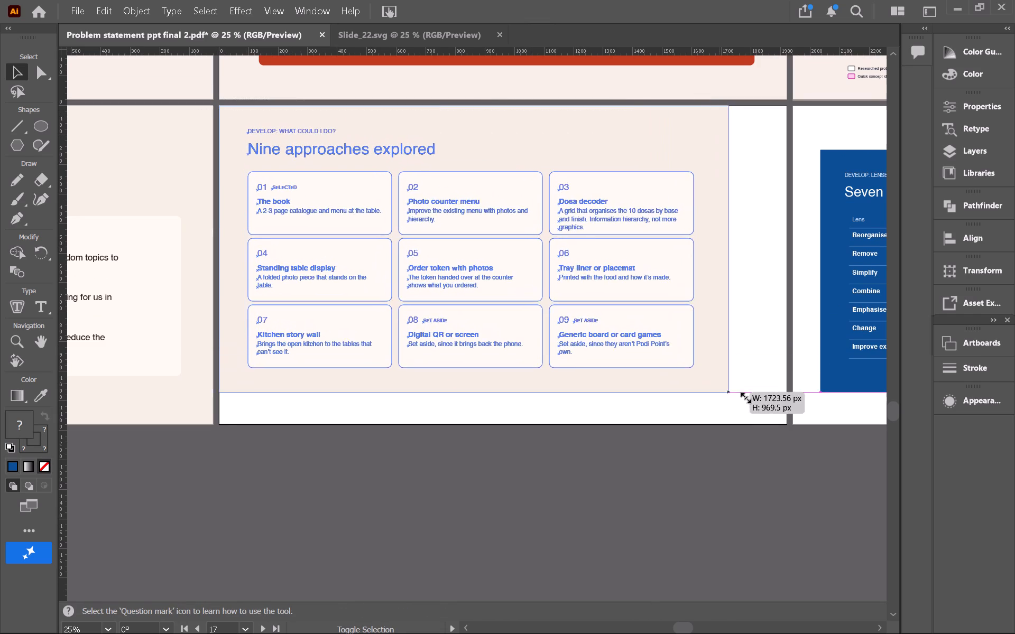
pyautogui.keyDown('shift'); pyautogui.moveTo(744, 396); pyautogui.dragTo(814, 424); pyautogui.keyUp('shift')
pyautogui.click(714, 471)
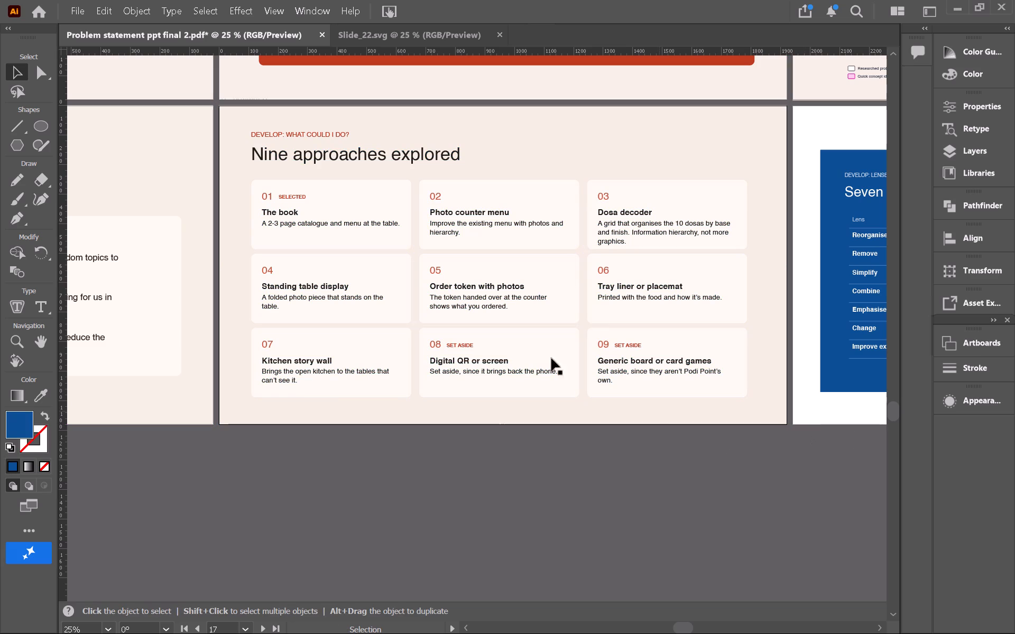
# Ungroup the content of the "Nine approaches explored" slide so its text and cards can be edited individually.
pyautogui.scroll(1, 638, 619)
pyautogui.scroll(-2, 638, 619)
pyautogui.hscroll(1, 442, 430)
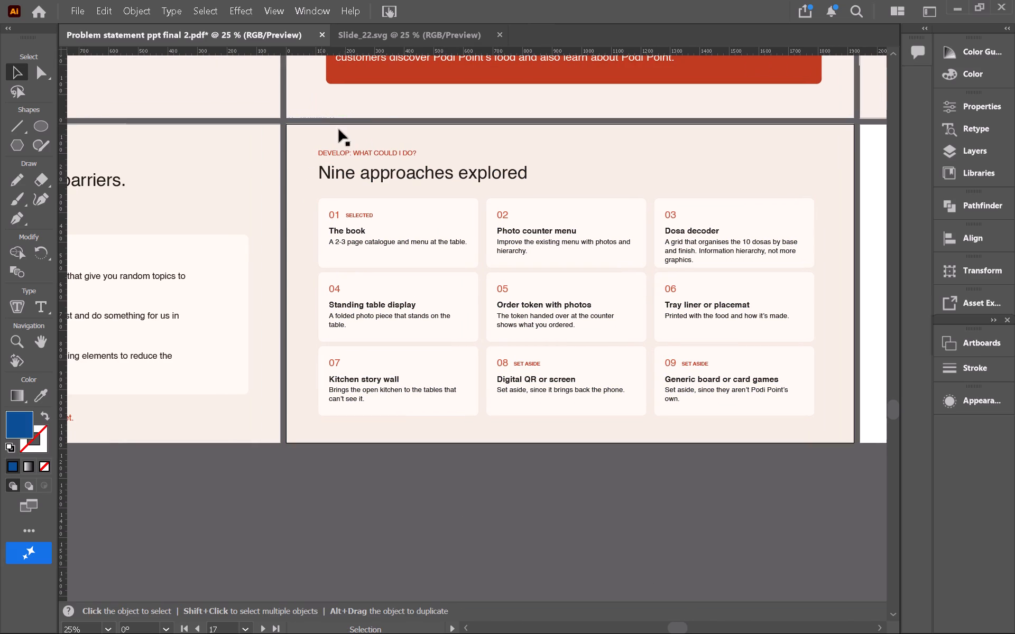
pyautogui.click(389, 167)
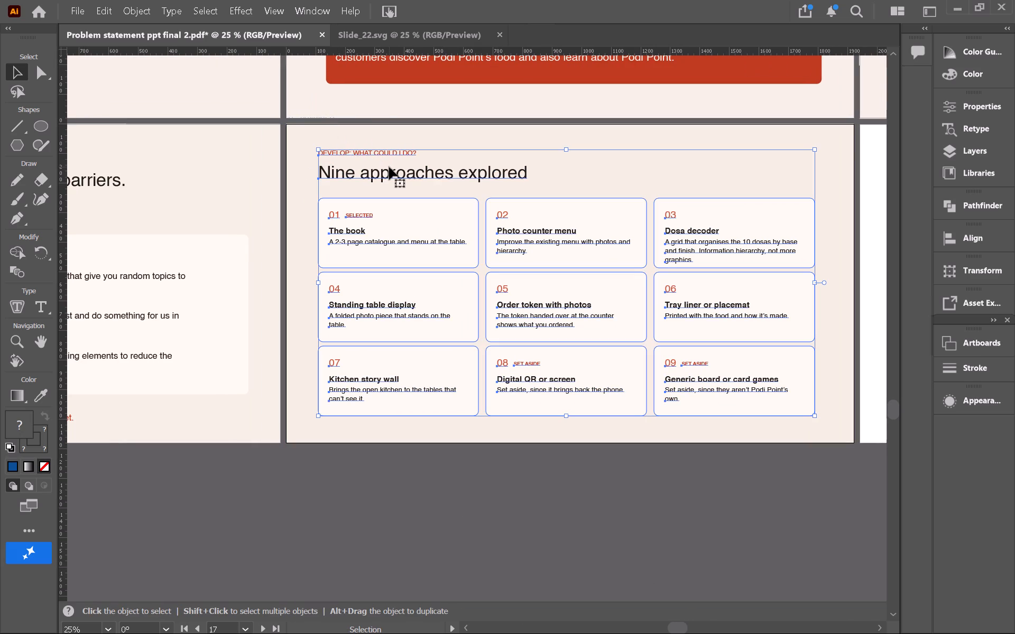
pyautogui.rightClick(389, 167)
pyautogui.click(455, 302)
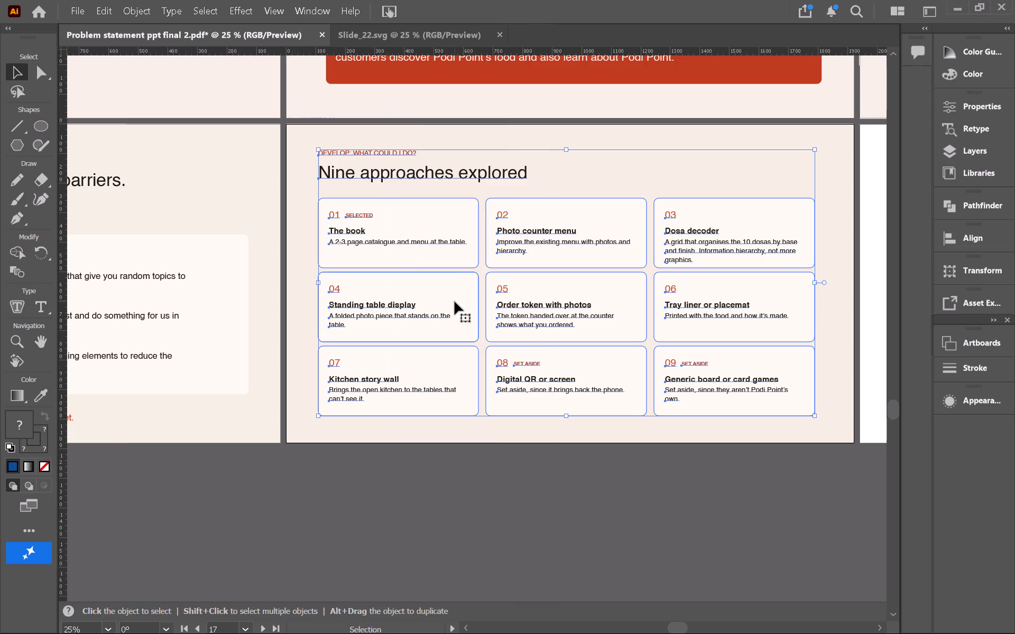
pyautogui.click(324, 131)
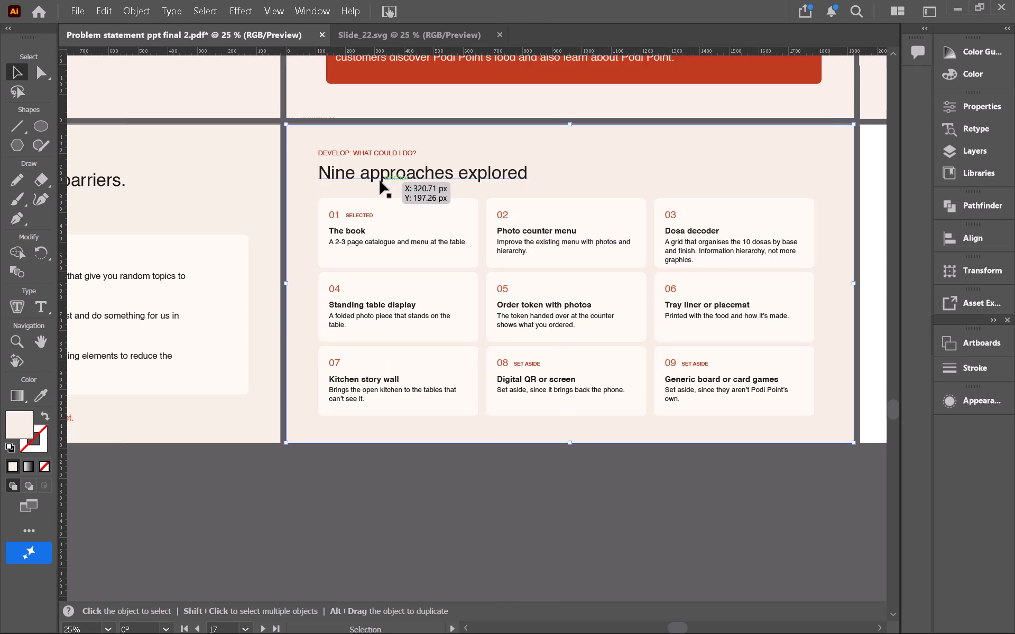
# Change the font of the "Nine approaches explored" heading to SF Compact Display Thin.
pyautogui.click(380, 181)
pyautogui.tripleClick(379, 174)
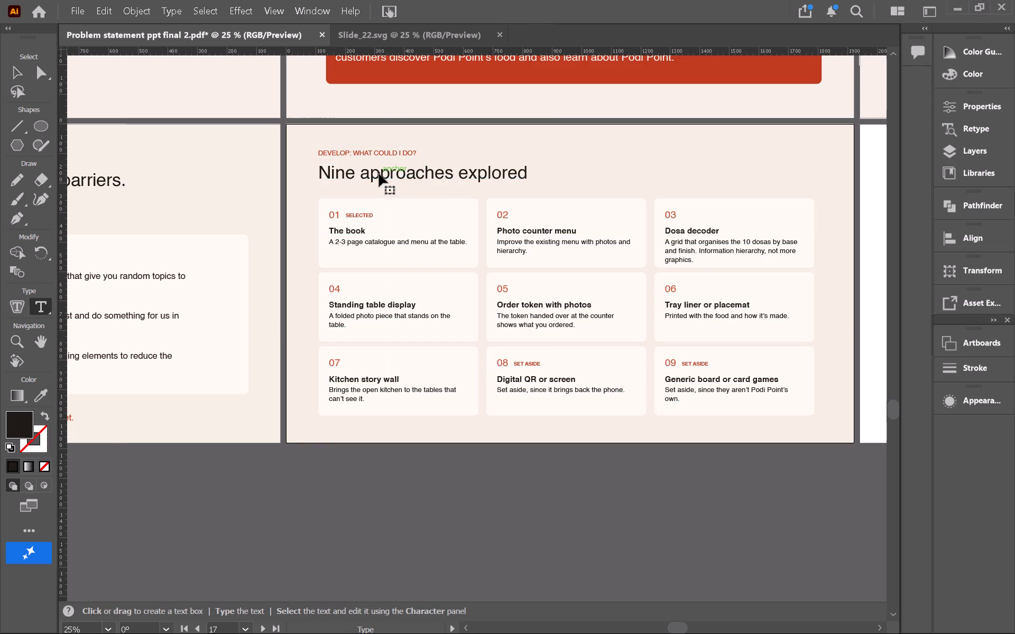
pyautogui.click(953, 100)
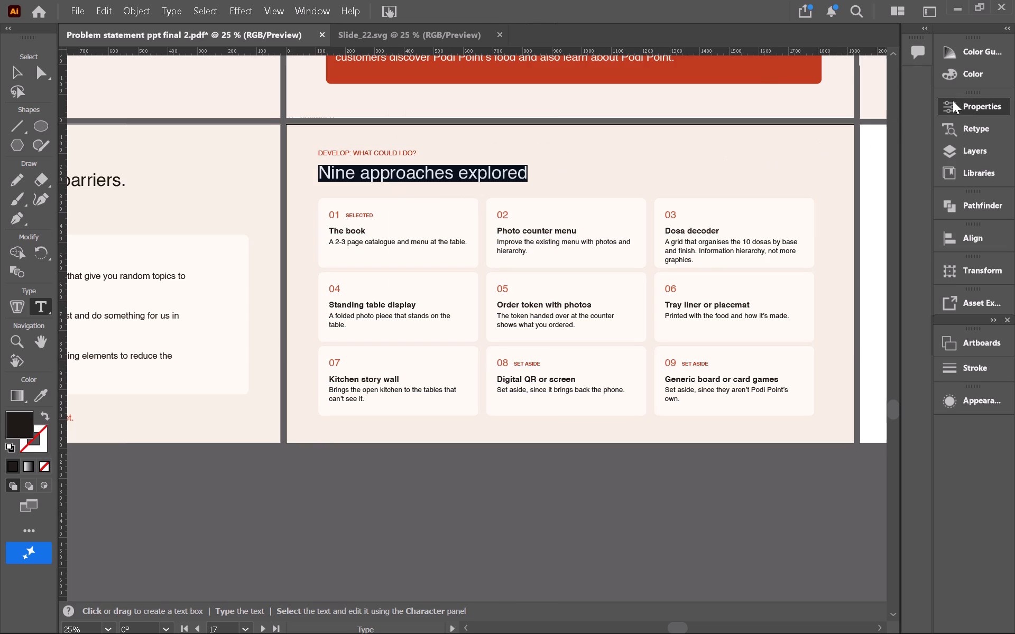
pyautogui.click(768, 413)
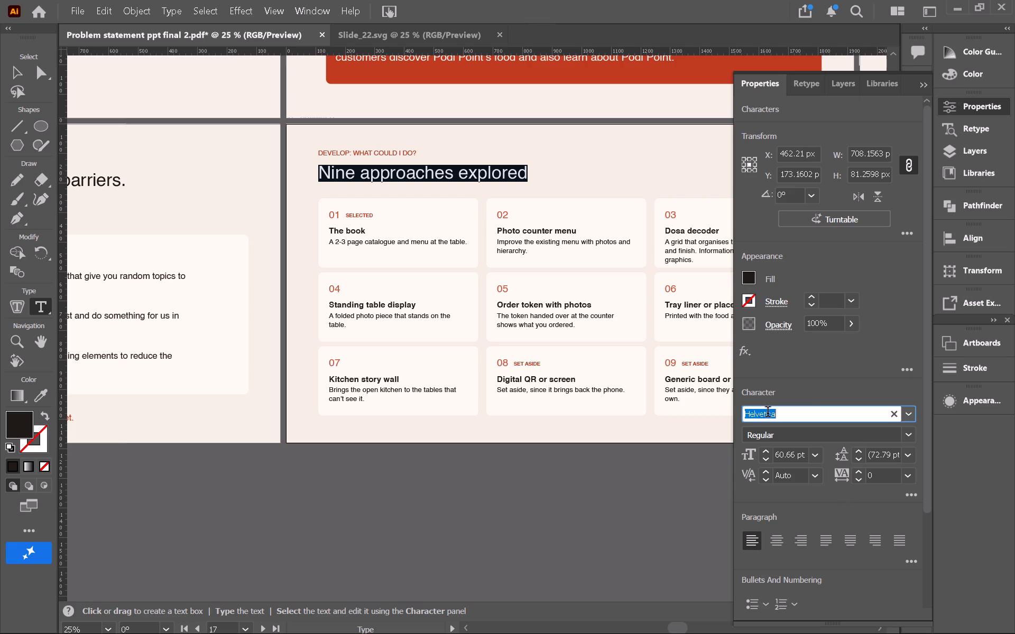
pyautogui.write('sf')
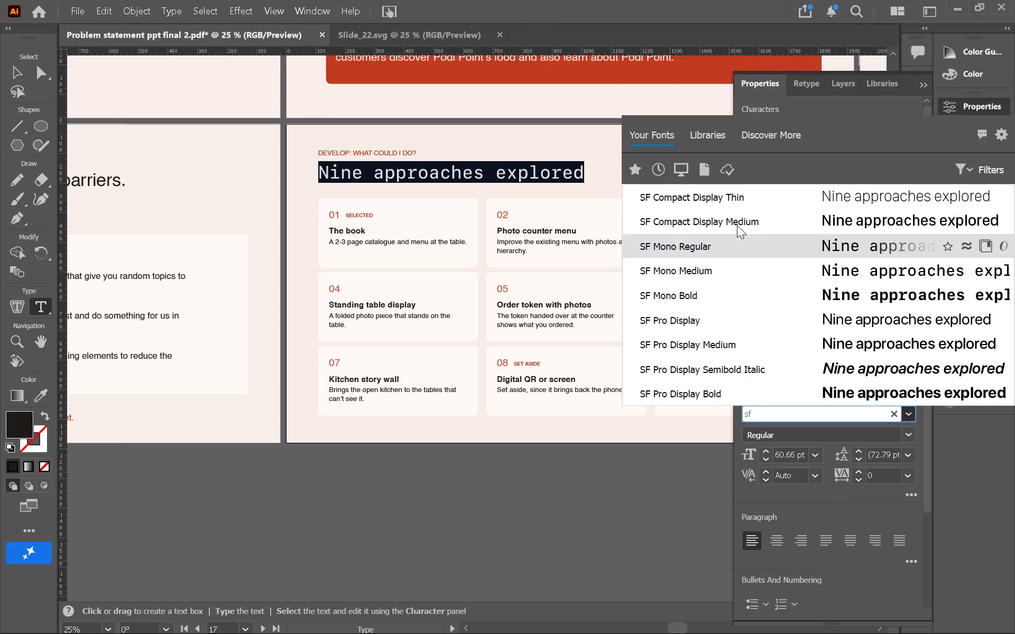
pyautogui.click(741, 207)
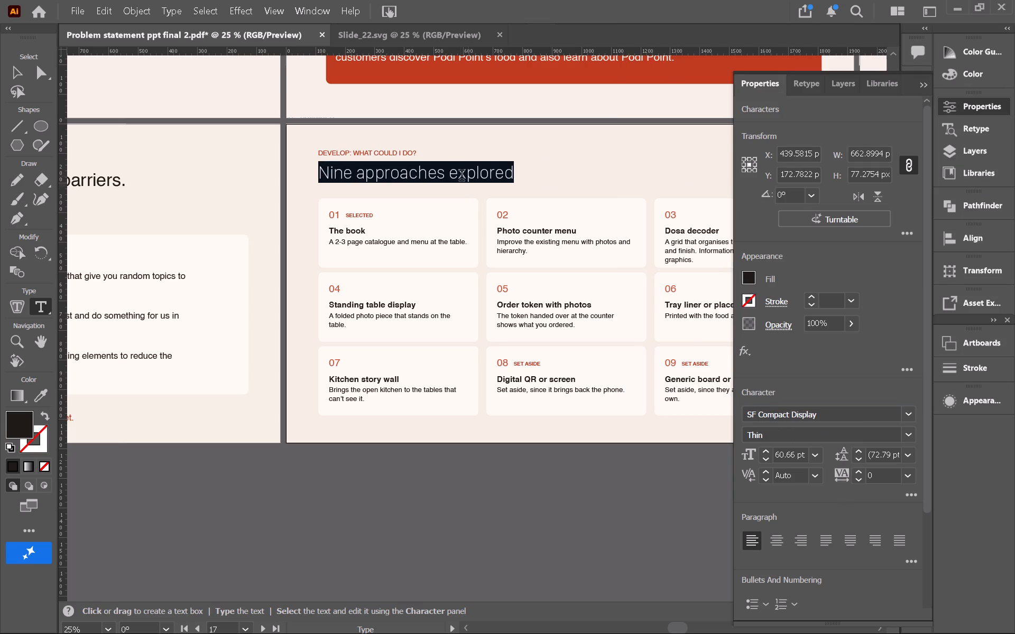
pyautogui.click(457, 172)
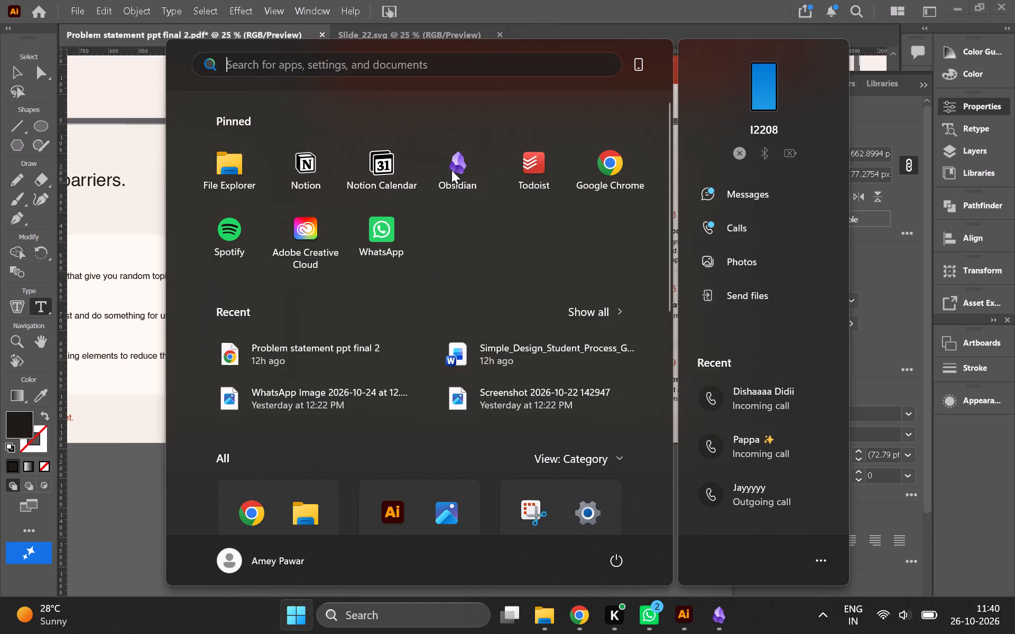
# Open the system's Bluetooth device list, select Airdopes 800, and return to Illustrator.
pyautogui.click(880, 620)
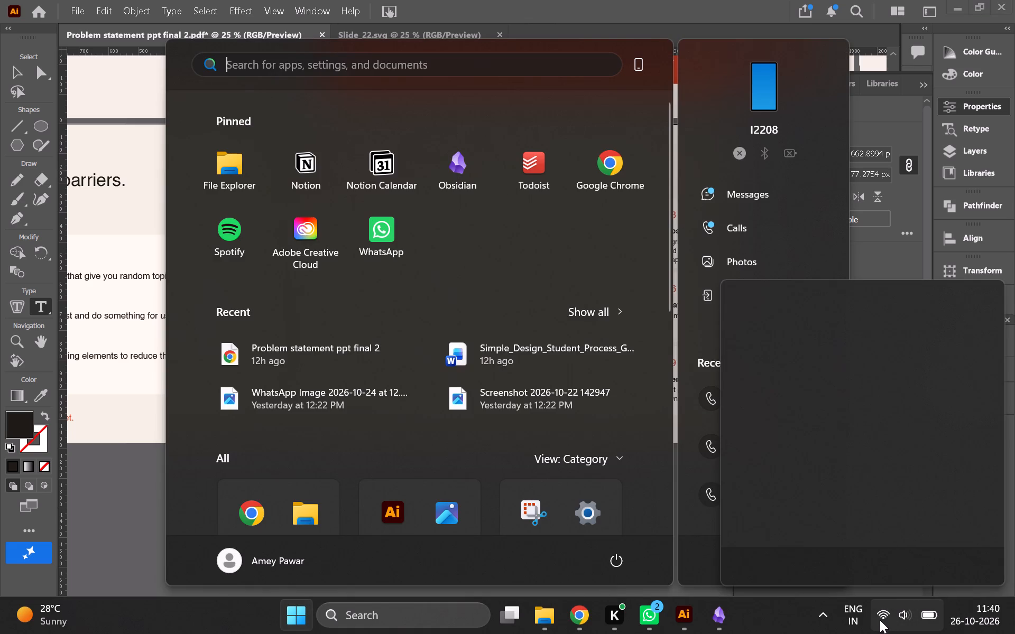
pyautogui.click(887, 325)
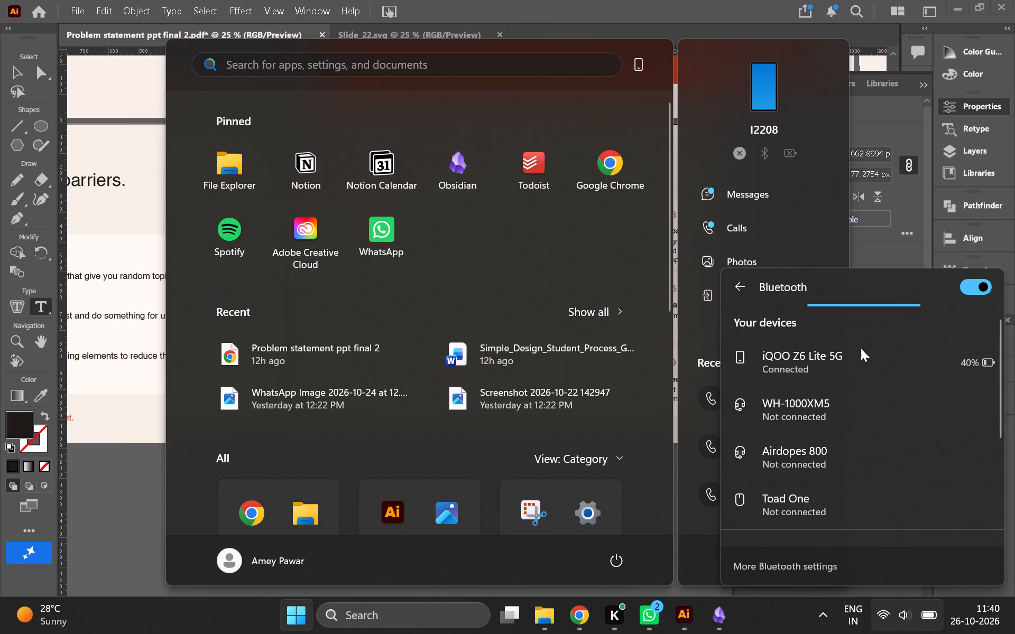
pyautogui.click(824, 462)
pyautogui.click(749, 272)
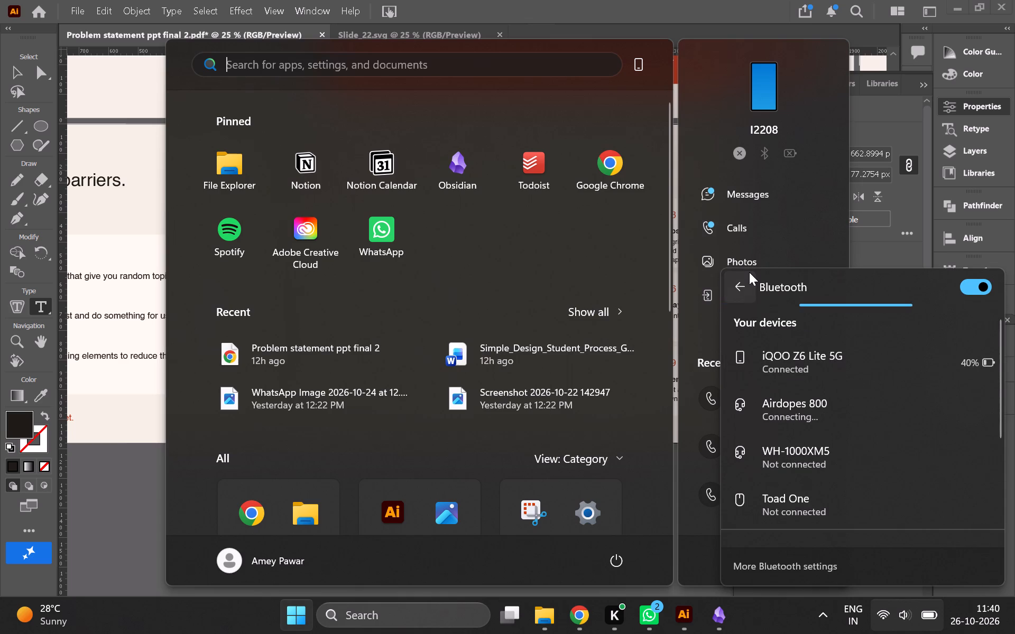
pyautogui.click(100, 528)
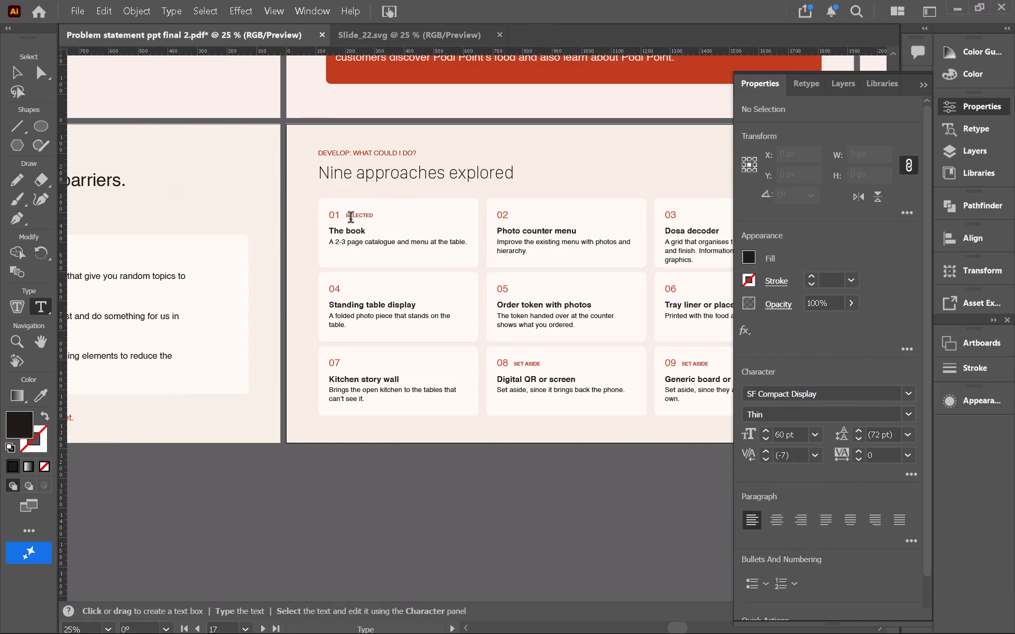
# Set the "The book" card title in SF Pro Display Medium at 30 pt.
pyautogui.click(13, 74)
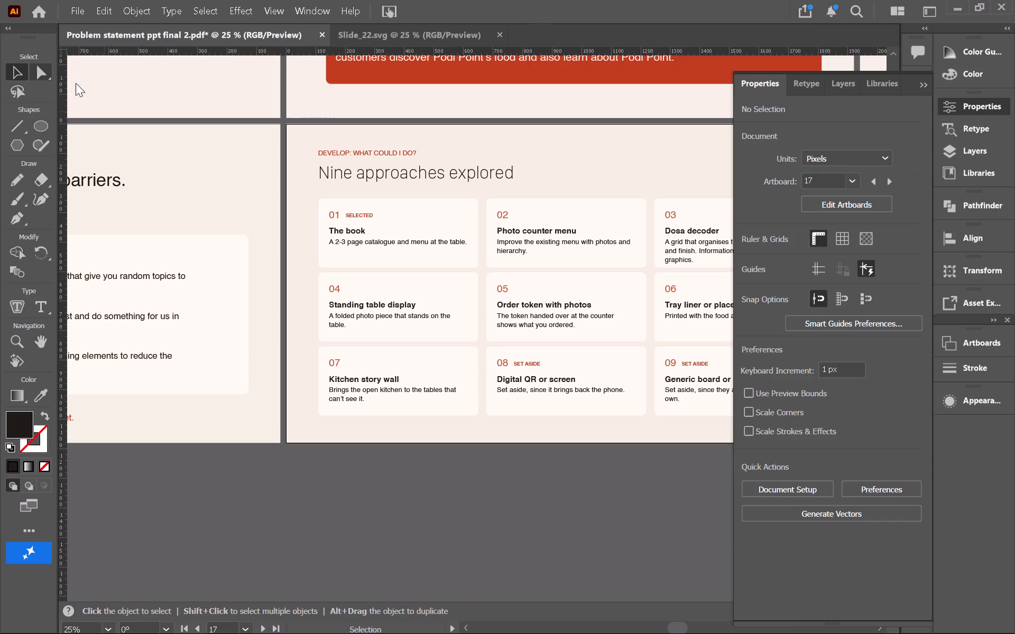
pyautogui.hotkey('ctrl', '=')
pyautogui.hscroll(-1, 113, 99)
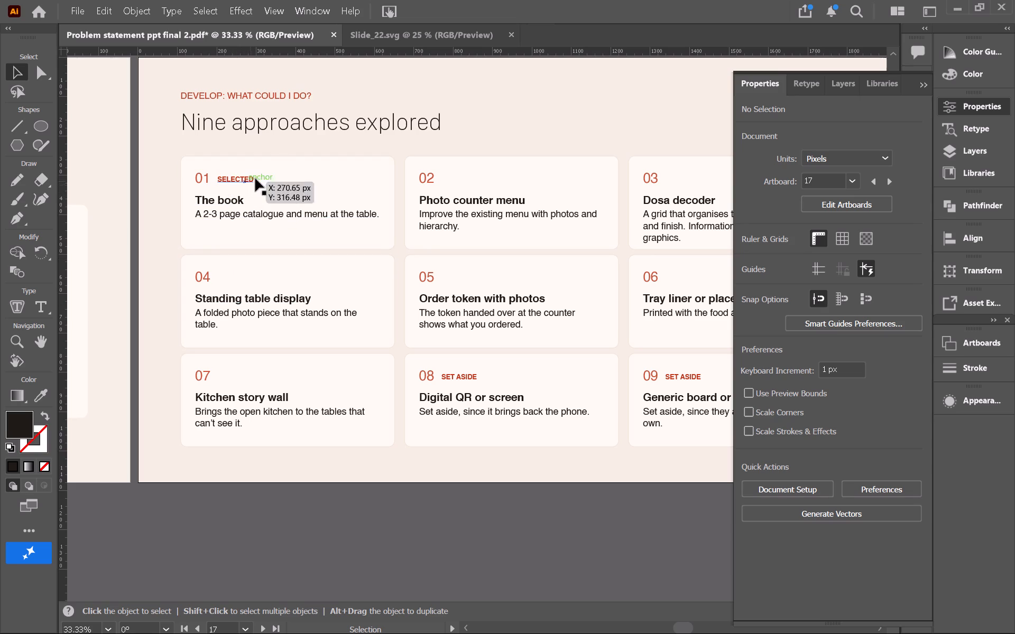
pyautogui.click(211, 201)
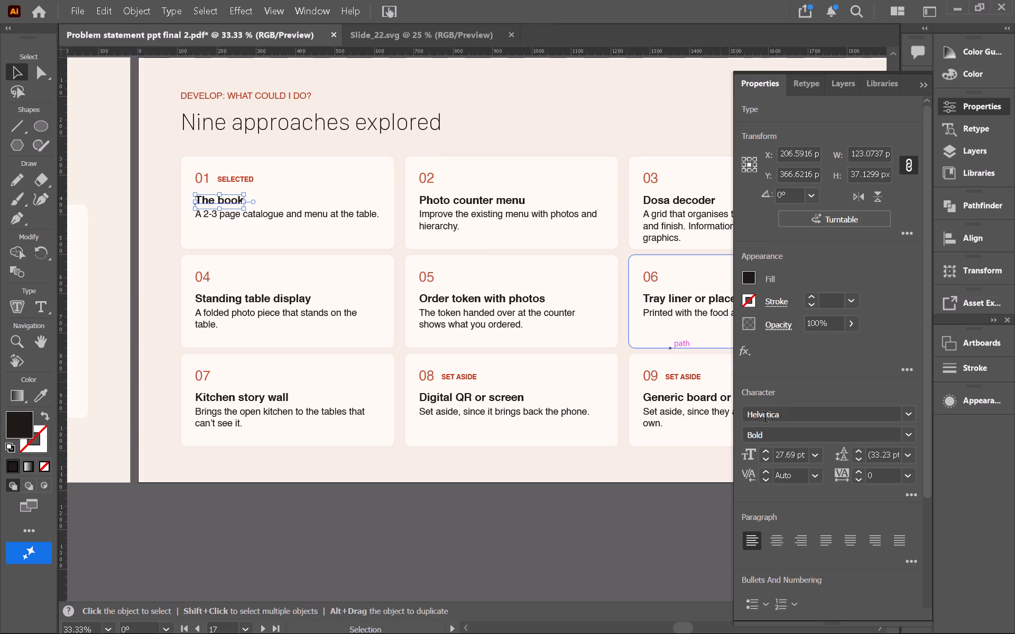
pyautogui.click(782, 413)
pyautogui.write('sf')
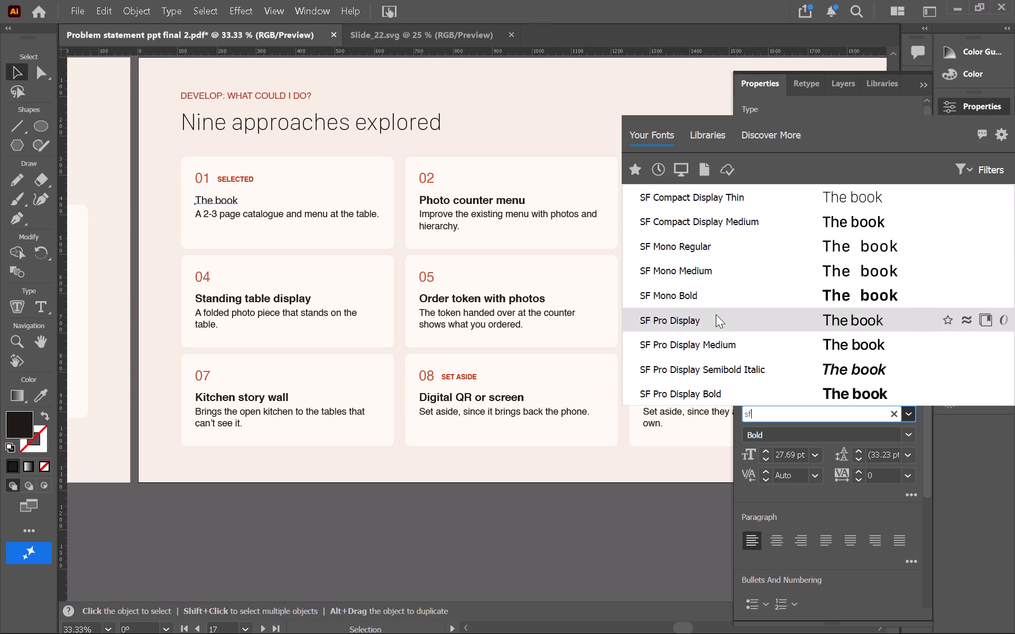
pyautogui.click(720, 356)
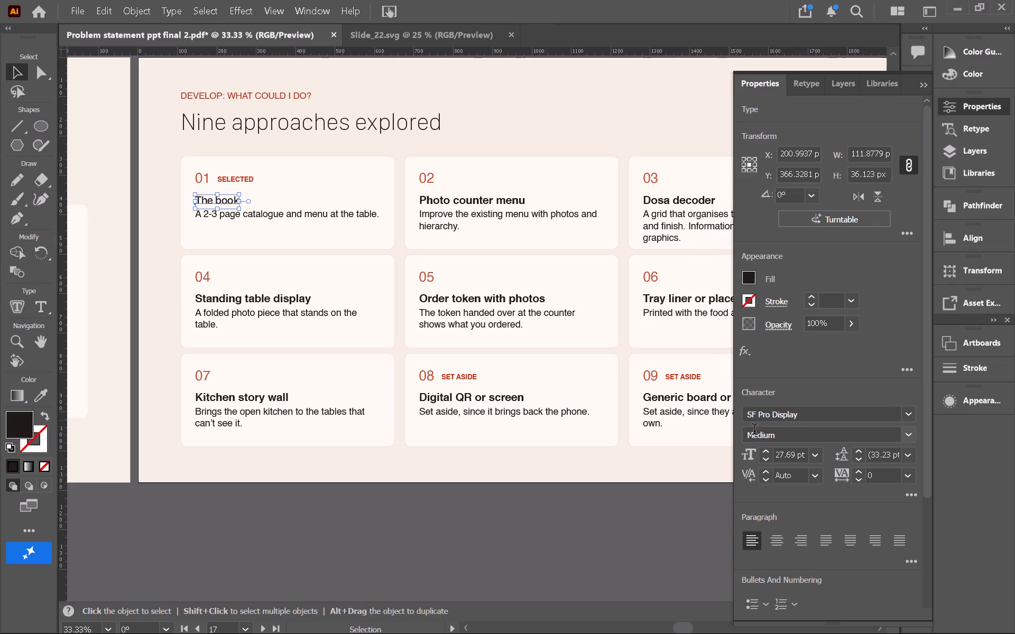
pyautogui.click(762, 448)
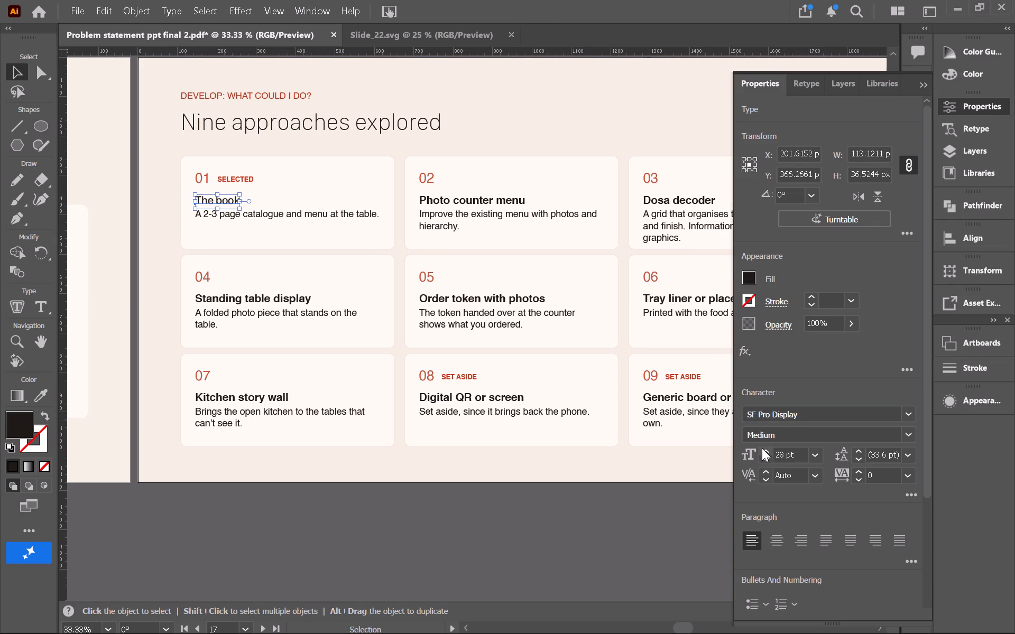
pyautogui.click(762, 448)
pyautogui.click(762, 448)
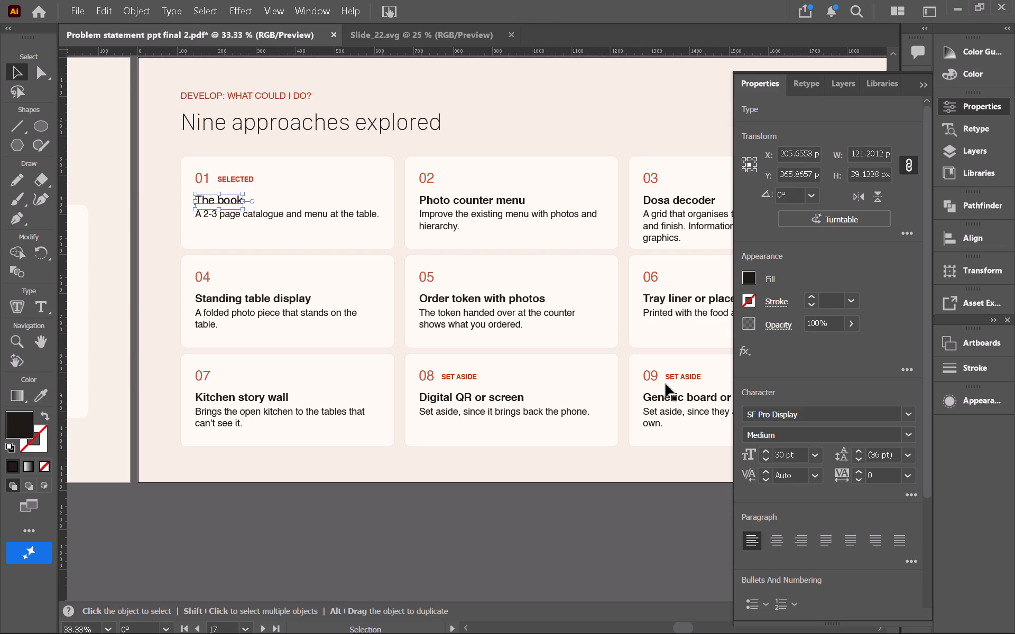
# Set the "Photo counter menu" card title in SF Pro Display Medium at 30 pt.
pyautogui.click(492, 200)
pyautogui.click(807, 427)
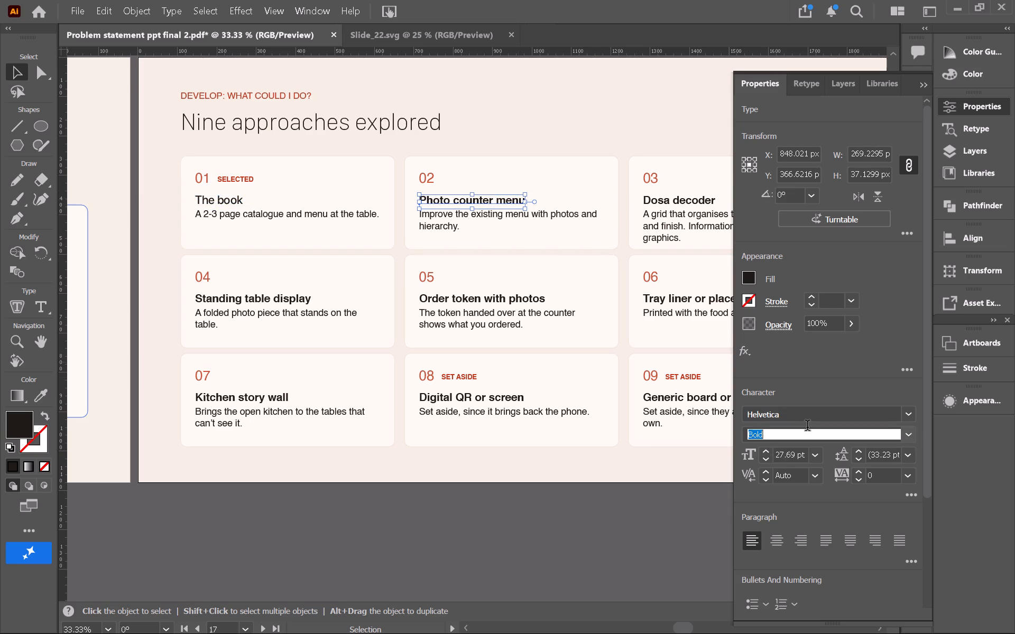
pyautogui.click(806, 421)
pyautogui.write('sf')
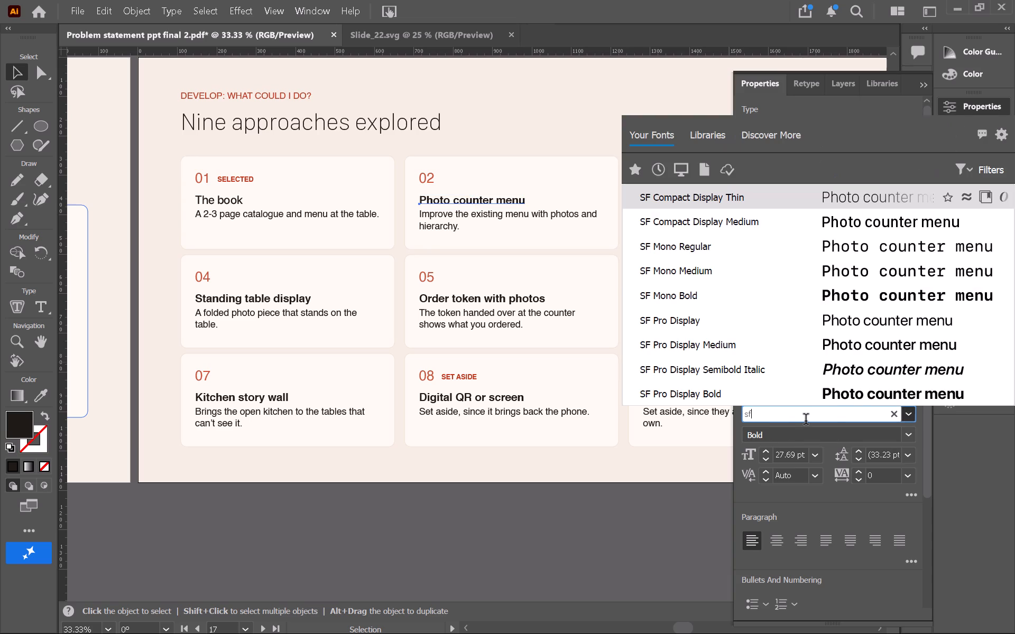
pyautogui.press('f')
pyautogui.press('BackSpace')
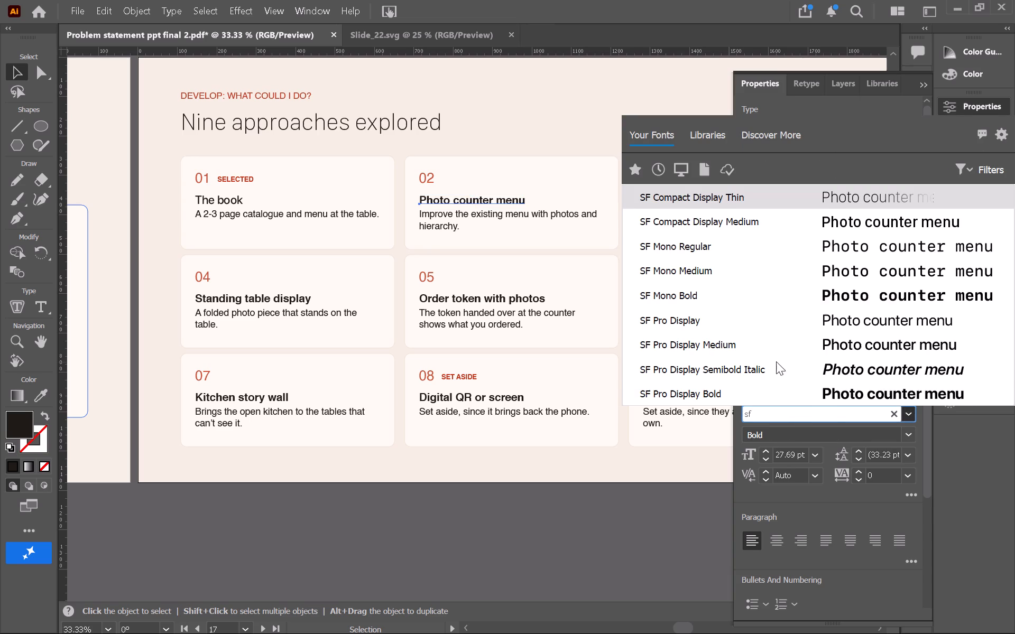
pyautogui.click(752, 351)
pyautogui.hscroll(-1, 752, 351)
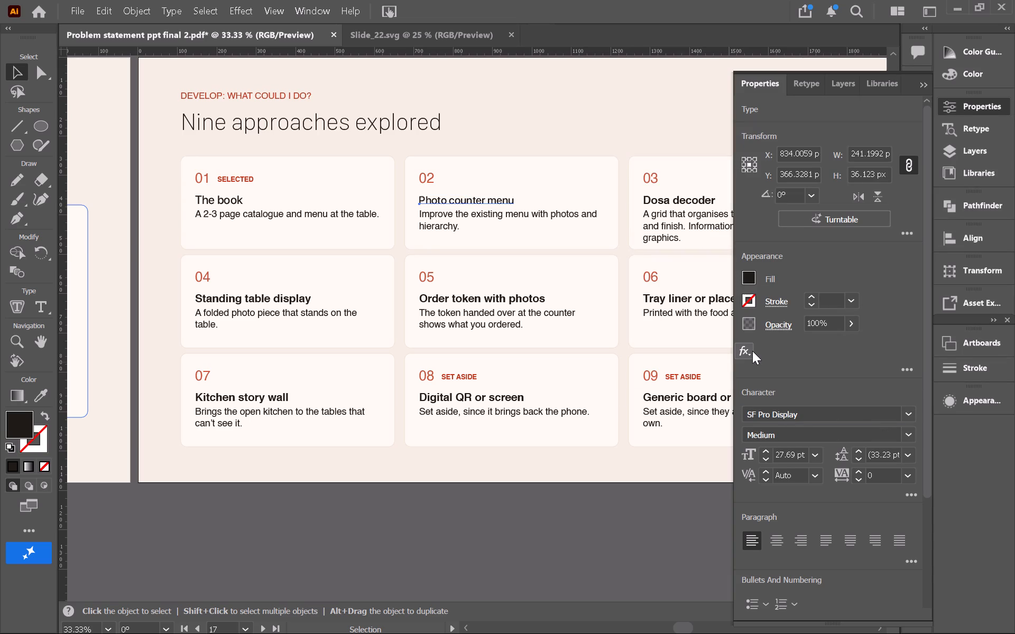
pyautogui.hscroll(-1, 752, 351)
pyautogui.tripleClick(768, 455)
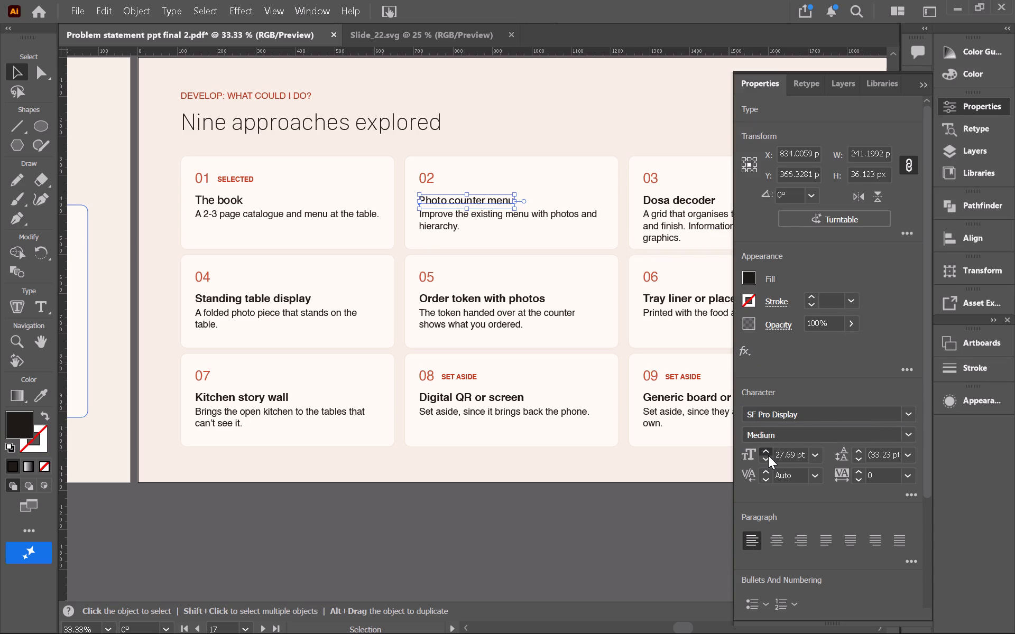
# Set the "Dosa decoder" card title in SF Pro Display Medium at 30 pt.
pyautogui.hscroll(-1, 531, 235)
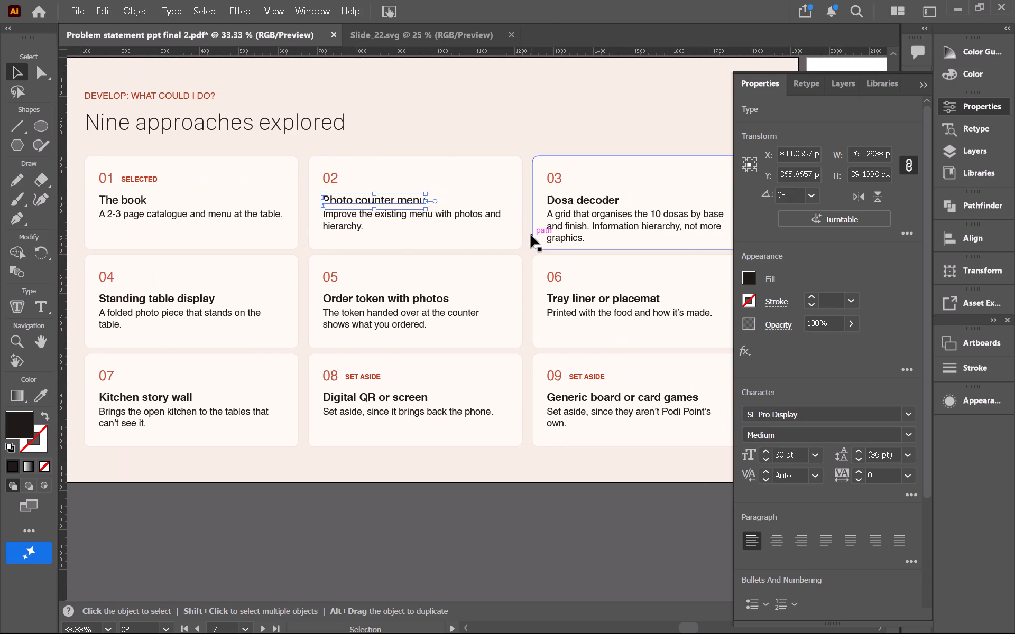
pyautogui.click(599, 200)
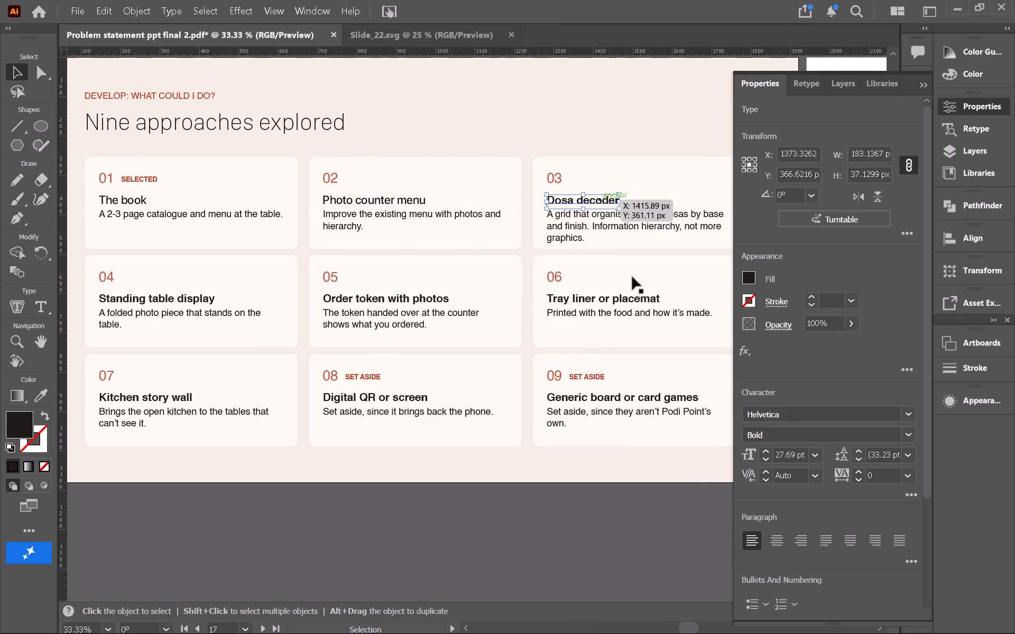
pyautogui.click(762, 412)
pyautogui.write('sf')
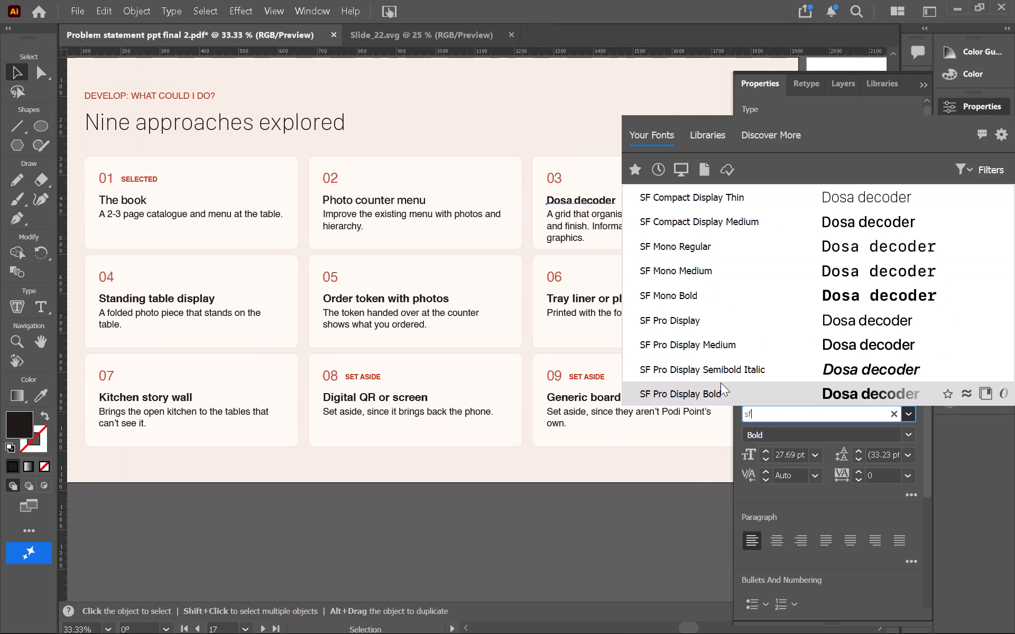
pyautogui.click(727, 339)
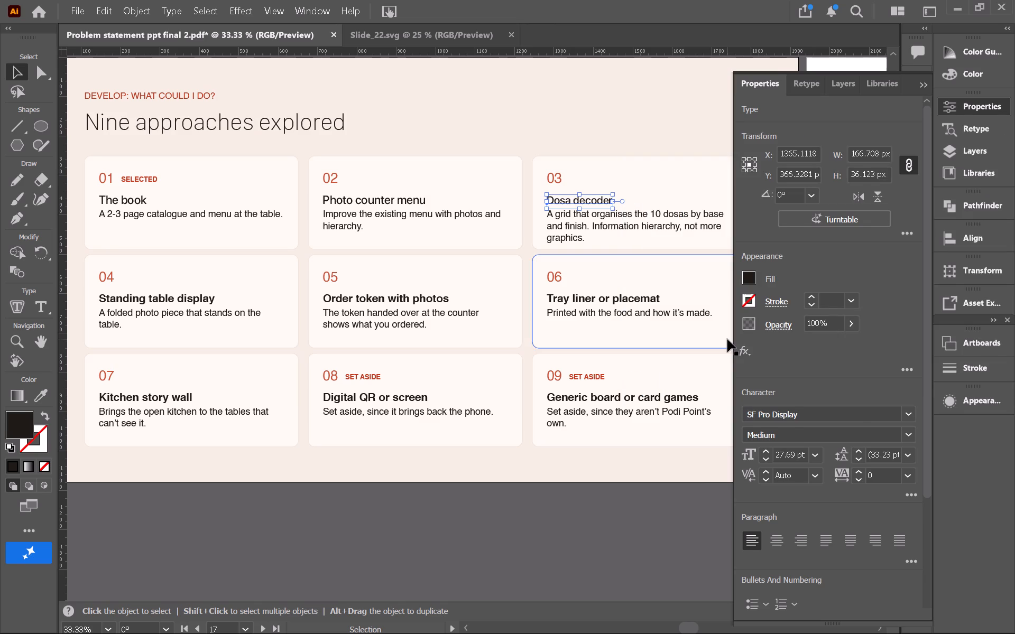
pyautogui.doubleClick(768, 454)
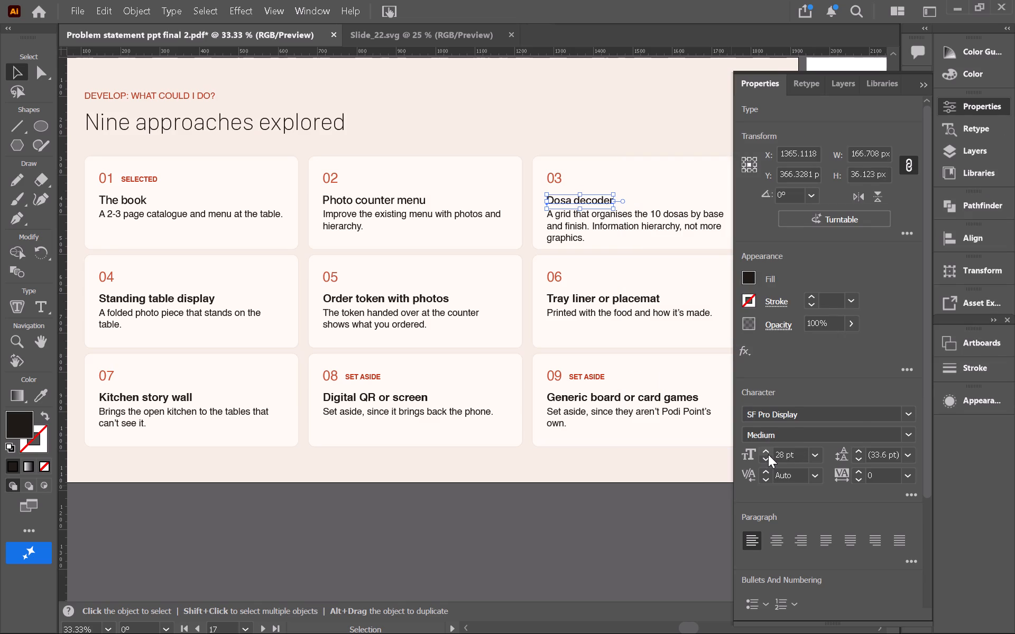
pyautogui.click(768, 454)
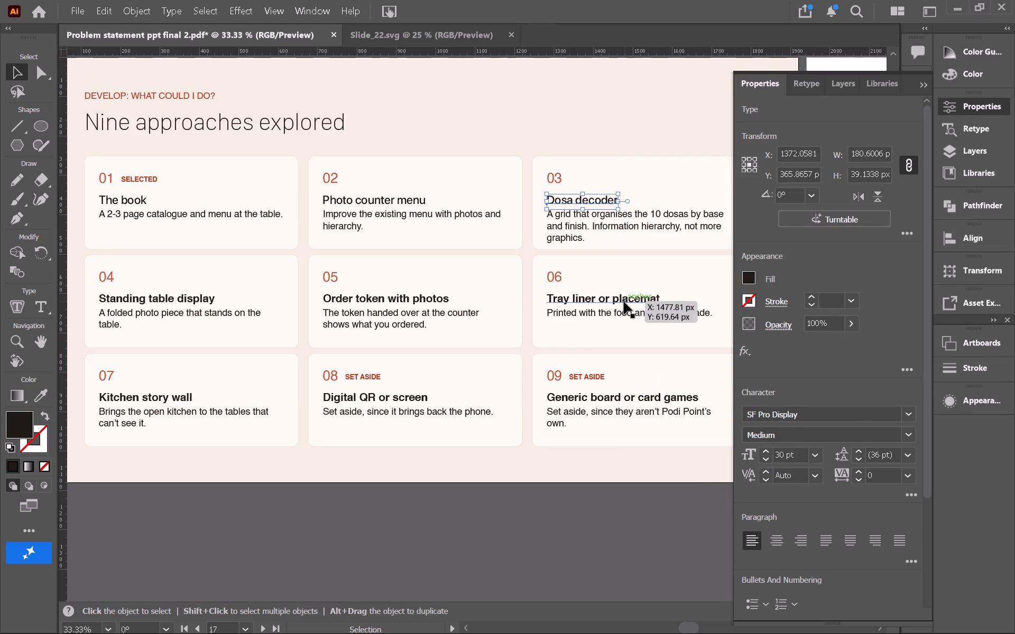
# Set the "Tray liner or placemat" card title in SF Pro Display Medium at 30 pt.
pyautogui.click(624, 302)
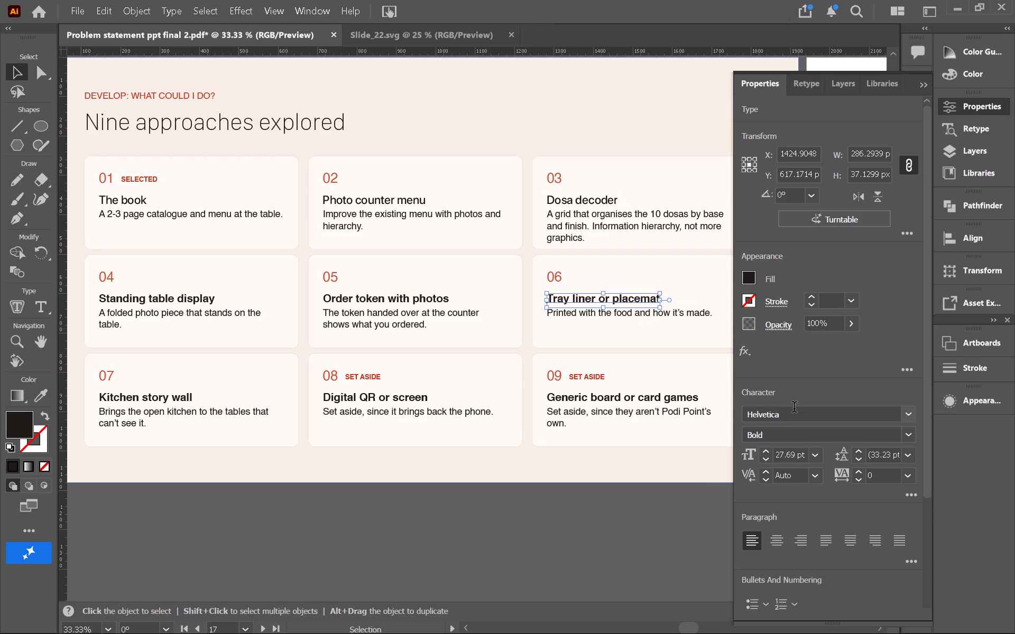
pyautogui.click(794, 408)
pyautogui.write('sf')
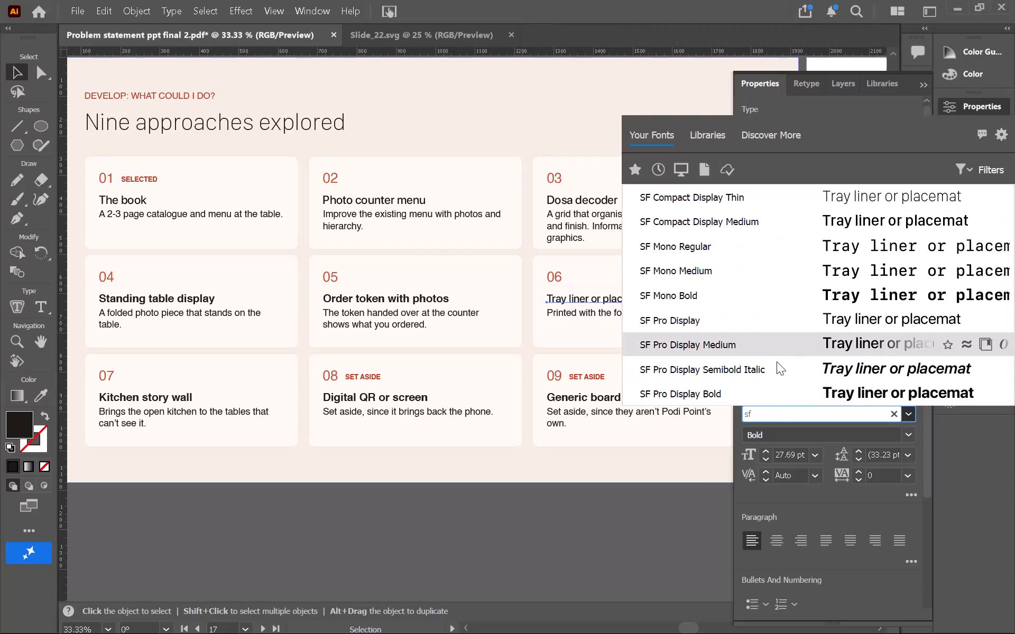
pyautogui.click(759, 353)
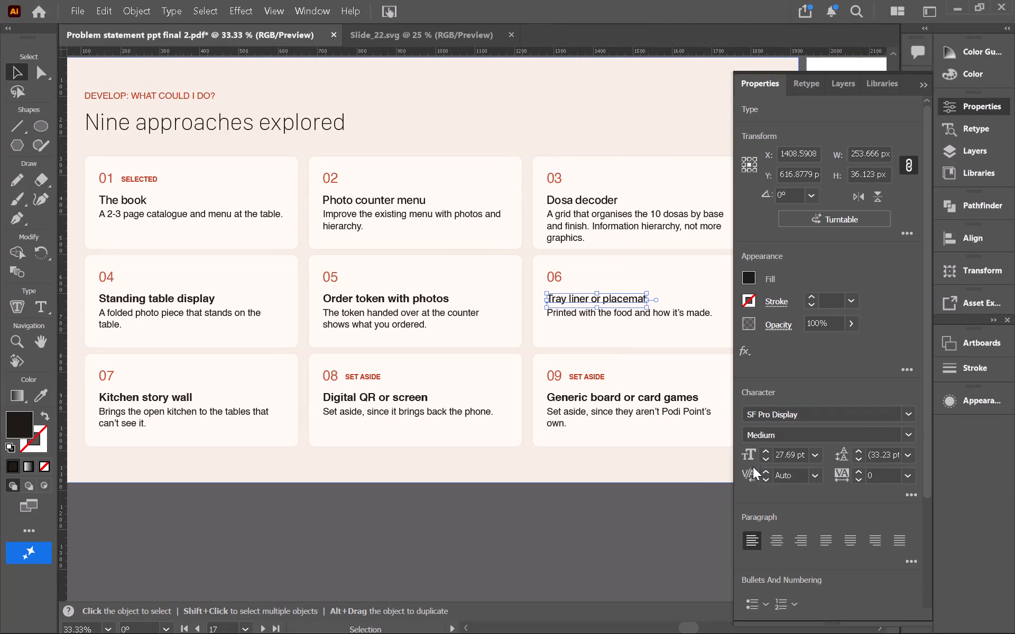
pyautogui.tripleClick(765, 450)
pyautogui.click(765, 450)
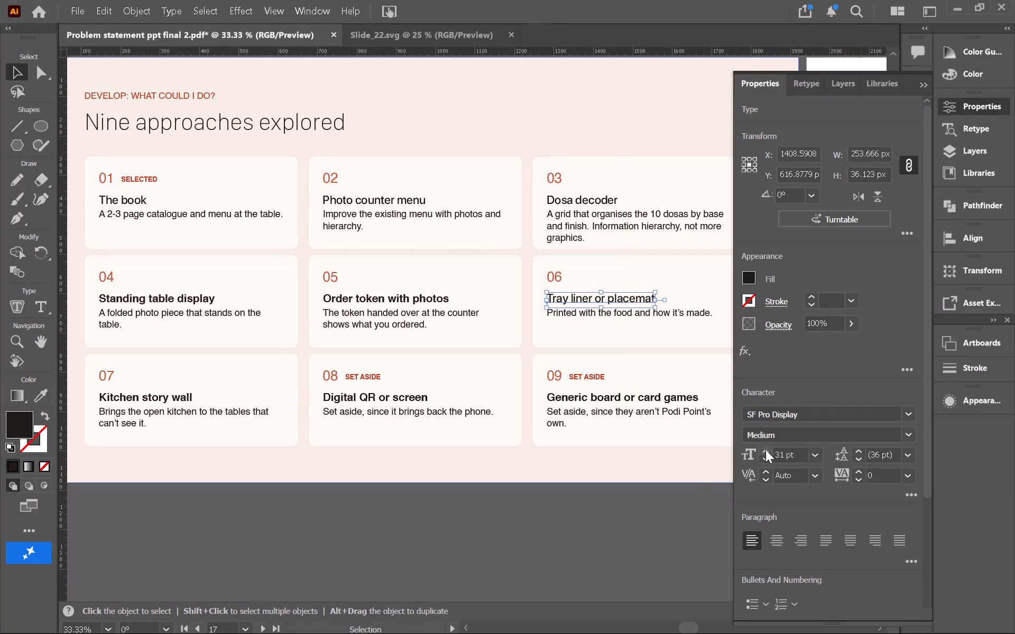
pyautogui.click(763, 462)
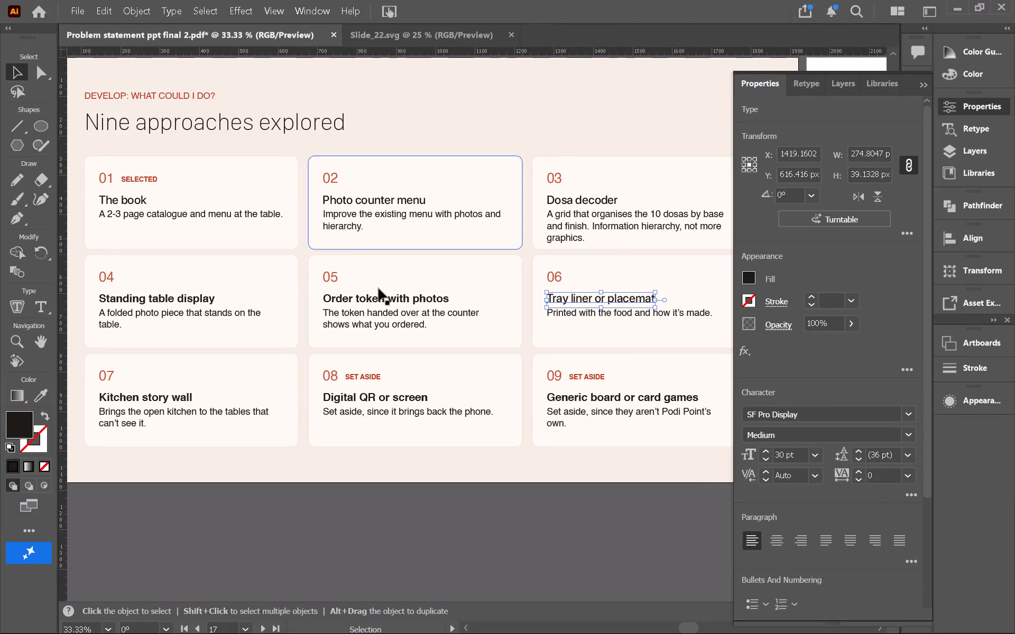
# Set the "Order token with photos" card title in SF Pro Display Medium at 30 pt.
pyautogui.click(391, 300)
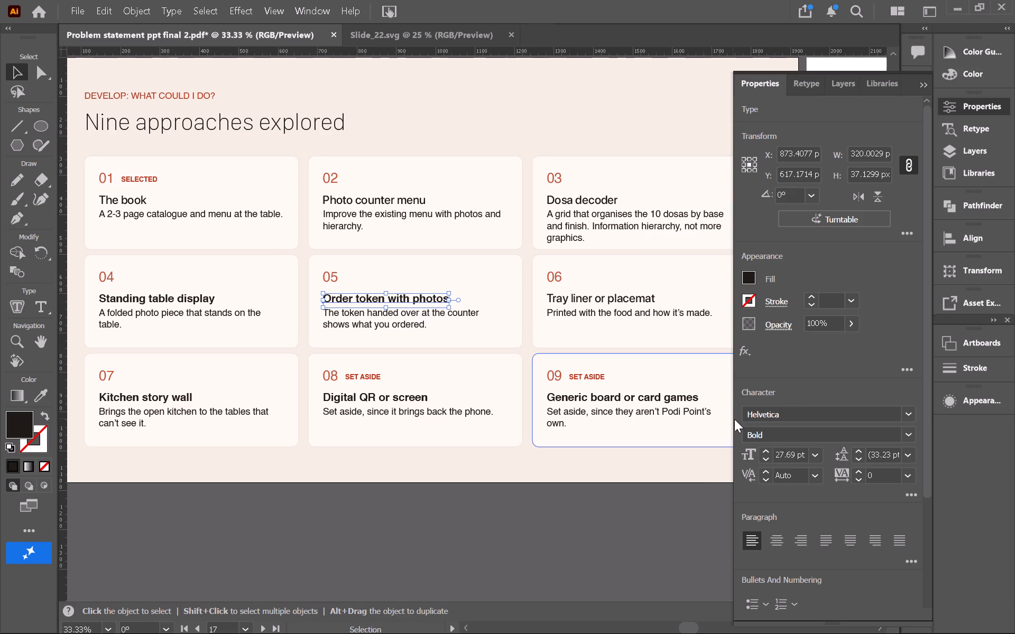
pyautogui.click(761, 416)
pyautogui.write('sf')
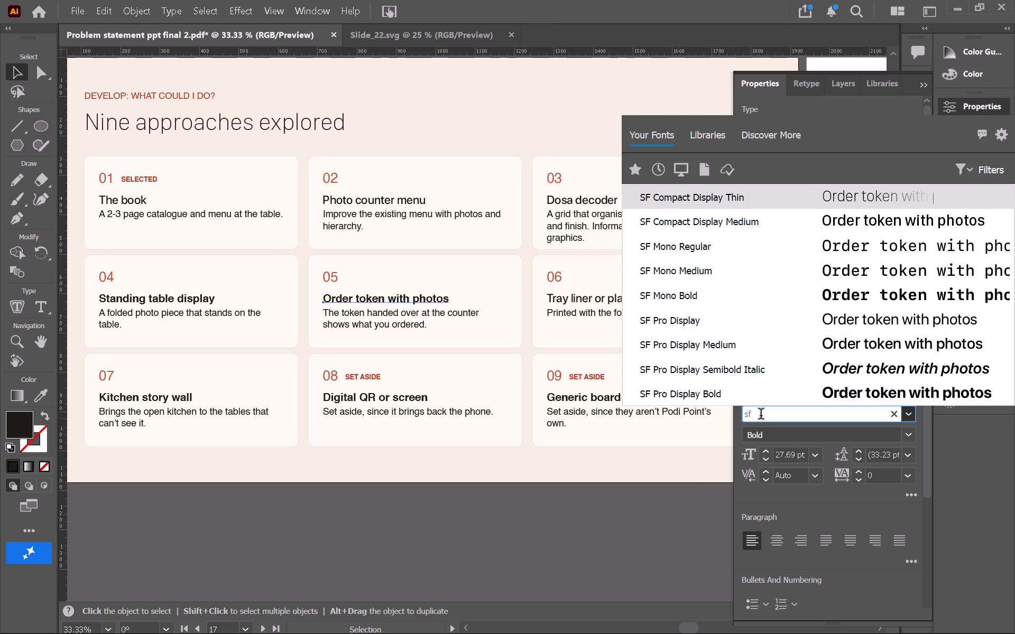
pyautogui.click(710, 355)
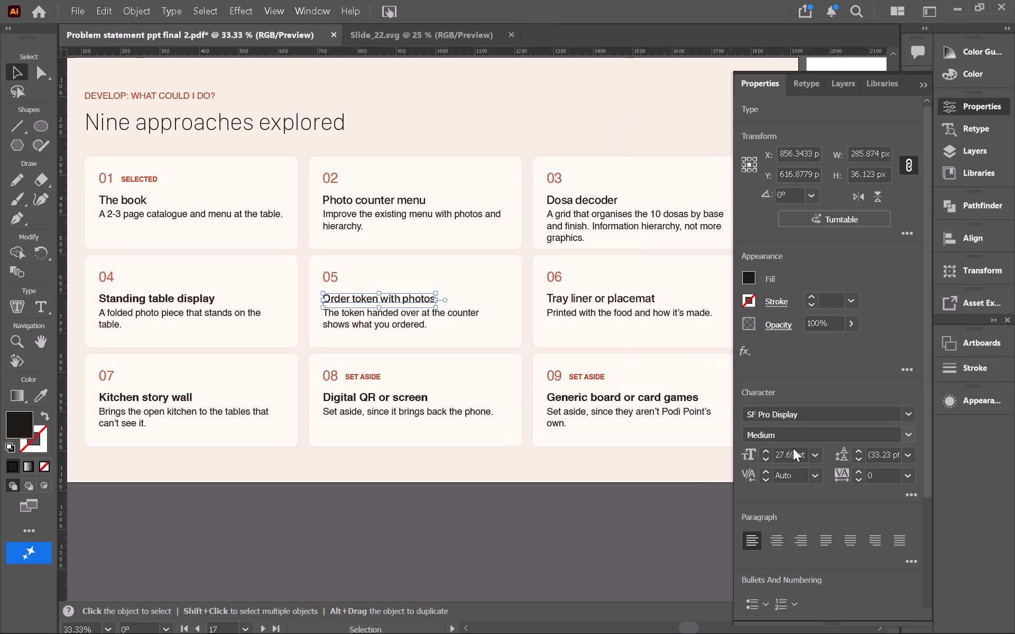
pyautogui.doubleClick(762, 449)
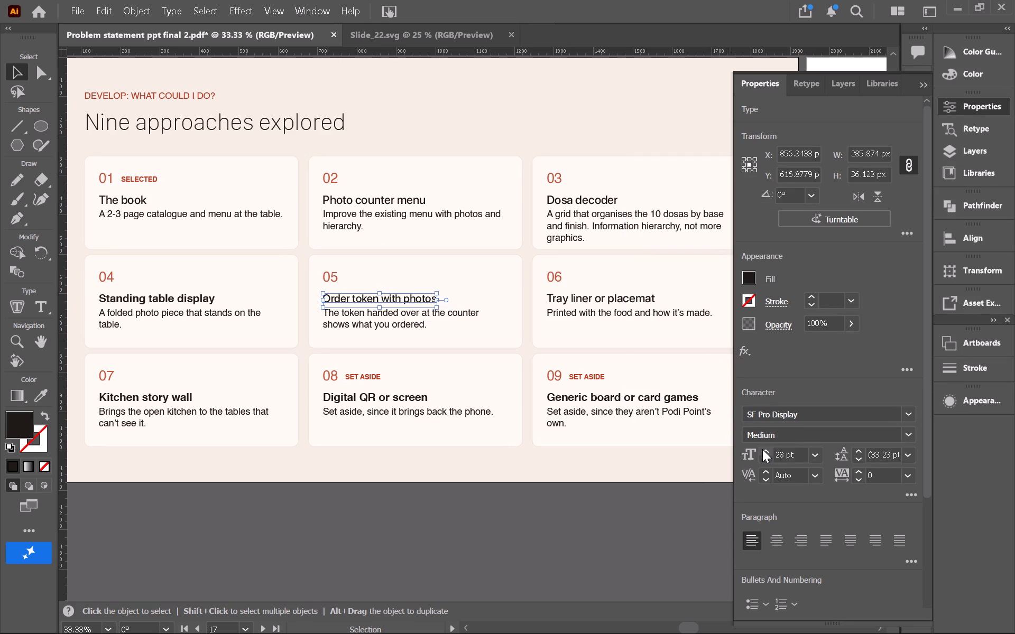
pyautogui.click(762, 449)
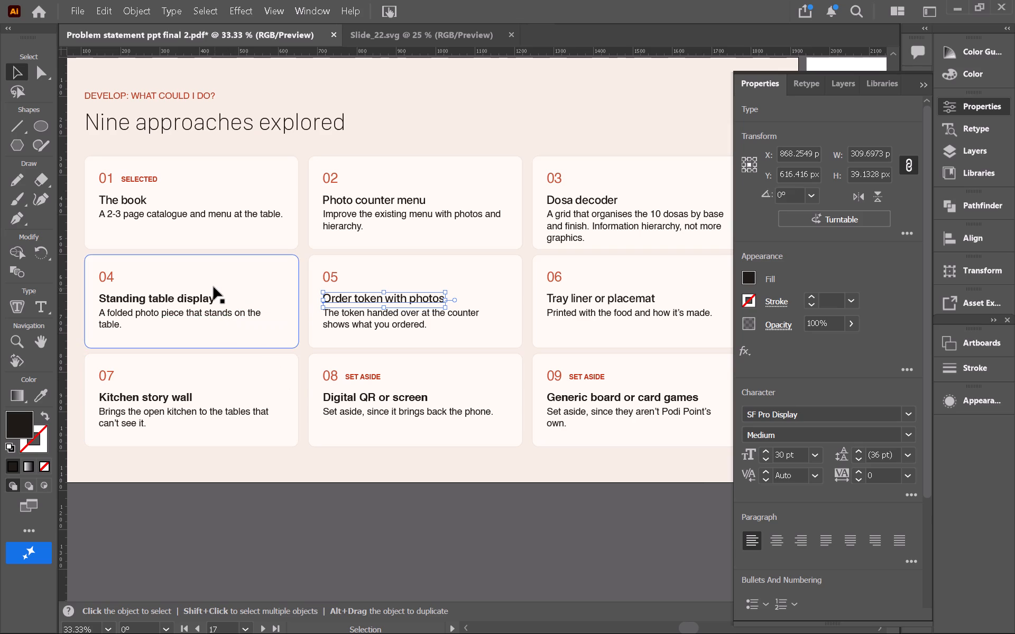
# Set the "Standing table display" card title in SF Pro Display Medium at 30 pt.
pyautogui.click(193, 298)
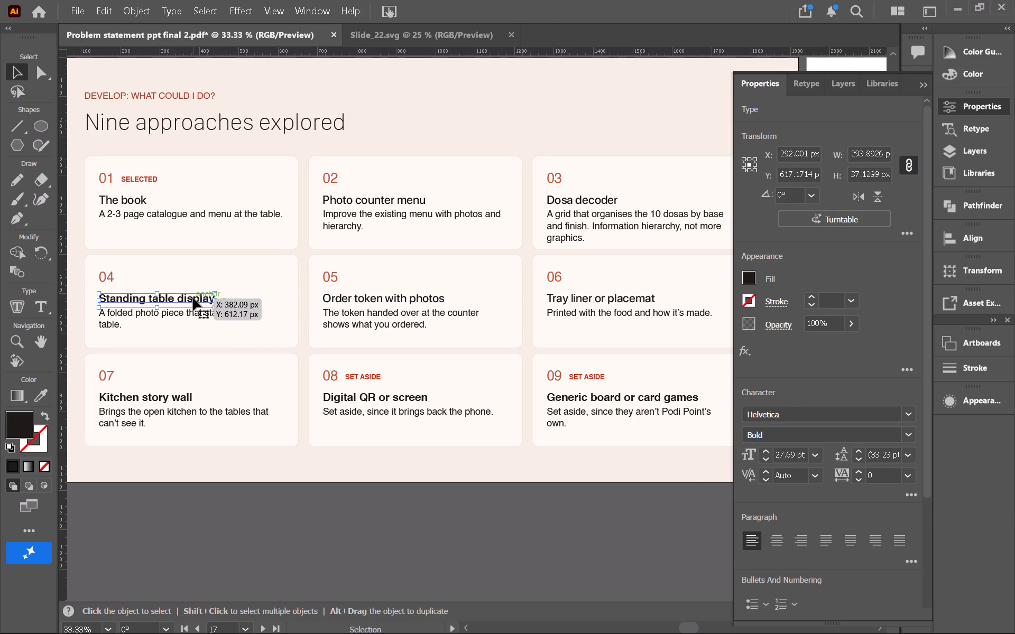
pyautogui.click(802, 415)
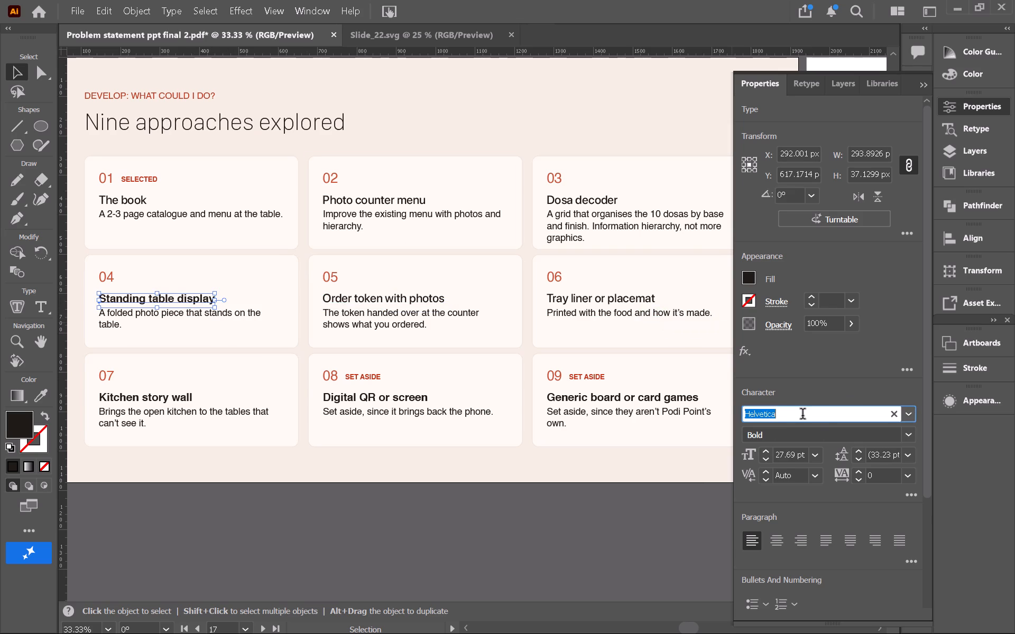
pyautogui.write('sf')
pyautogui.click(768, 354)
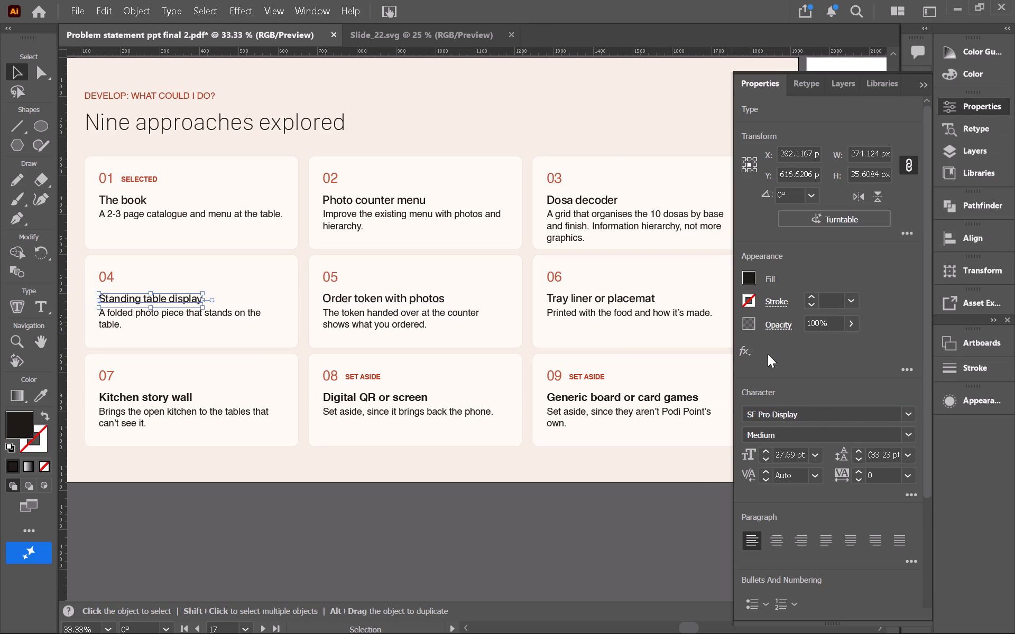
pyautogui.tripleClick(766, 450)
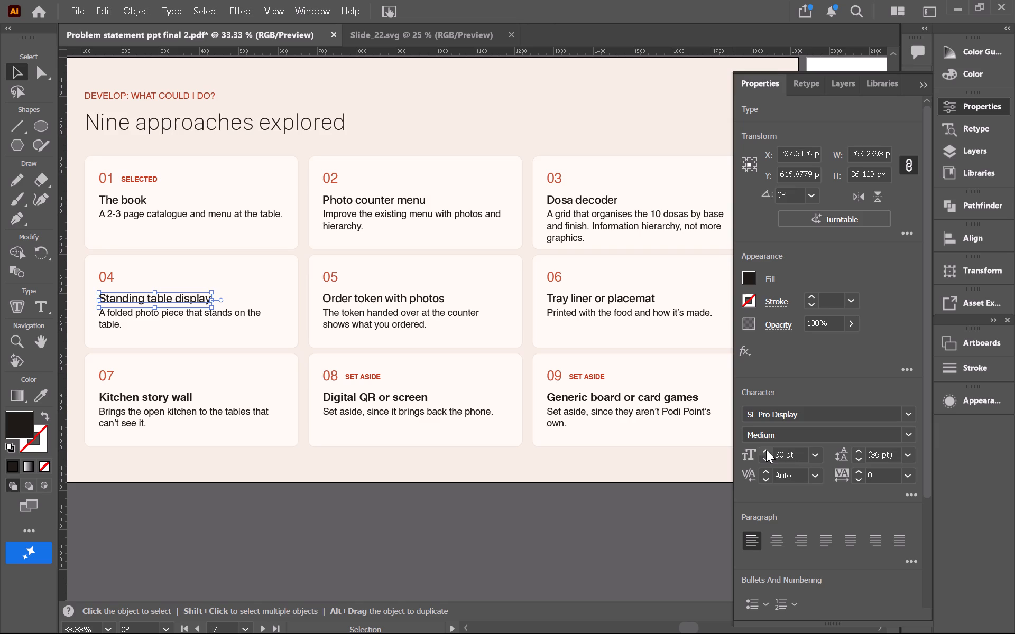
# Set the "Generic board or card games" card title in SF Pro Display Medium at 30 pt.
pyautogui.click(569, 402)
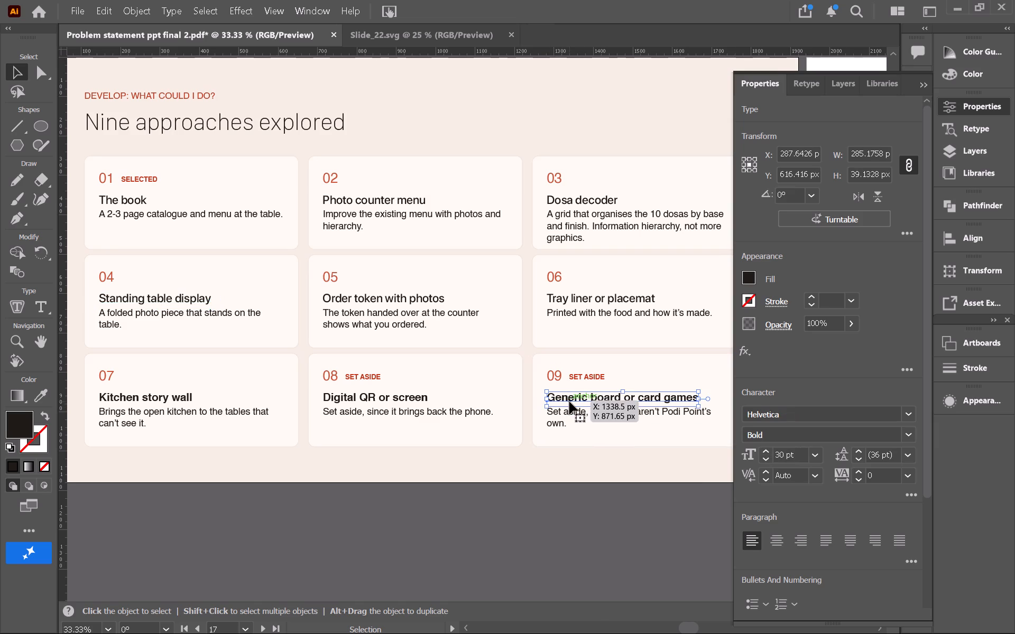
pyautogui.click(772, 408)
pyautogui.write('sf')
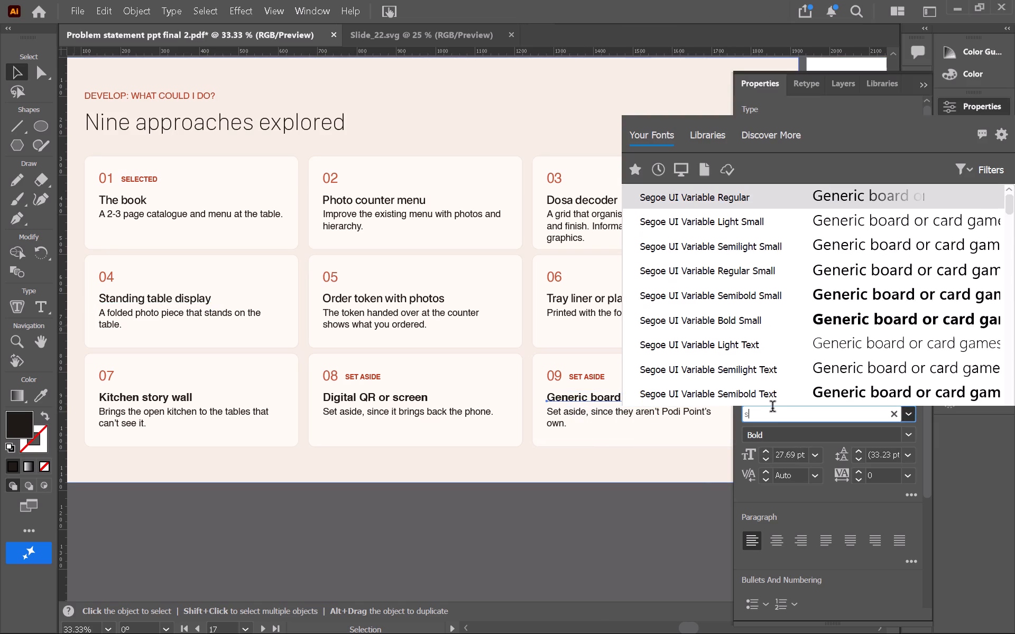
pyautogui.click(748, 338)
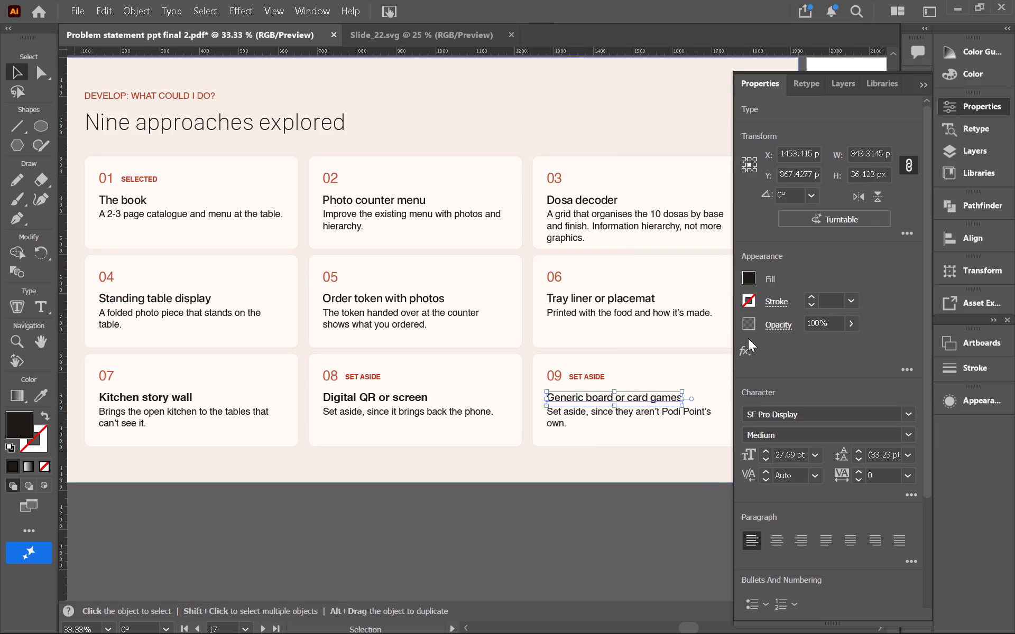
pyautogui.tripleClick(765, 452)
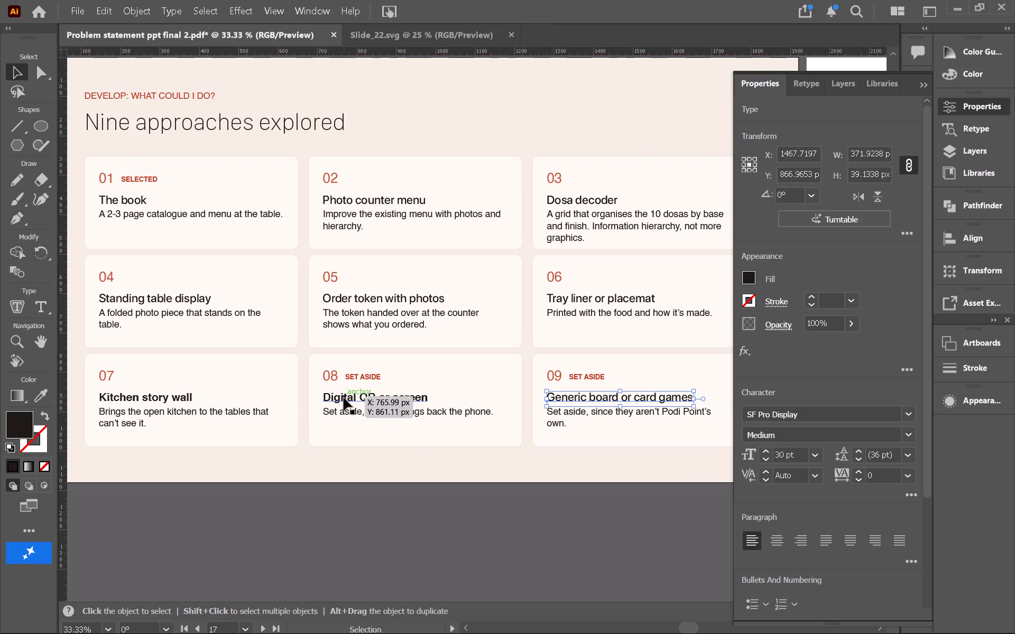
# Set the "Digital QR or screen" card title in SF Pro Display Medium at 30 pt.
pyautogui.click(345, 398)
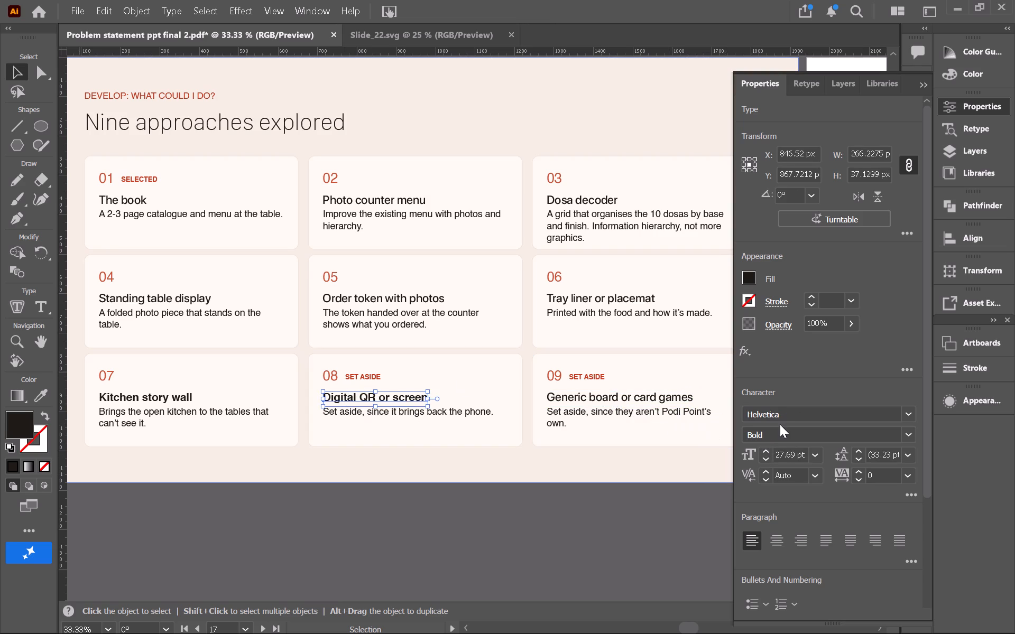
pyautogui.click(783, 422)
pyautogui.write('sf')
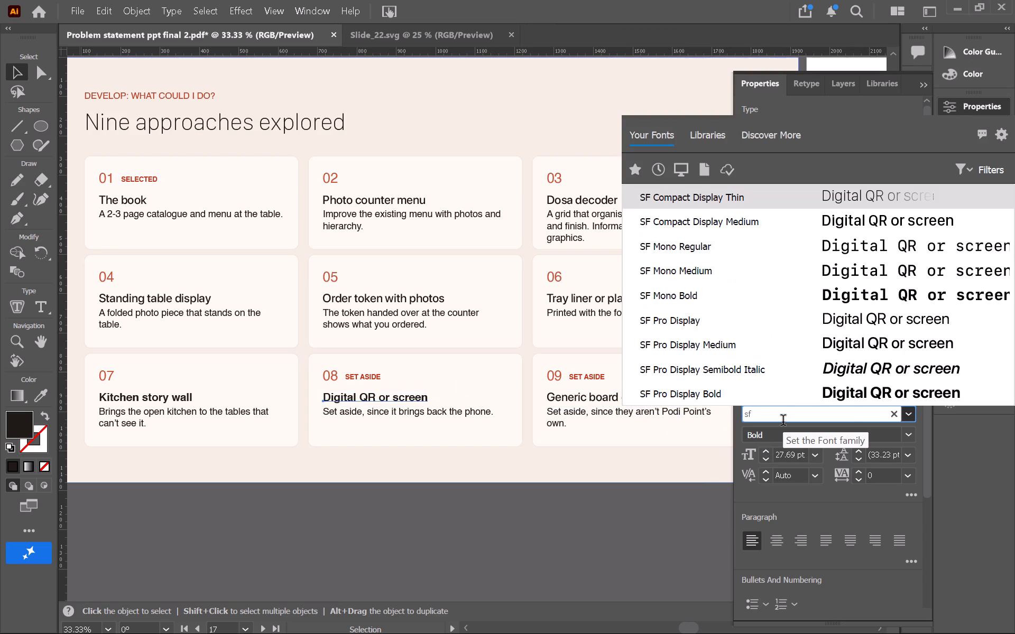
pyautogui.click(762, 355)
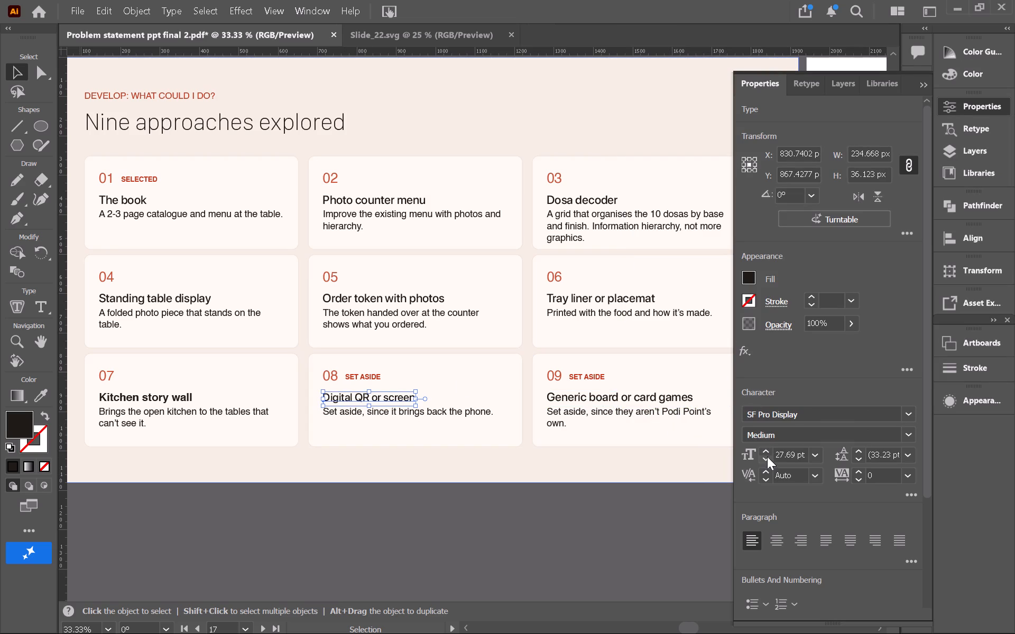
pyautogui.doubleClick(767, 453)
pyautogui.click(767, 453)
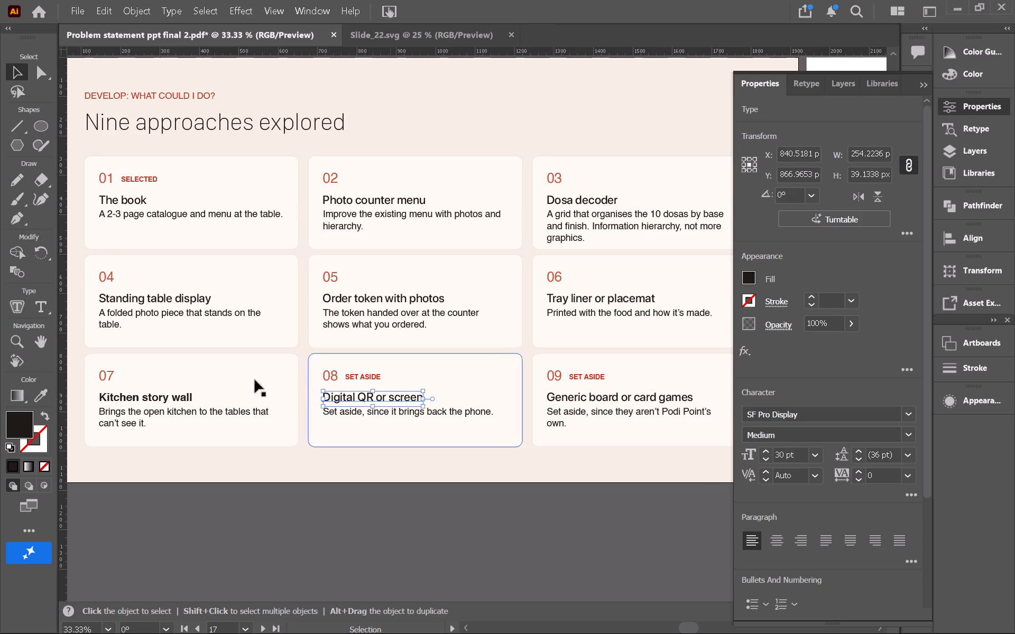
# Set the "Kitchen story wall" card title in SF Pro Display Medium at 30 pt.
pyautogui.click(167, 397)
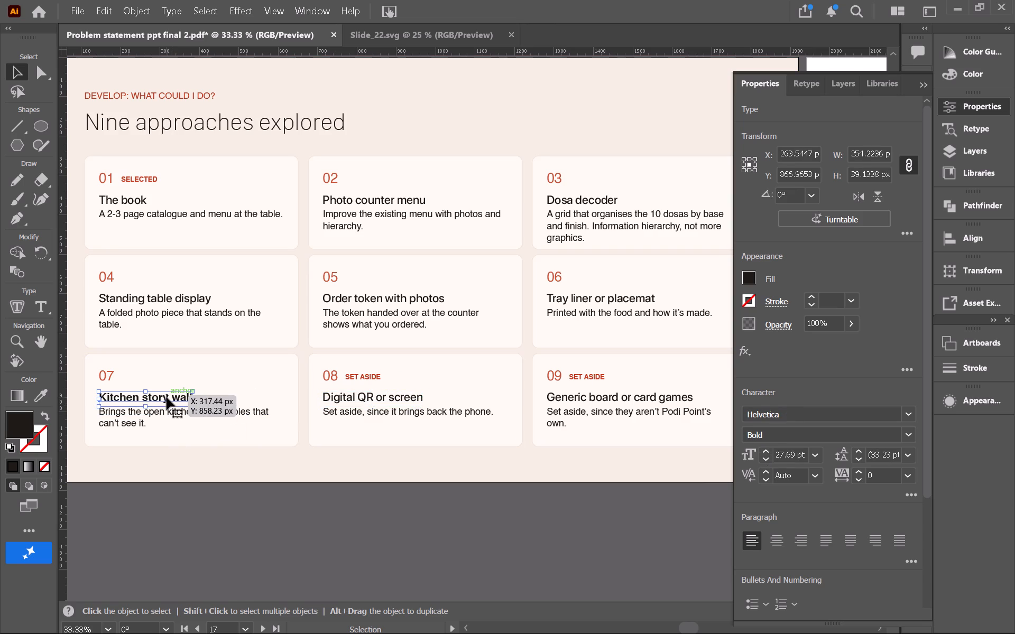
pyautogui.click(782, 408)
pyautogui.write('sf')
pyautogui.click(741, 347)
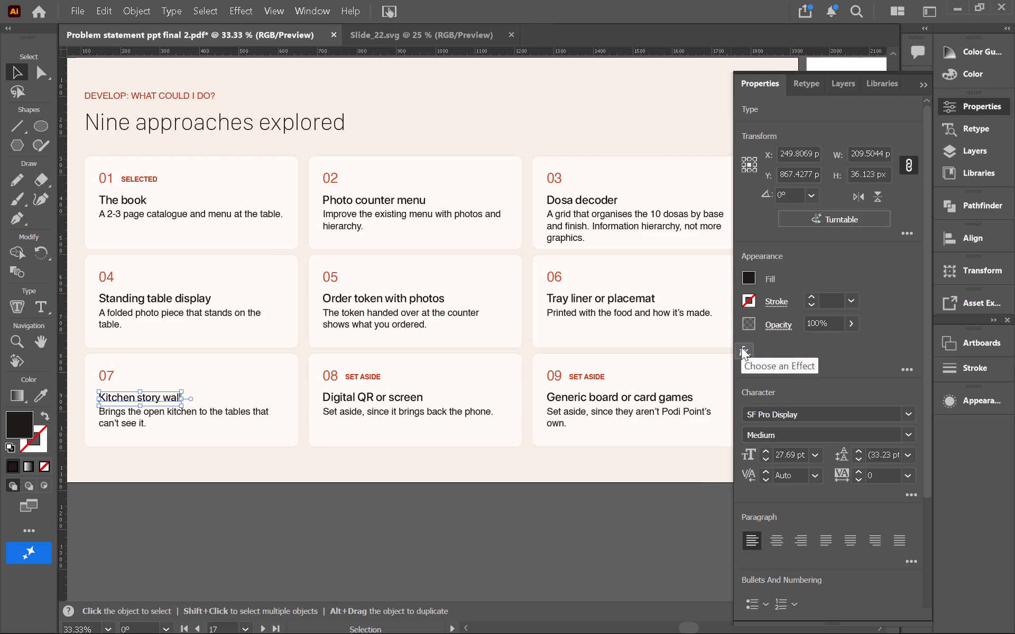
pyautogui.doubleClick(765, 452)
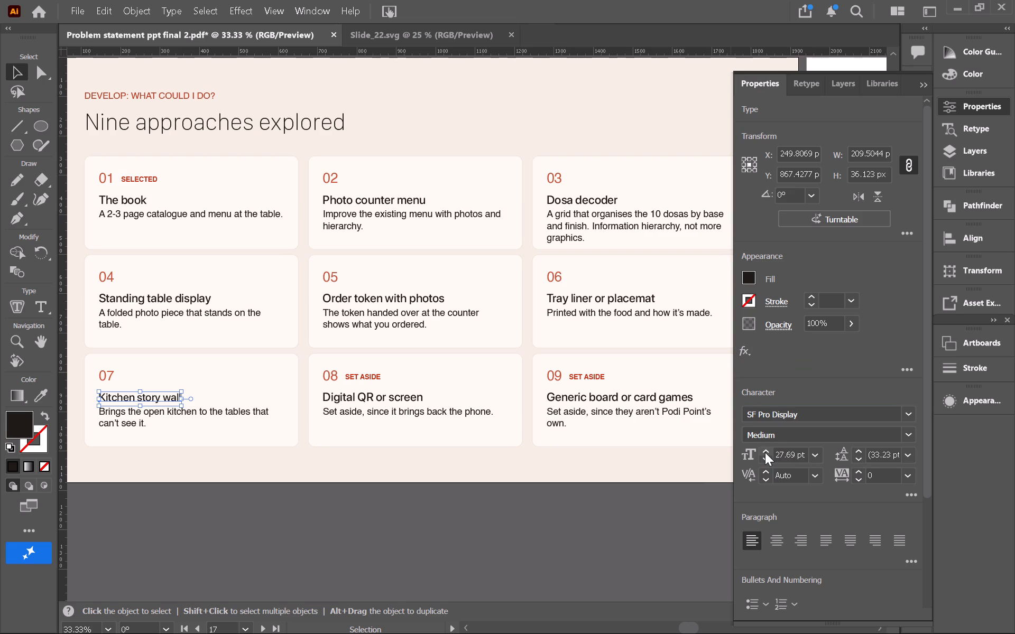
pyautogui.click(765, 452)
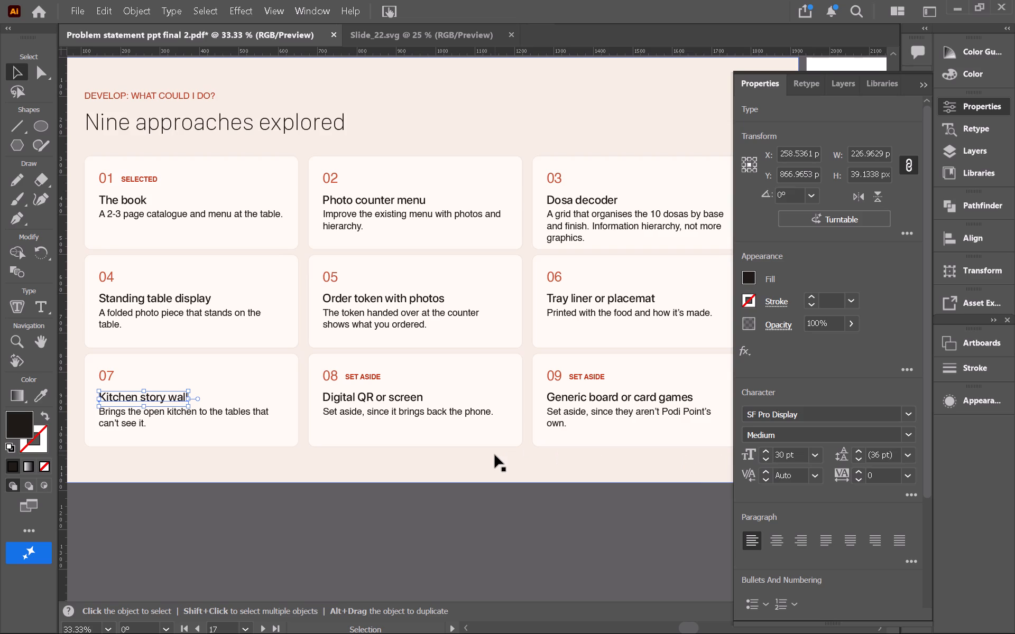
pyautogui.click(495, 455)
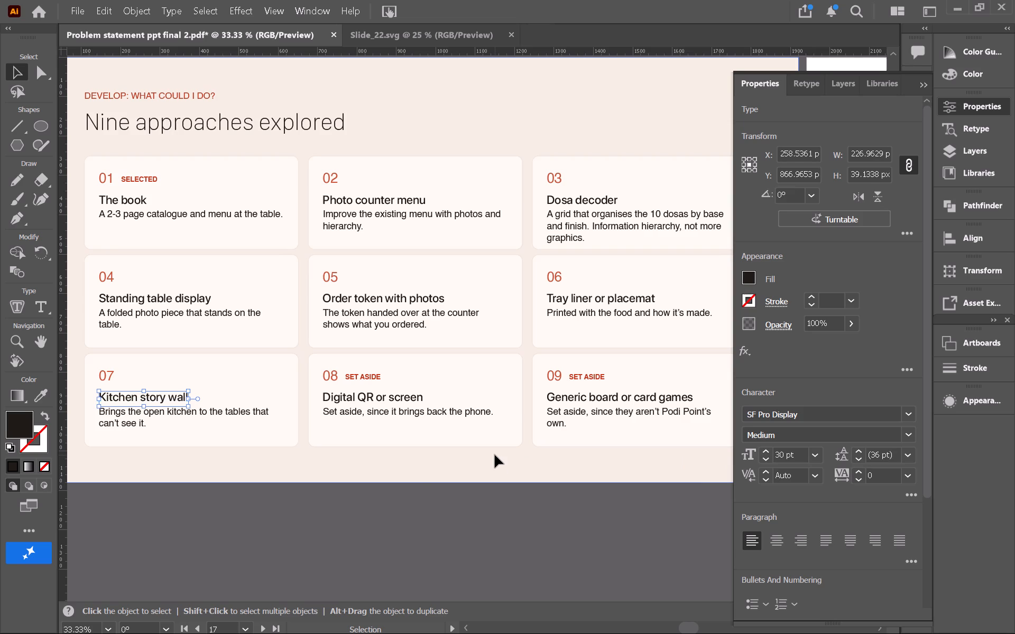
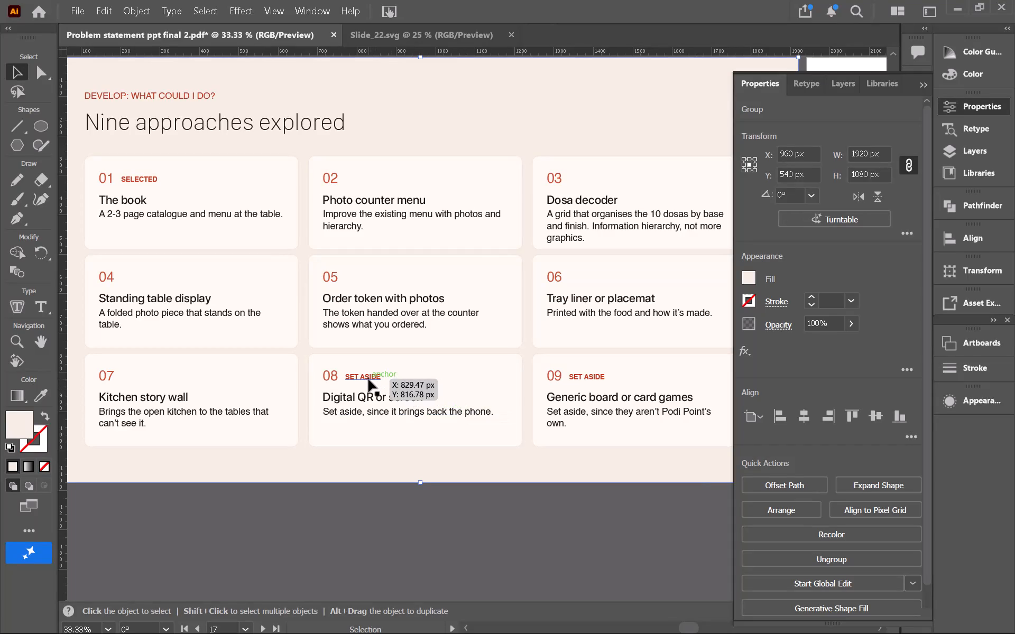
# Delete the "SET ASIDE" labels beside the numbers 08 and 09.
pyautogui.click(368, 379)
pyautogui.press('BackSpace')
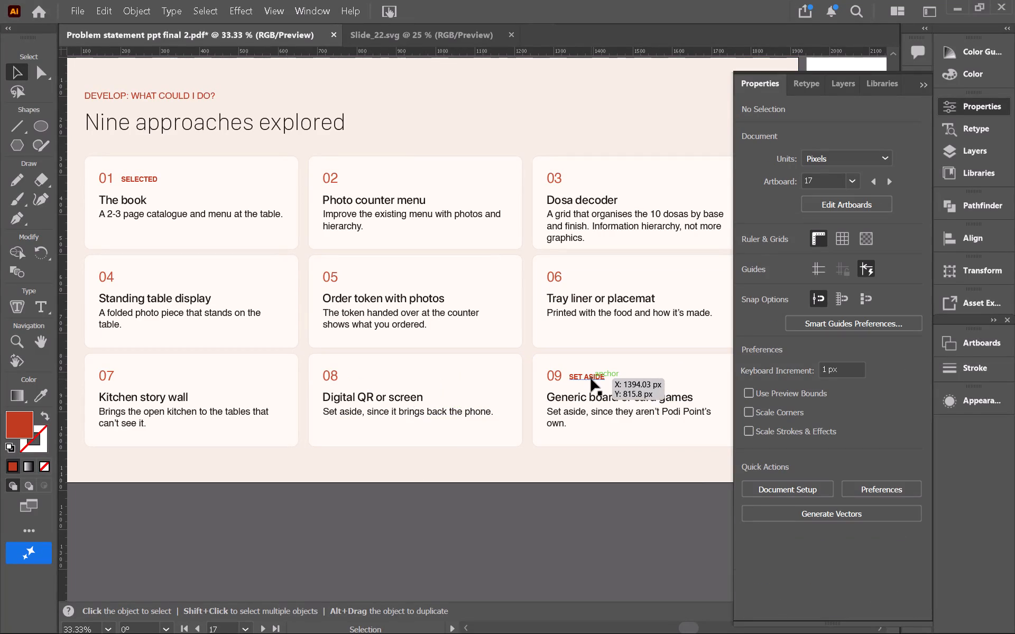
pyautogui.click(591, 379)
pyautogui.press('BackSpace')
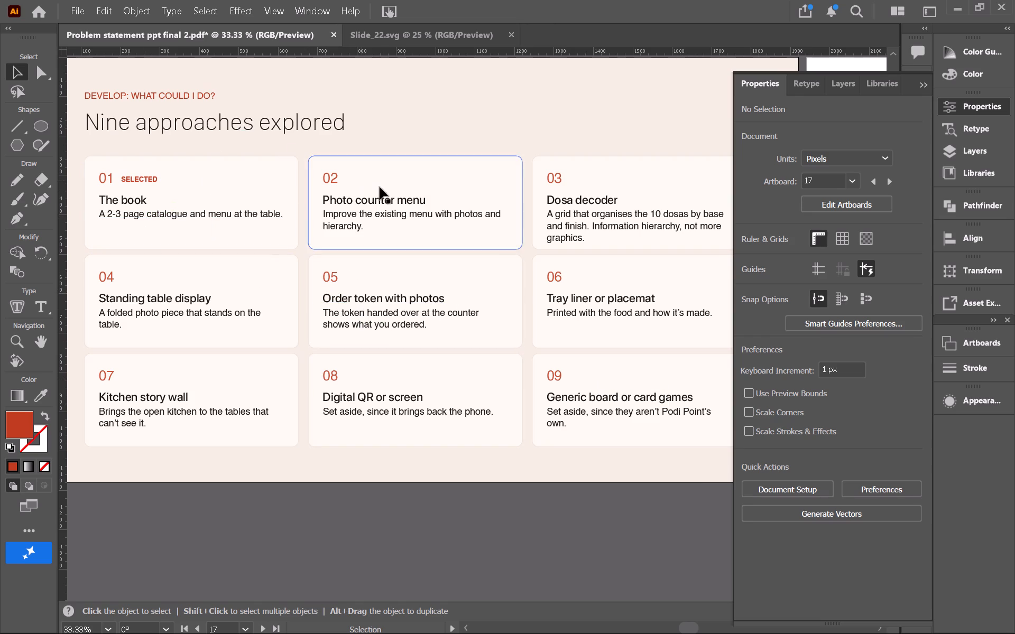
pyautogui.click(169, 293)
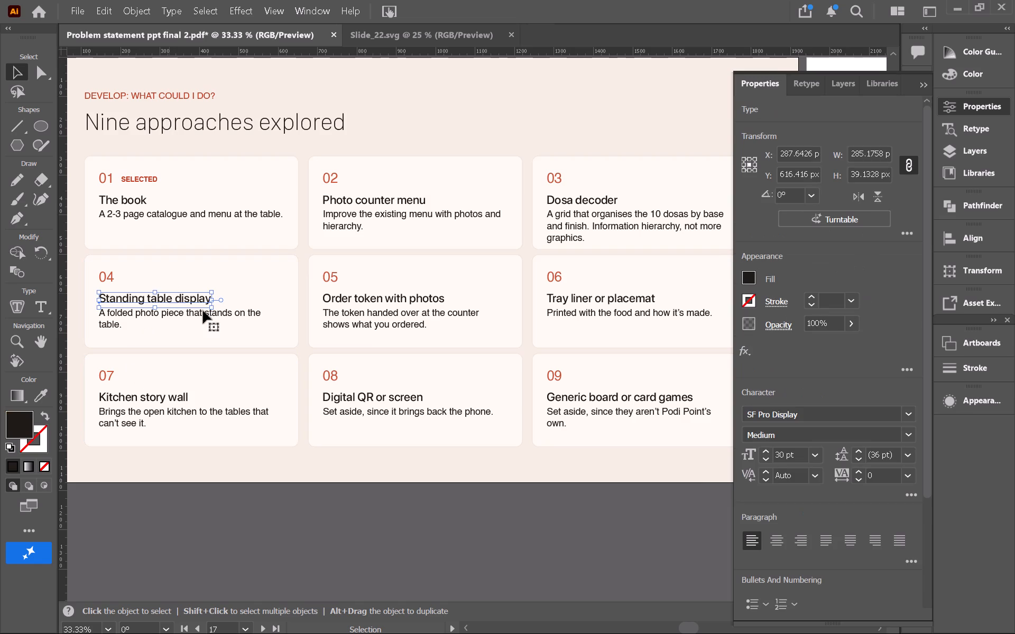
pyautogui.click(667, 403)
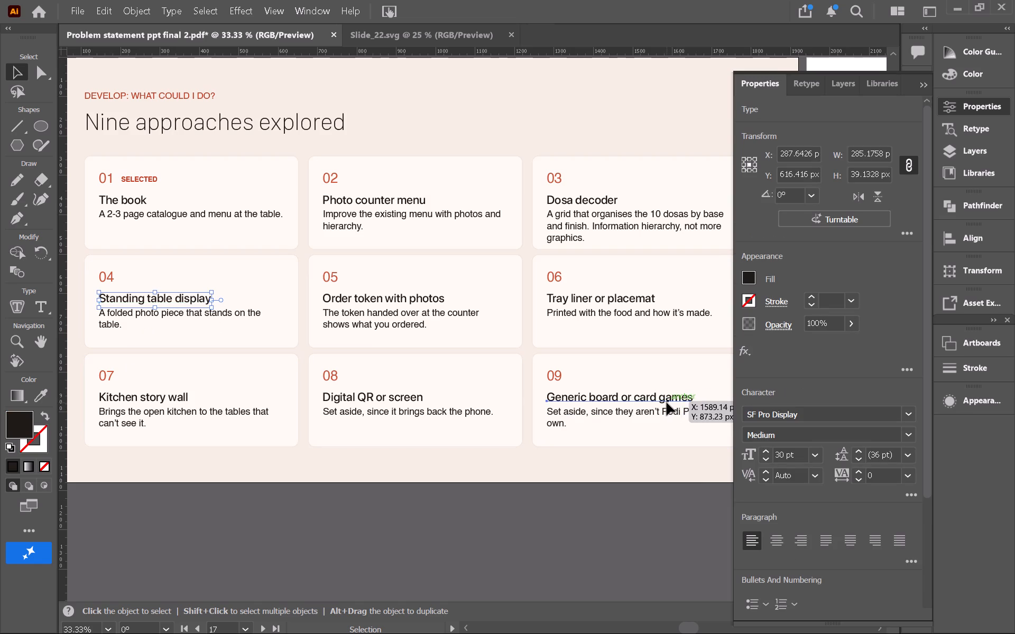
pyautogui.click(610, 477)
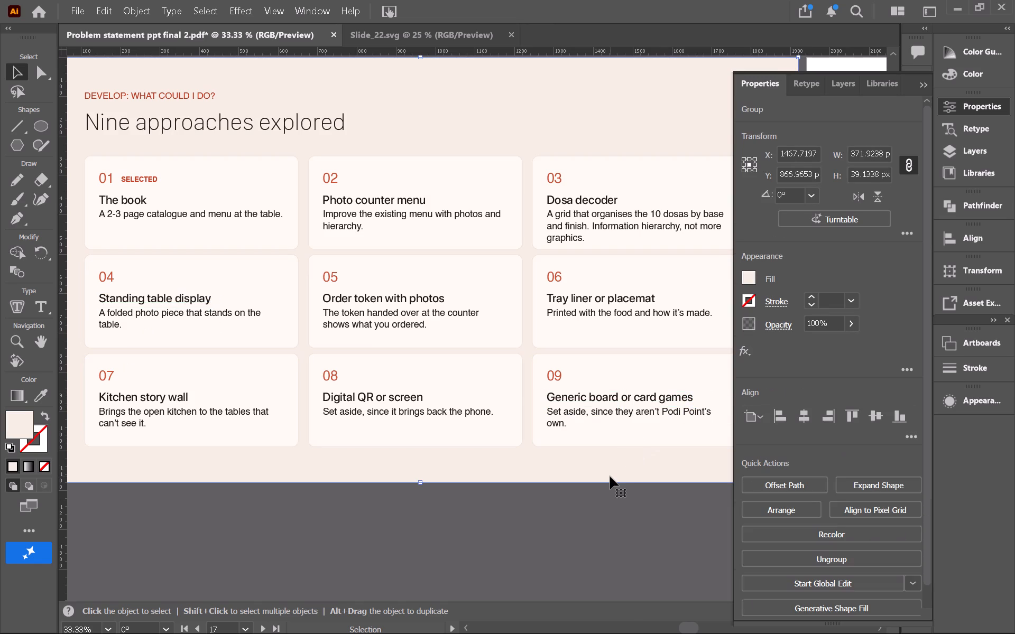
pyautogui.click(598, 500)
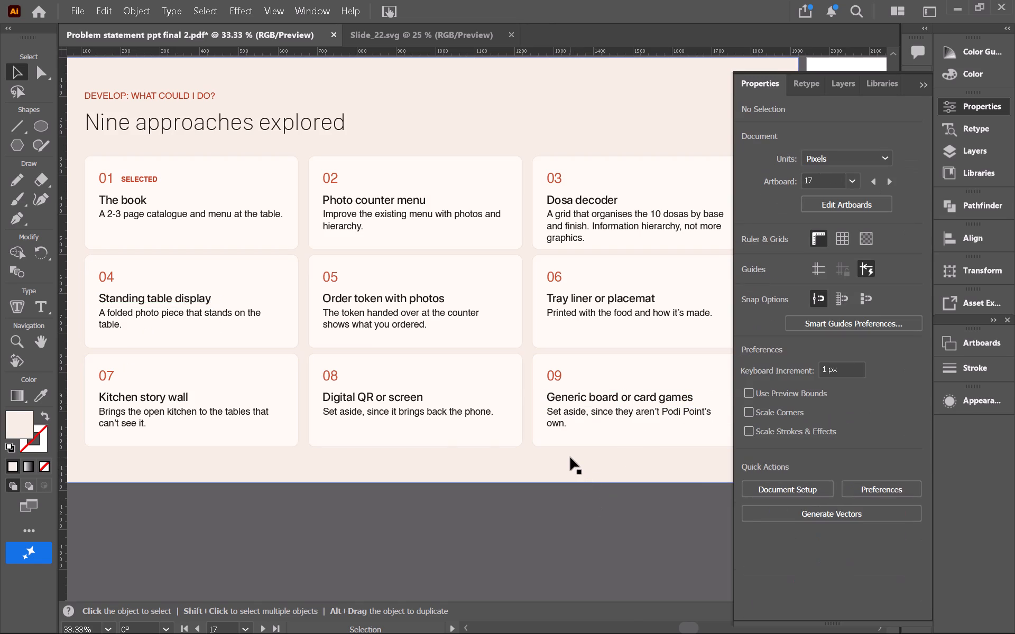
# Nudge the description line of "The book" card down 5 px.
pyautogui.click(156, 211)
pyautogui.press('Down')
pyautogui.press('Down')
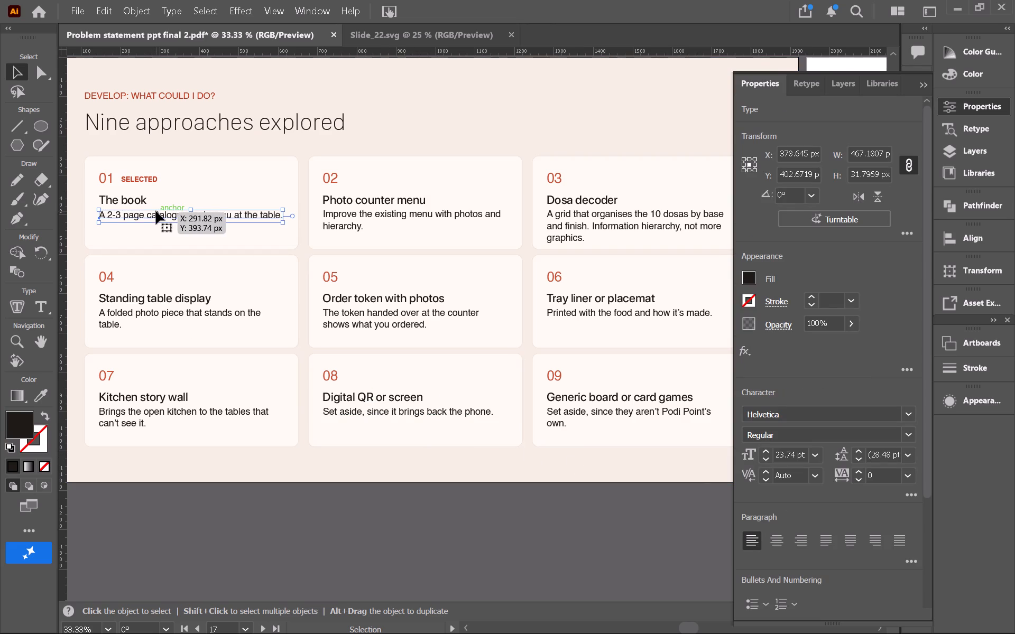
pyautogui.press('Down')
pyautogui.press('Down')
pyautogui.press('Down')
pyautogui.click(413, 137)
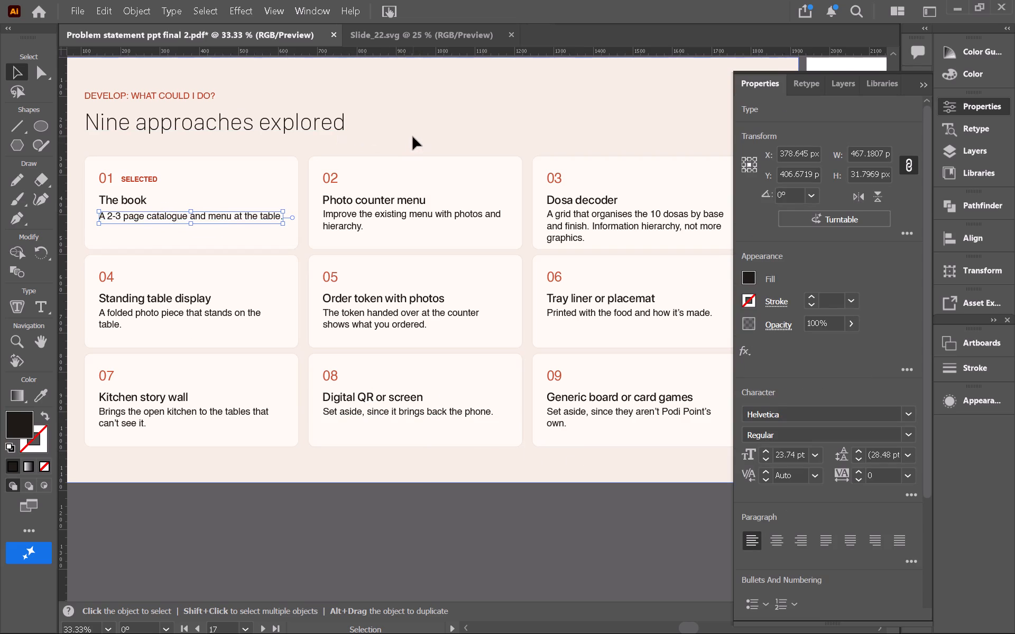
# Show the guides and add a horizontal guide level with the description text of the top row of cards.
pyautogui.rightClick(413, 137)
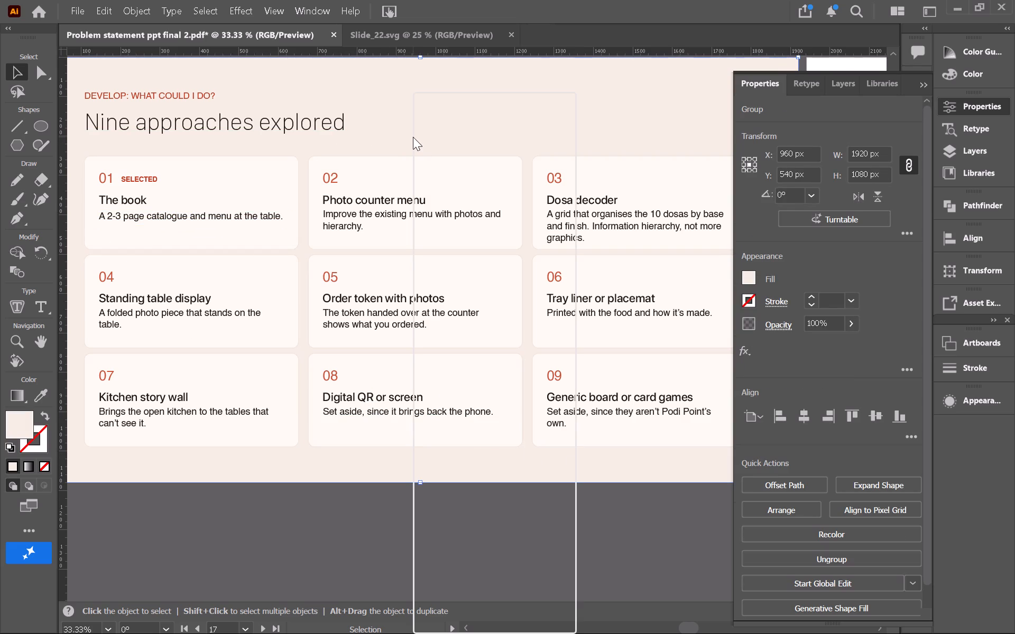
pyautogui.click(296, 493)
pyautogui.rightClick(296, 493)
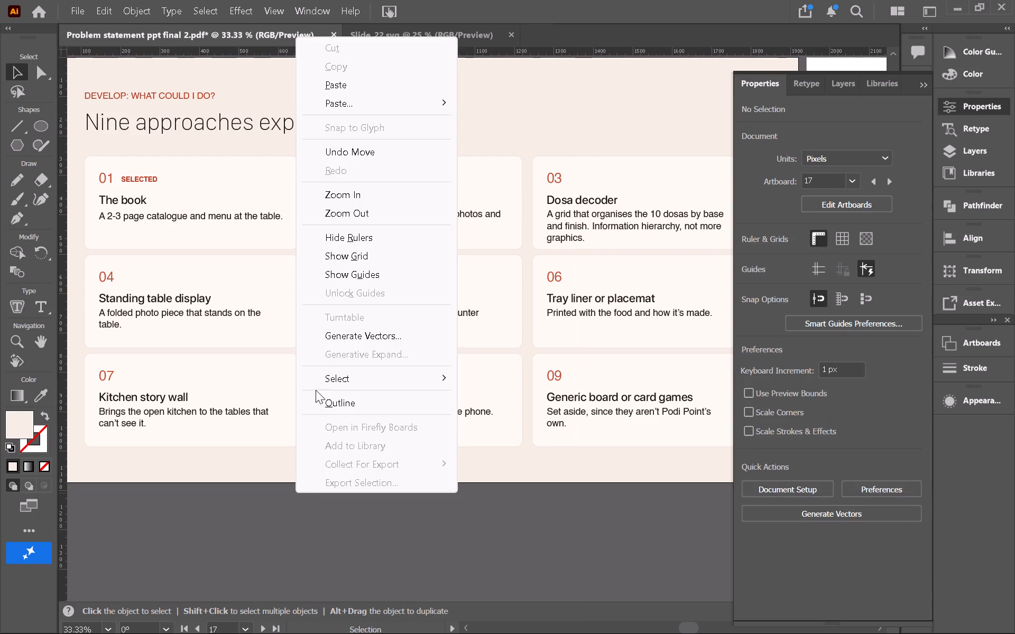
pyautogui.click(336, 274)
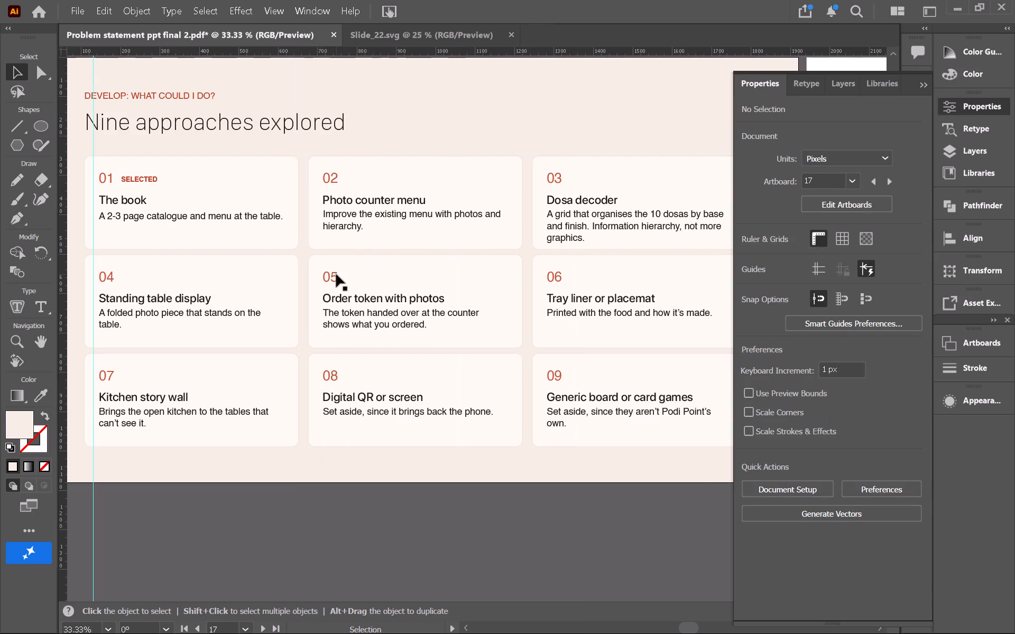
pyautogui.moveTo(390, 51); pyautogui.dragTo(381, 110)
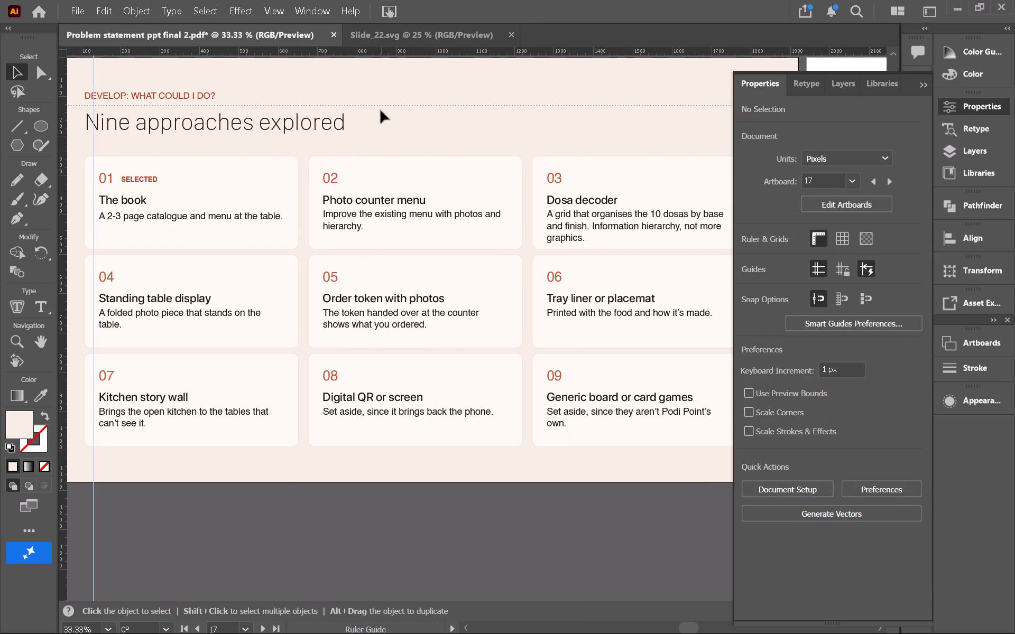
pyautogui.moveTo(381, 110); pyautogui.dragTo(368, 185)
pyautogui.moveTo(368, 185); pyautogui.dragTo(365, 212)
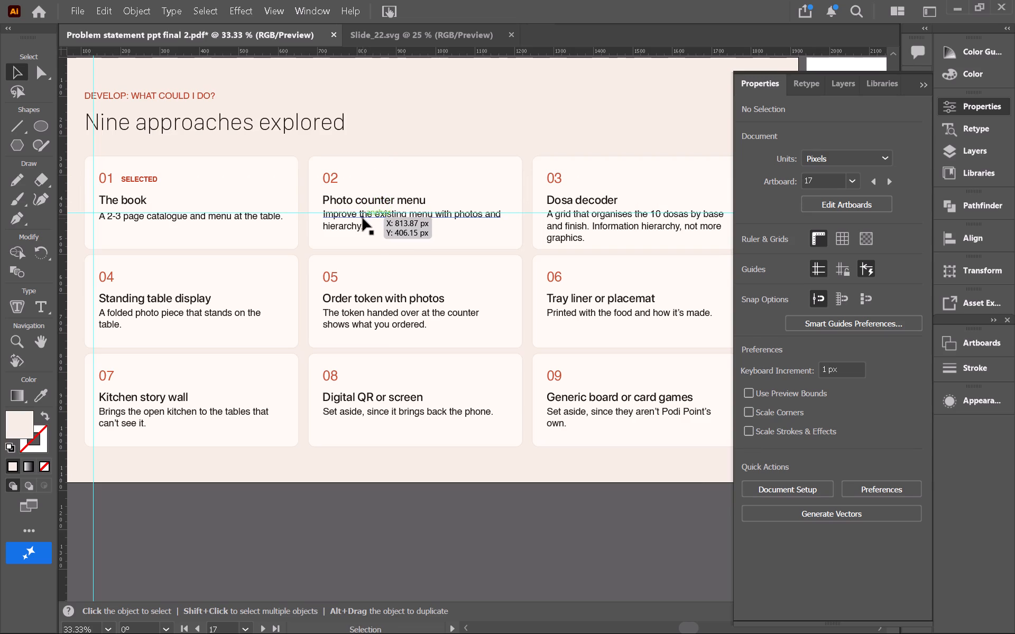
# Nudge the "Photo counter menu" description down to the guide, moving the second line 3 px and the first line about 7 px.
pyautogui.click(363, 218)
pyautogui.click(363, 218)
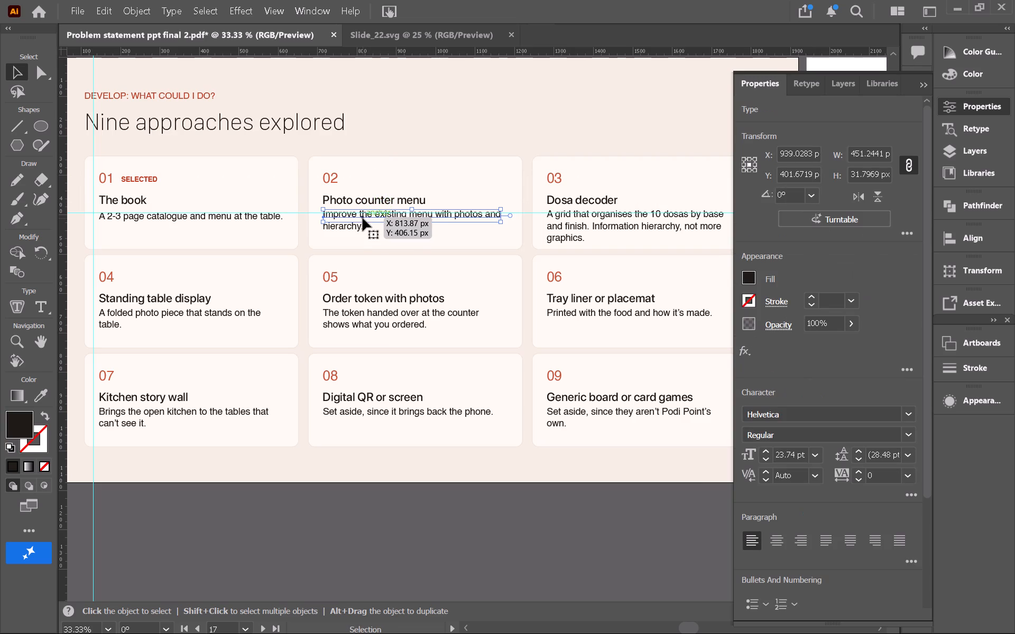
pyautogui.click(350, 228)
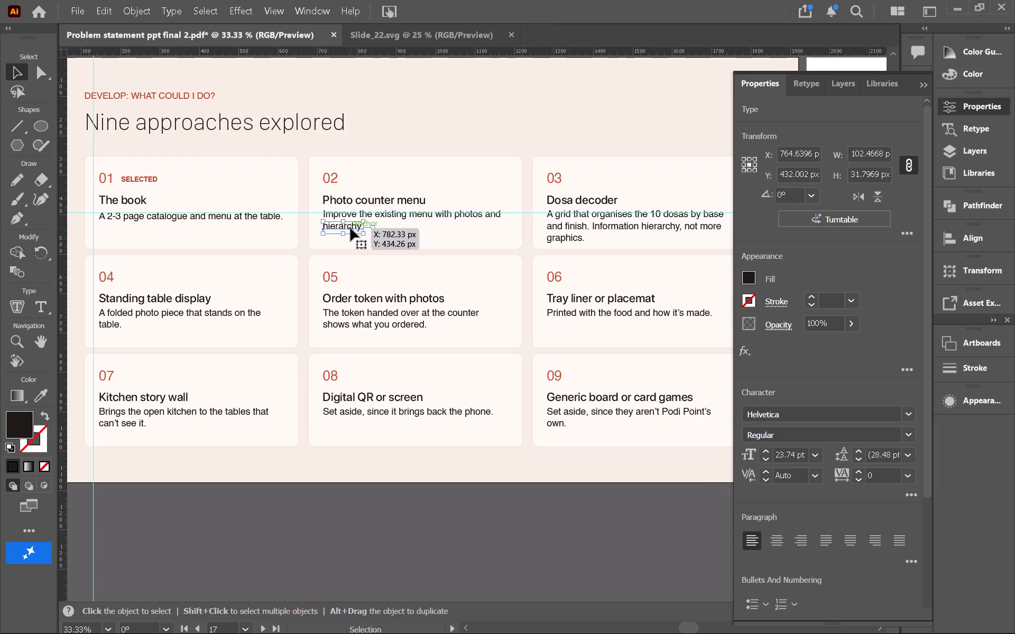
pyautogui.press('Down')
pyautogui.press('Down')
pyautogui.press('Down')
pyautogui.click(359, 210)
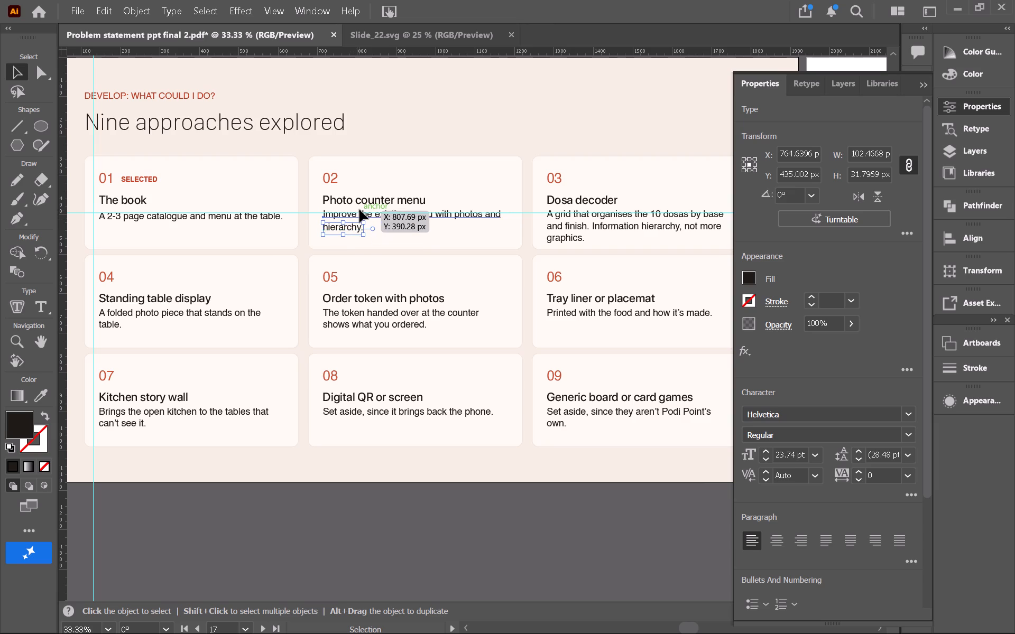
pyautogui.press('Down')
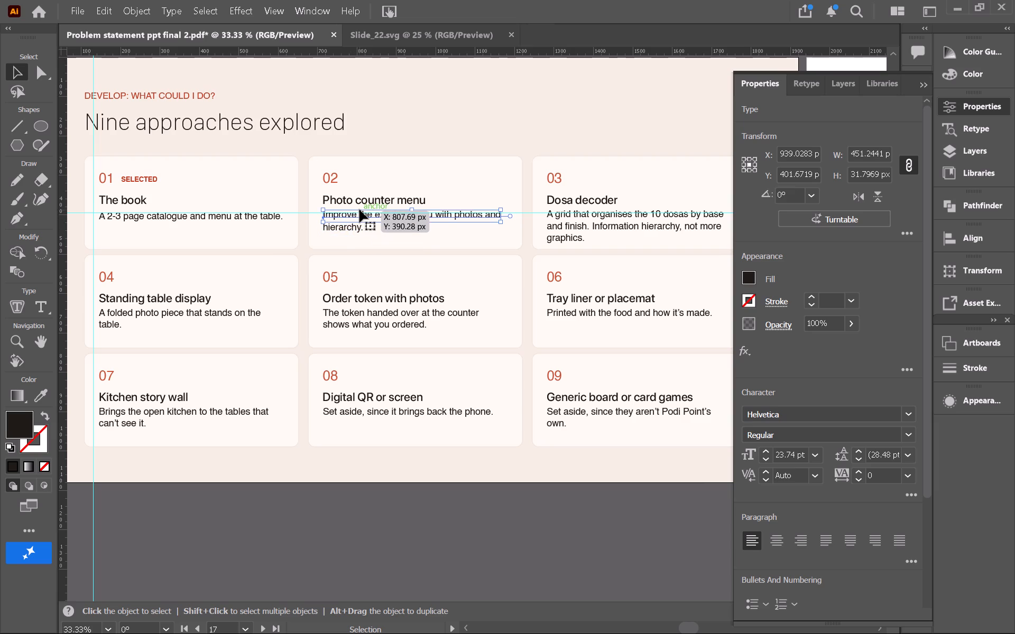
pyautogui.press('Down')
pyautogui.press('Down')
pyautogui.press('Down')
pyautogui.press('Down')
pyautogui.press('Down')
pyautogui.press('Down')
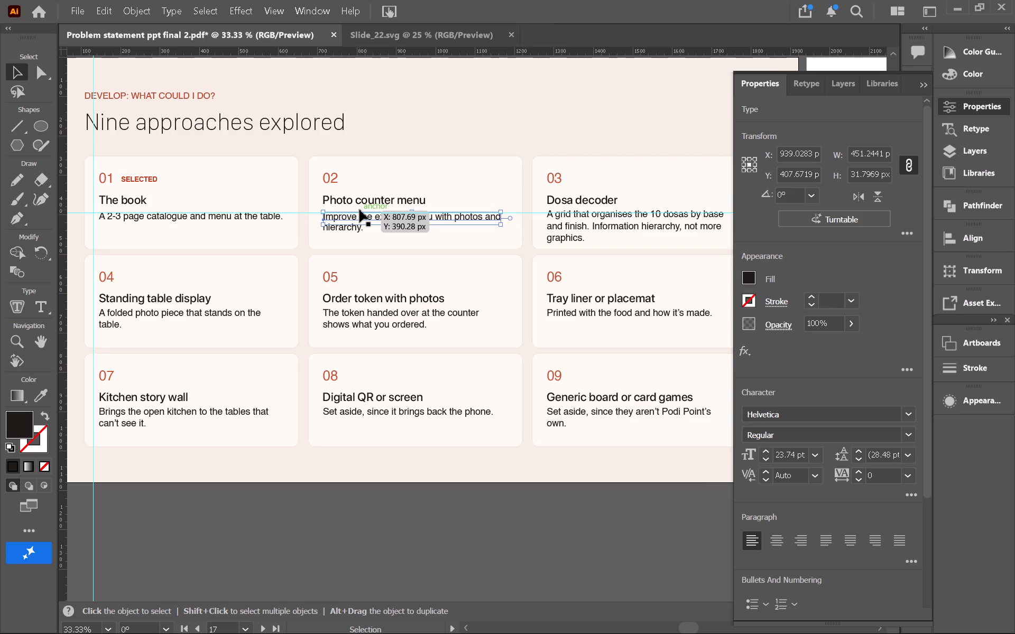
pyautogui.click(274, 506)
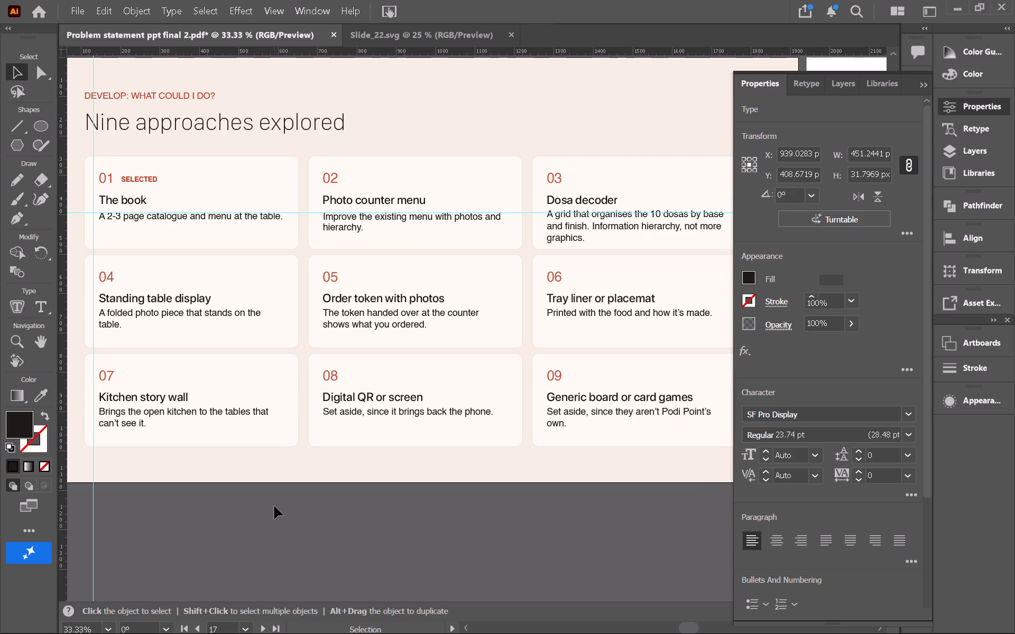
# Isolate the "Dosa decoder" card's background rectangle, lock it, and leave isolation mode.
pyautogui.click(560, 215)
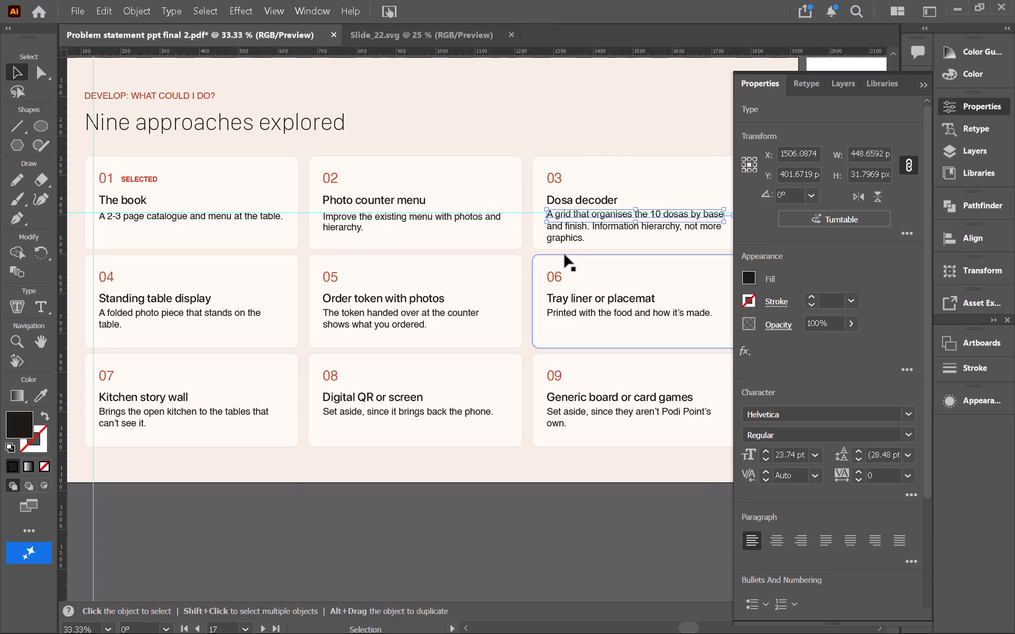
pyautogui.doubleClick(566, 249)
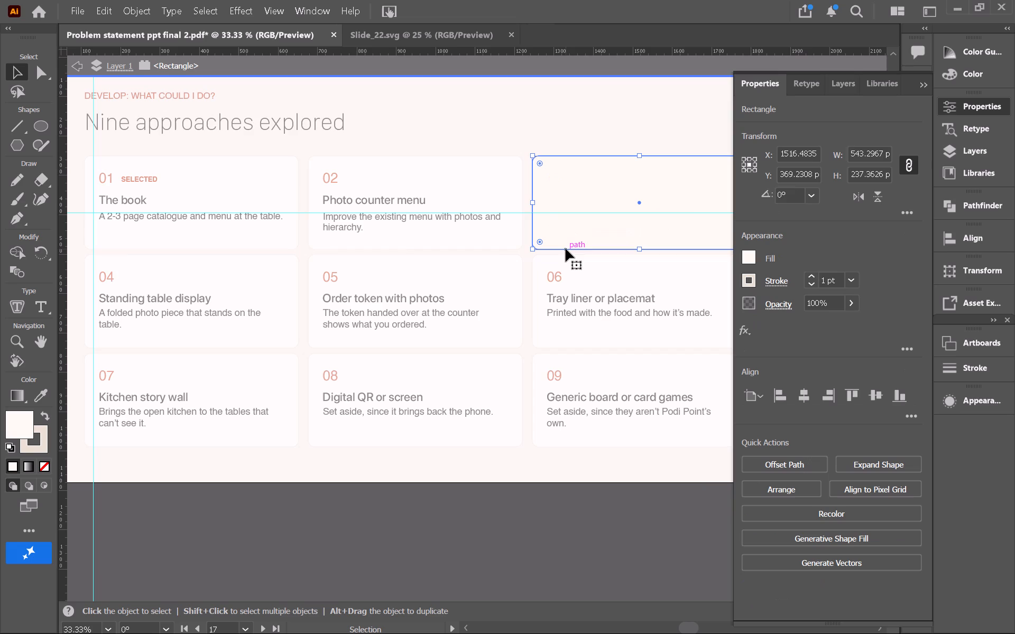
pyautogui.click(855, 74)
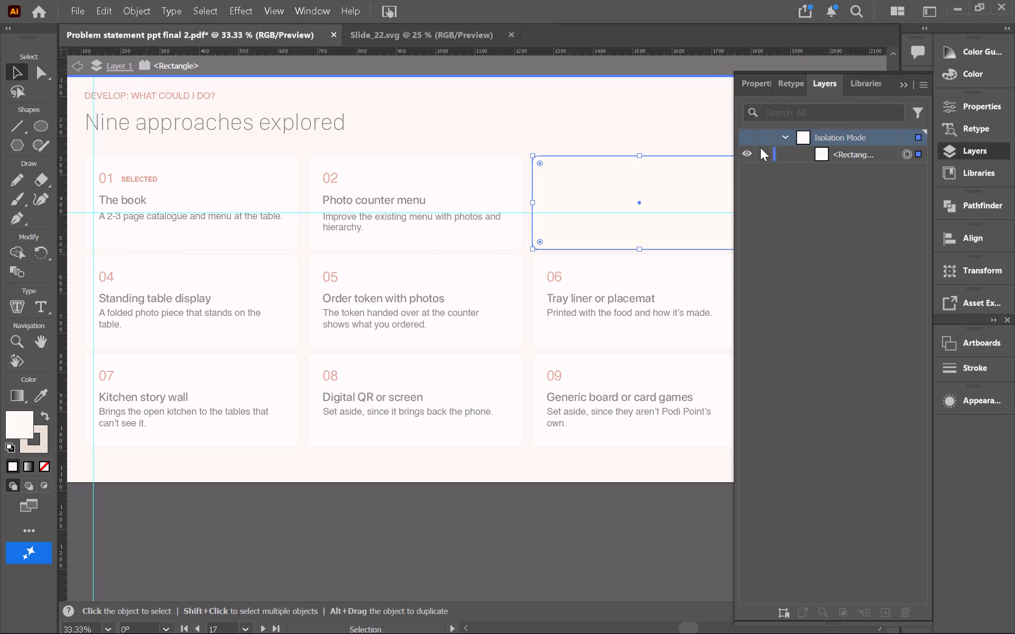
pyautogui.click(764, 151)
pyautogui.doubleClick(654, 121)
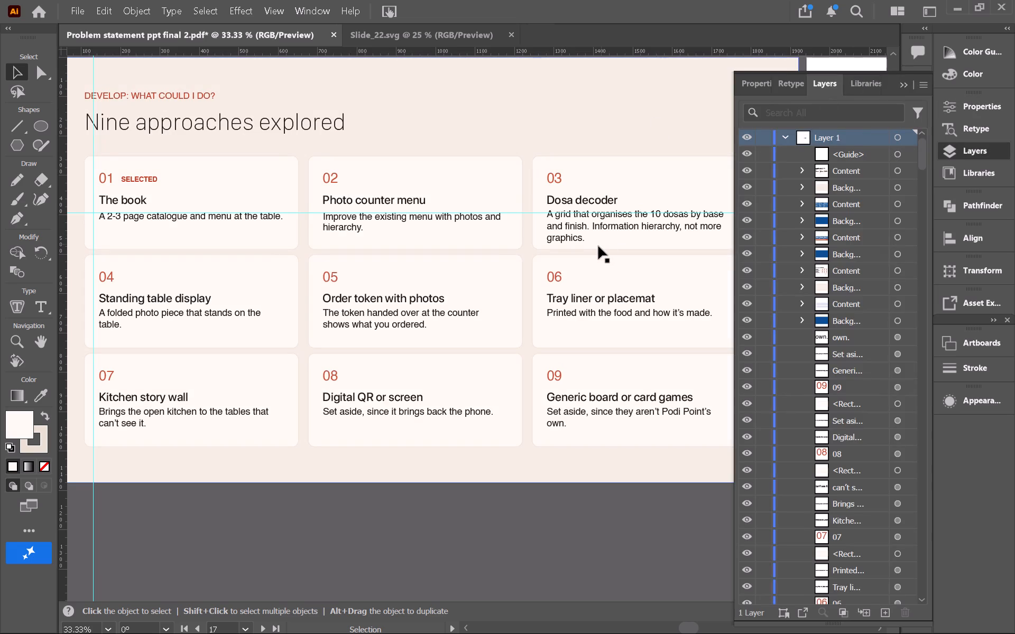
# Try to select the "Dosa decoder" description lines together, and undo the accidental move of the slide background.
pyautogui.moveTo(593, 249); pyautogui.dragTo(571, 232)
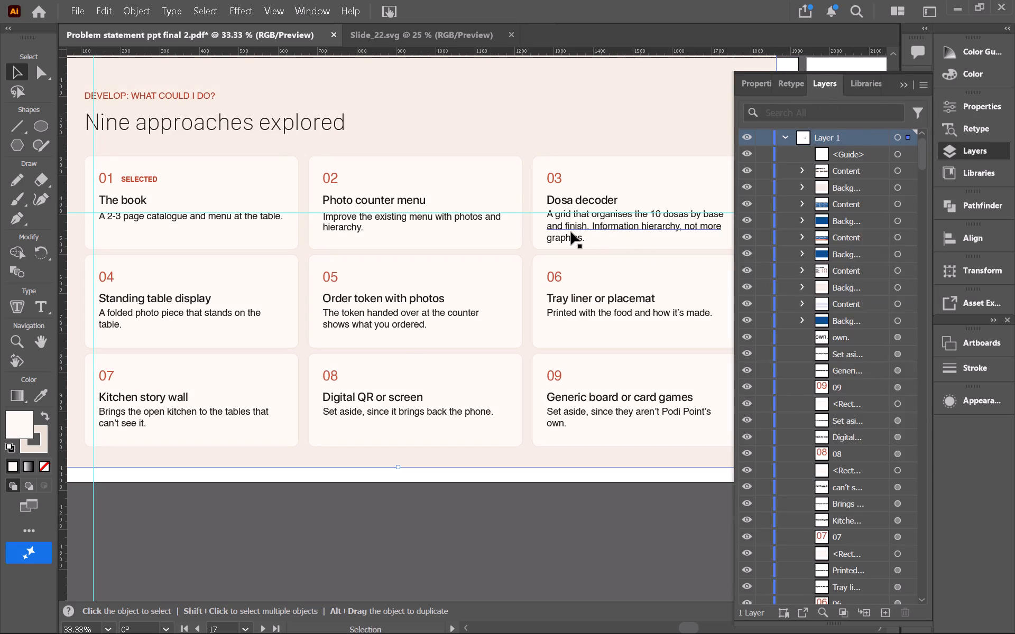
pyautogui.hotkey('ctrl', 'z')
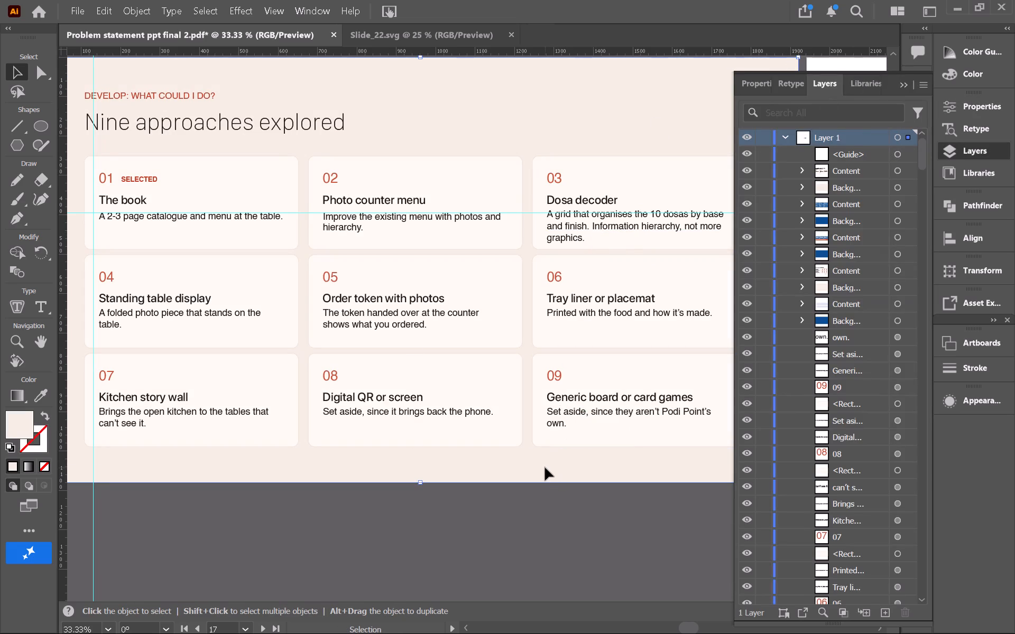
# Isolate the slide's Background group, lock it, and leave isolation mode.
pyautogui.doubleClick(545, 468)
pyautogui.click(763, 147)
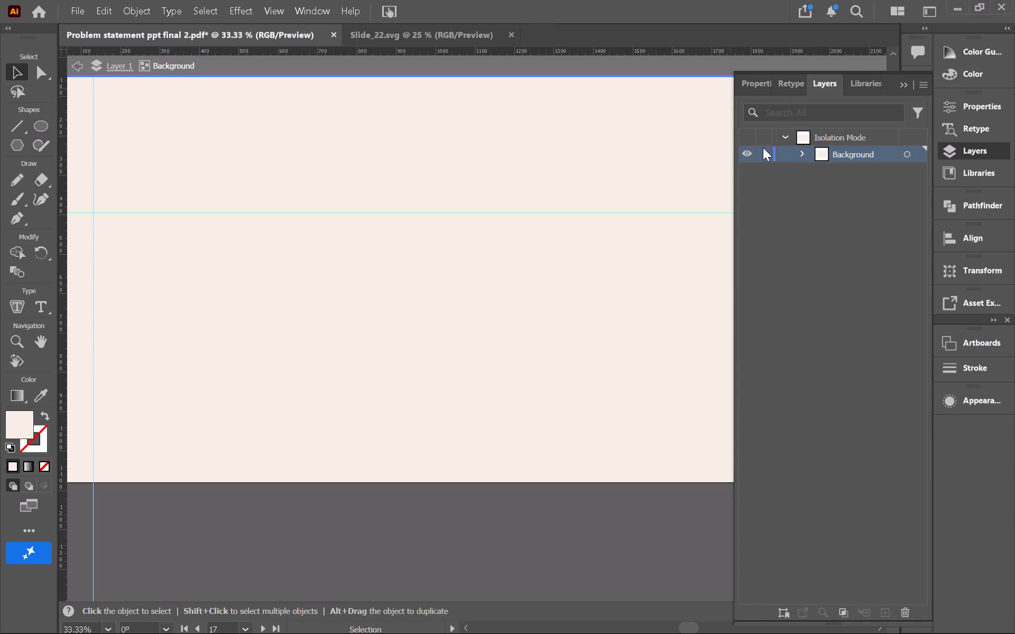
pyautogui.click(761, 154)
pyautogui.doubleClick(663, 212)
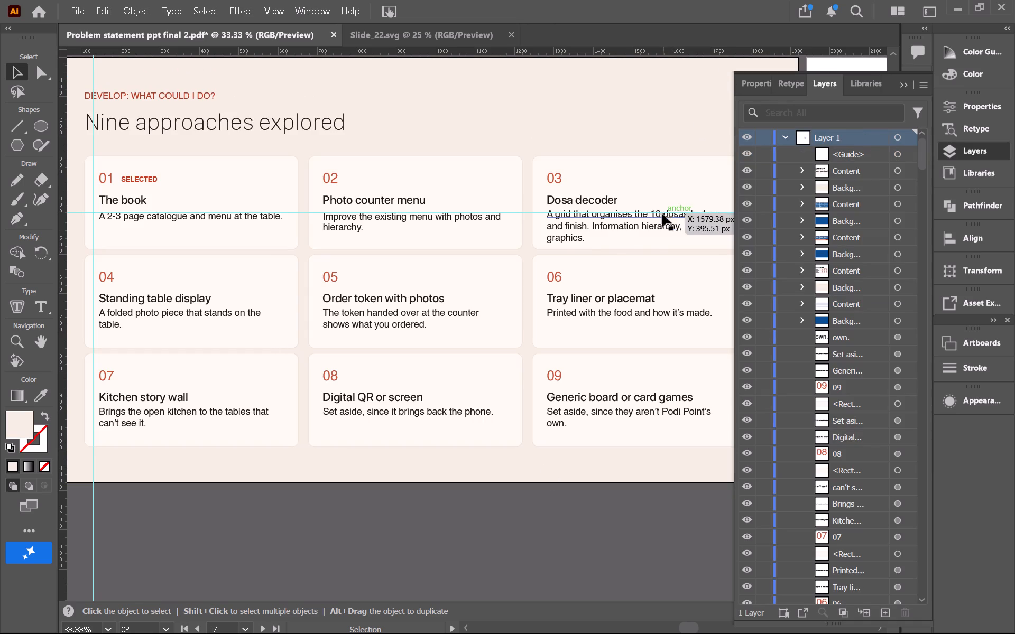
# Select the three lines of the "Dosa decoder" description together and nudge them down 6 px.
pyautogui.moveTo(575, 247); pyautogui.dragTo(599, 217)
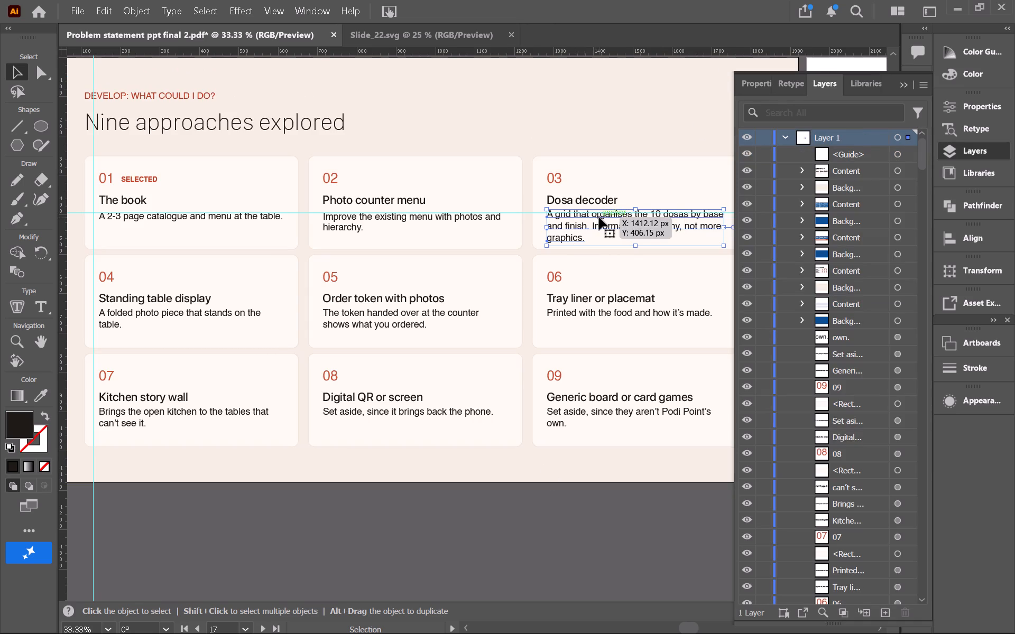
pyautogui.press('Down')
pyautogui.press('Down')
pyautogui.press('Down')
pyautogui.press('Down')
pyautogui.press('Down')
pyautogui.press('Down')
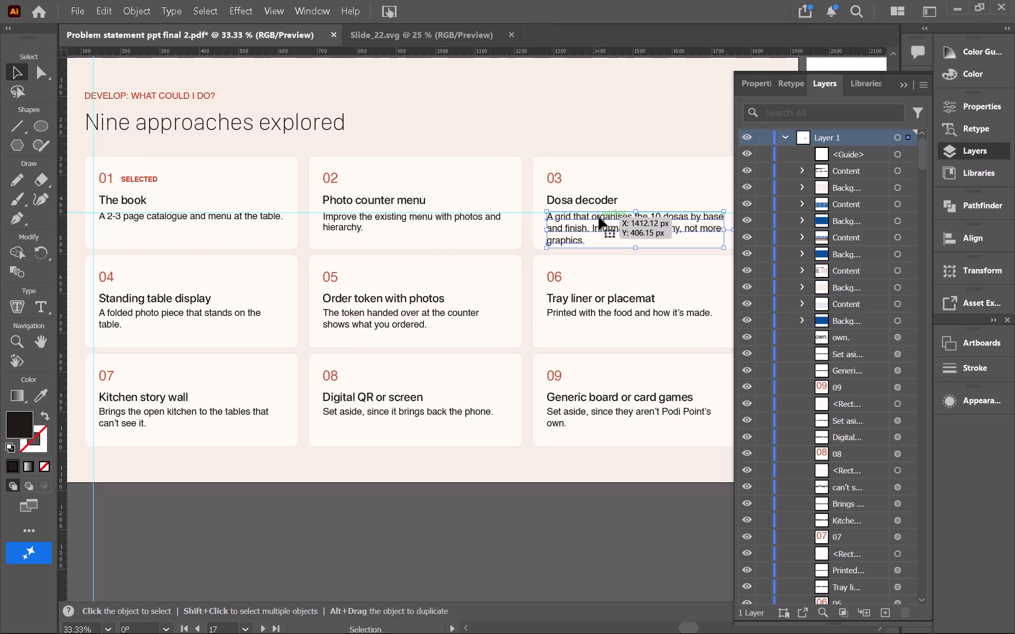
pyautogui.click(525, 311)
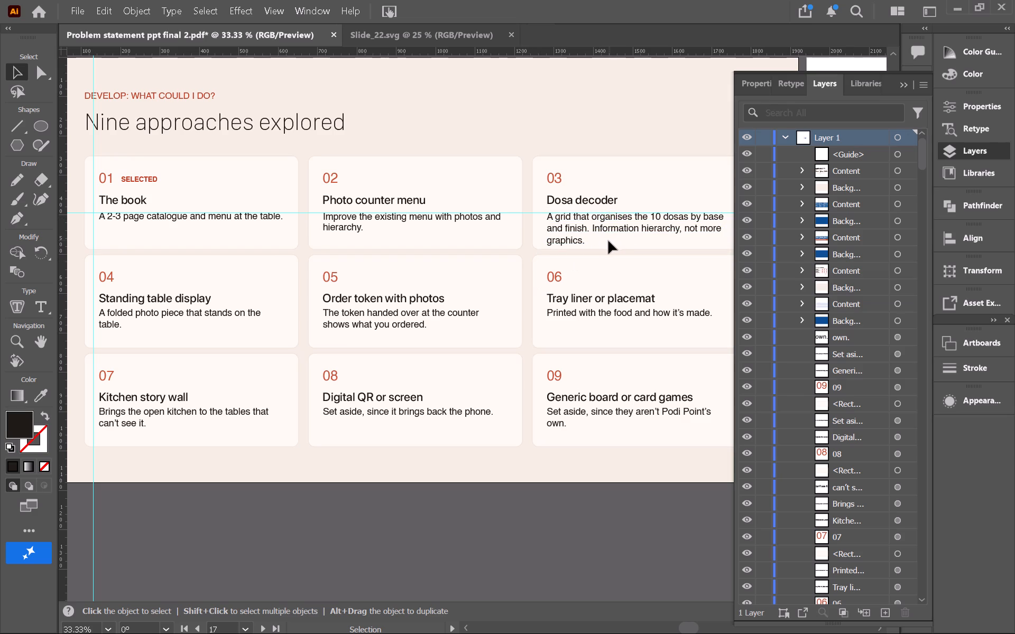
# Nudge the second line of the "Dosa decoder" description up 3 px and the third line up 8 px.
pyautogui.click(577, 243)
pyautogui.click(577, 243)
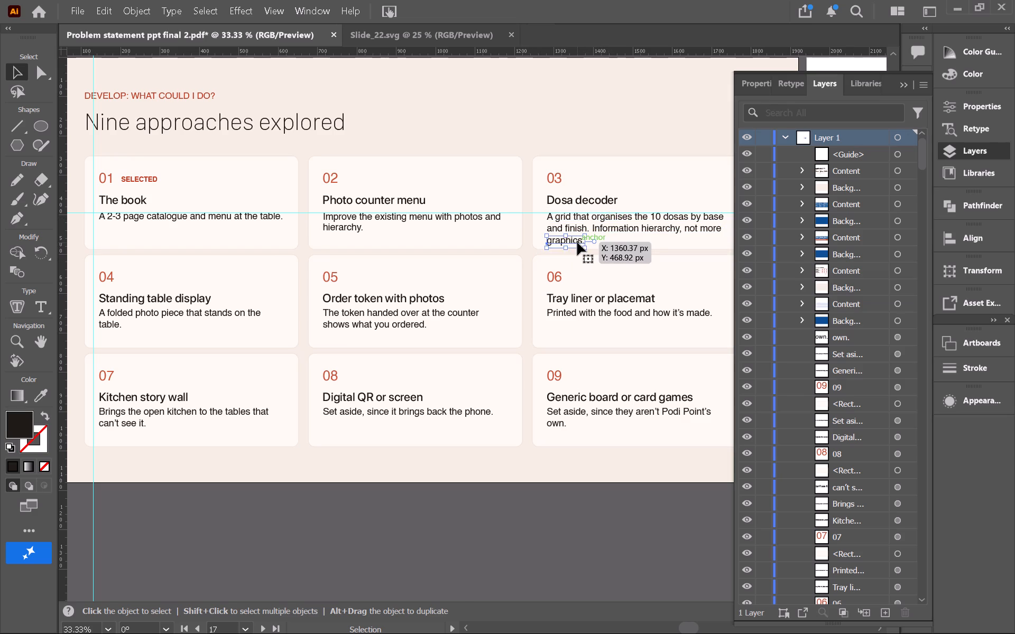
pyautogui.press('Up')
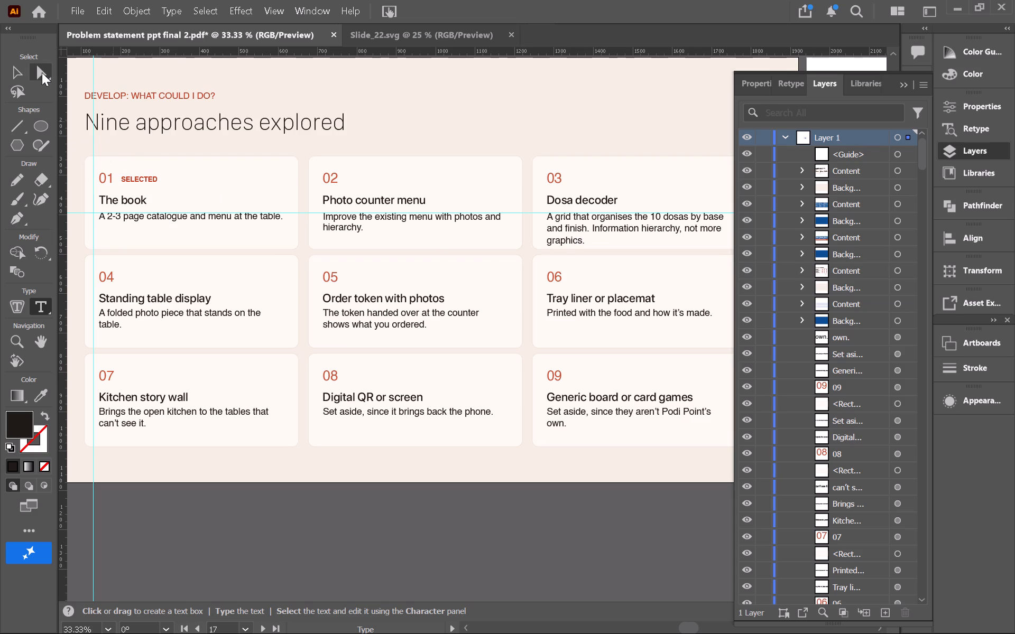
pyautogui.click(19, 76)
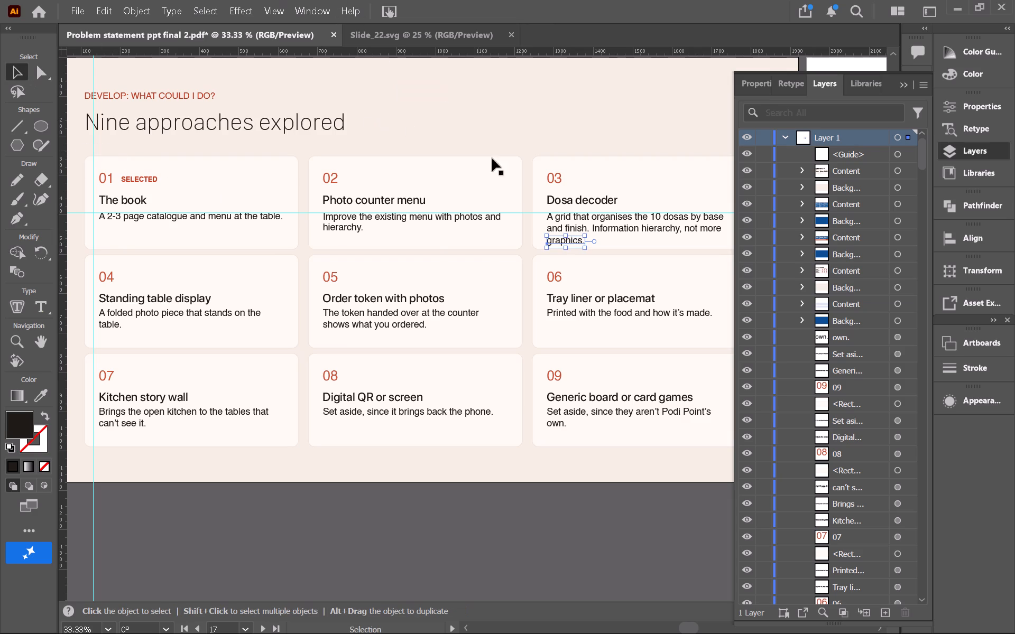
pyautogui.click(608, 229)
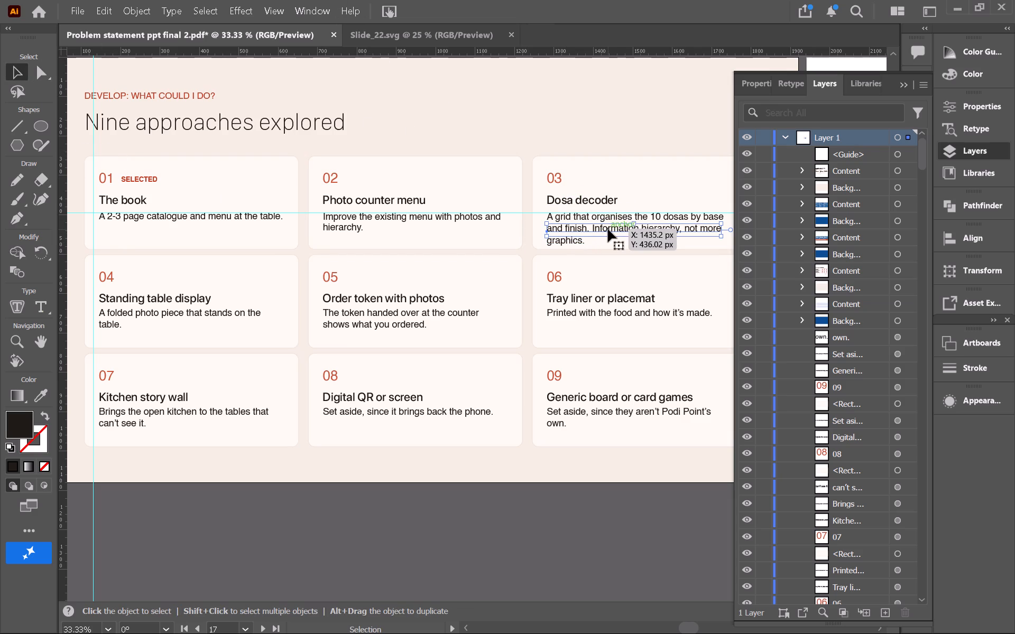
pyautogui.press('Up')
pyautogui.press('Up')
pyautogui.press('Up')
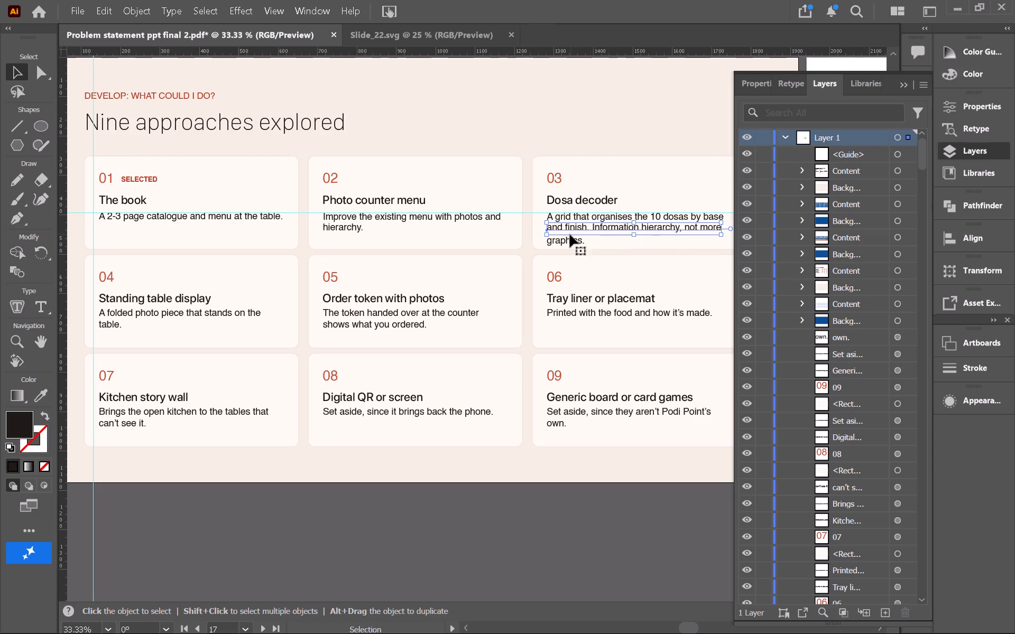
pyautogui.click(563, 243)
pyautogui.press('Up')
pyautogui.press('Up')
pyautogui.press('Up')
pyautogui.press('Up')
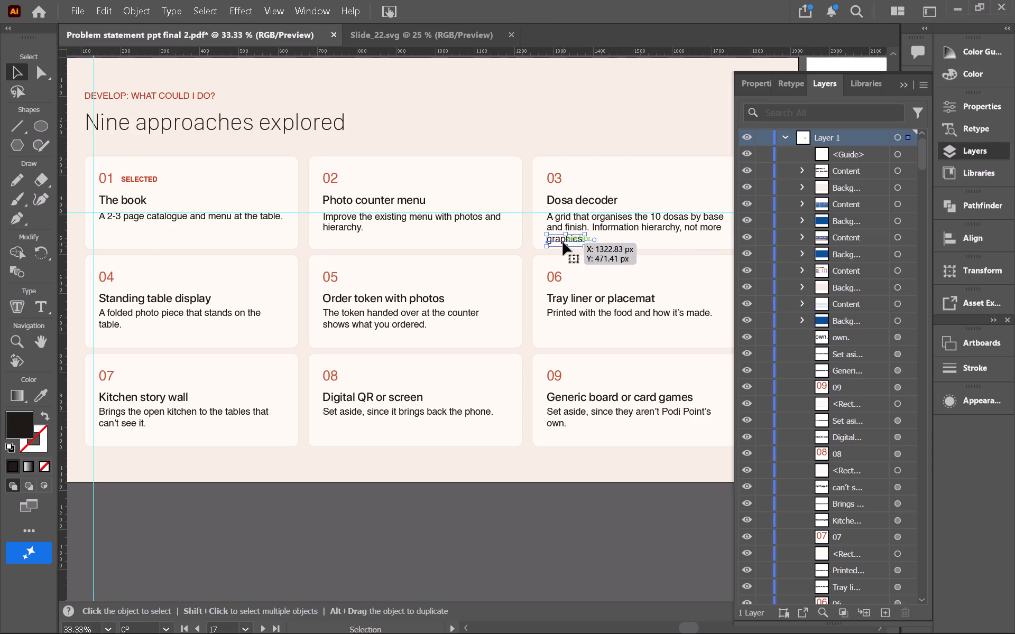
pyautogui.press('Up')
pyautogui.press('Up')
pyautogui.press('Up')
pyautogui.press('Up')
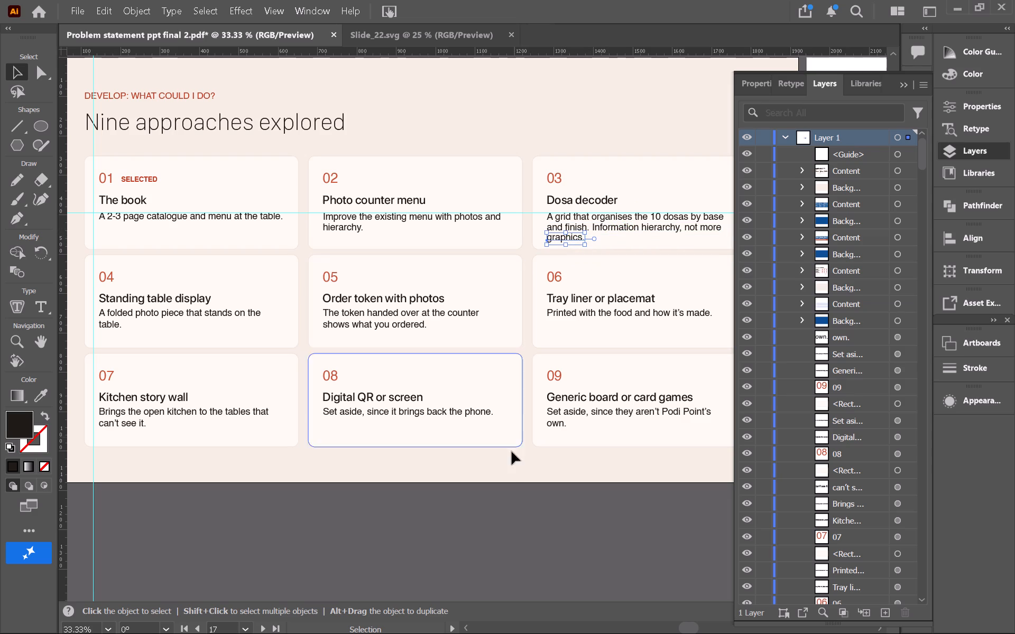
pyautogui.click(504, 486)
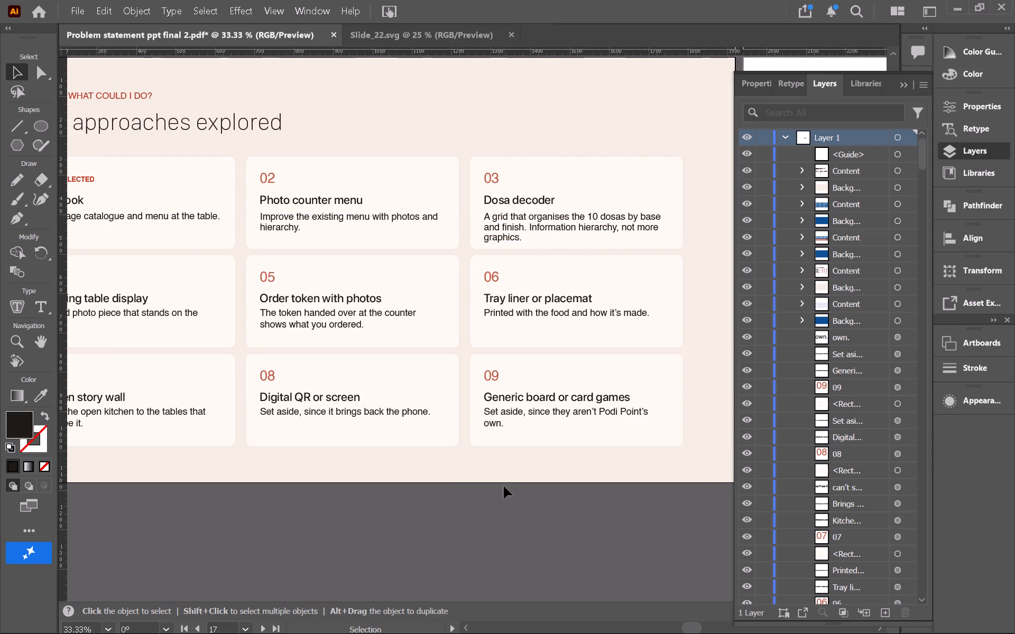
# Undo the description nudges in cards 01 to 03 and the added horizontal guide, keeping card 09's "SET ASIDE" label deleted.
pyautogui.hscroll(1, 504, 486)
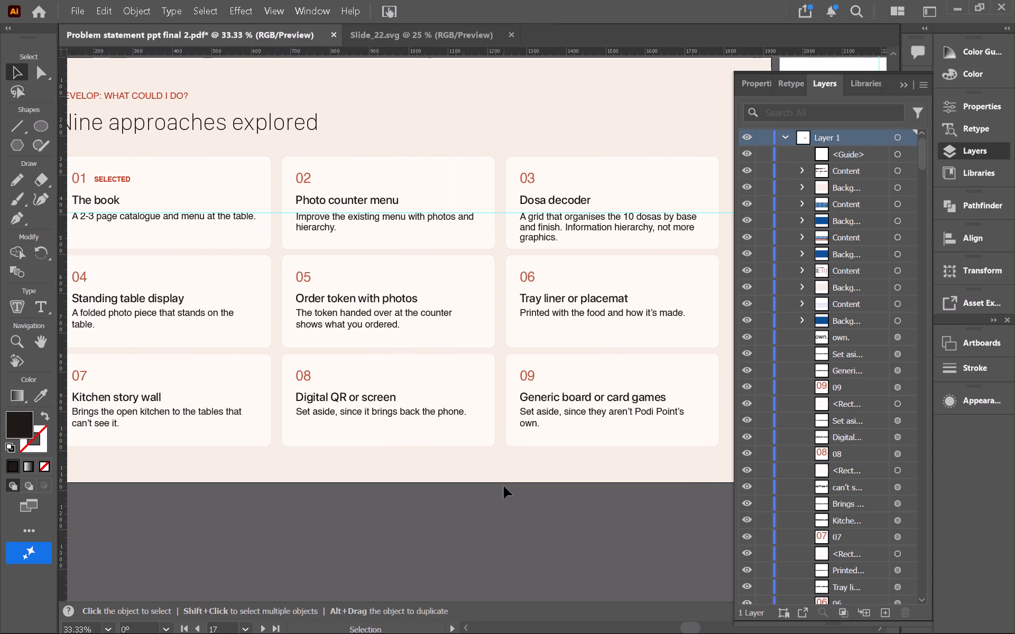
pyautogui.hotkey('ctrl', 'z')
pyautogui.hotkey('ctrl', 'z')
pyautogui.hotkey('ctrl', 'z')
pyautogui.hotkey('ctrl', 'z')
pyautogui.hotkey('ctrl', 'z')
pyautogui.hotkey('ctrl', 'z')
pyautogui.hotkey('ctrl', 'z')
pyautogui.hotkey('ctrl', 'z')
pyautogui.hotkey('ctrl', 'z')
pyautogui.hotkey('ctrl', 'z')
pyautogui.hotkey('ctrl', 'z')
pyautogui.hotkey('ctrl', 'z')
pyautogui.hotkey('ctrl', 'z')
pyautogui.hotkey('ctrl', 'z')
pyautogui.hotkey('ctrl', 'z')
pyautogui.hotkey('ctrl', 'z')
pyautogui.hotkey('ctrl', 'z')
pyautogui.hotkey('ctrl', 'z')
pyautogui.hotkey('ctrl', 'z')
pyautogui.hotkey('ctrl', 'z')
pyautogui.hotkey('ctrl', 'z')
pyautogui.hotkey('ctrl', 'z')
pyautogui.hotkey('ctrl', 'z')
pyautogui.hotkey('ctrl', 'z')
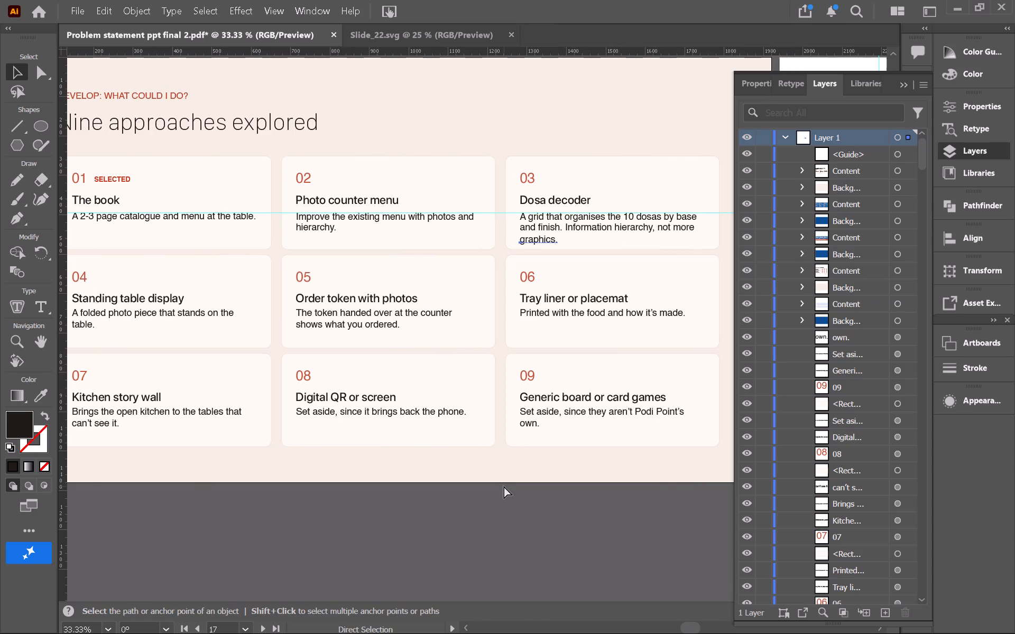
pyautogui.hotkey('ctrl', 'z')
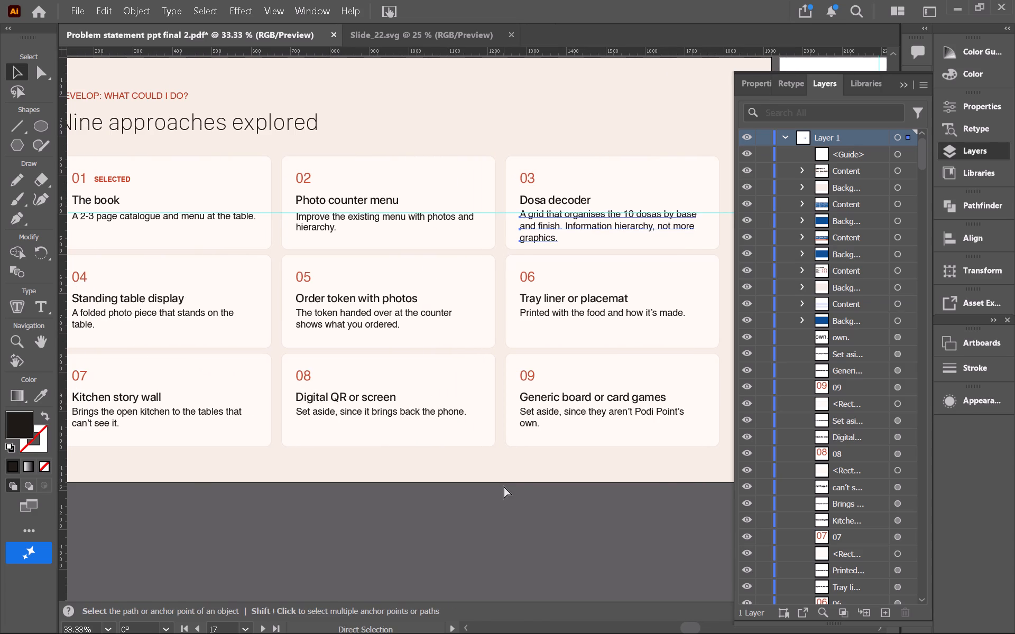
pyautogui.hotkey('ctrl', 'z')
pyautogui.hotkey('ctrl', 'z')
pyautogui.hotkey('ctrl', 'z')
pyautogui.hotkey('ctrl', 'z')
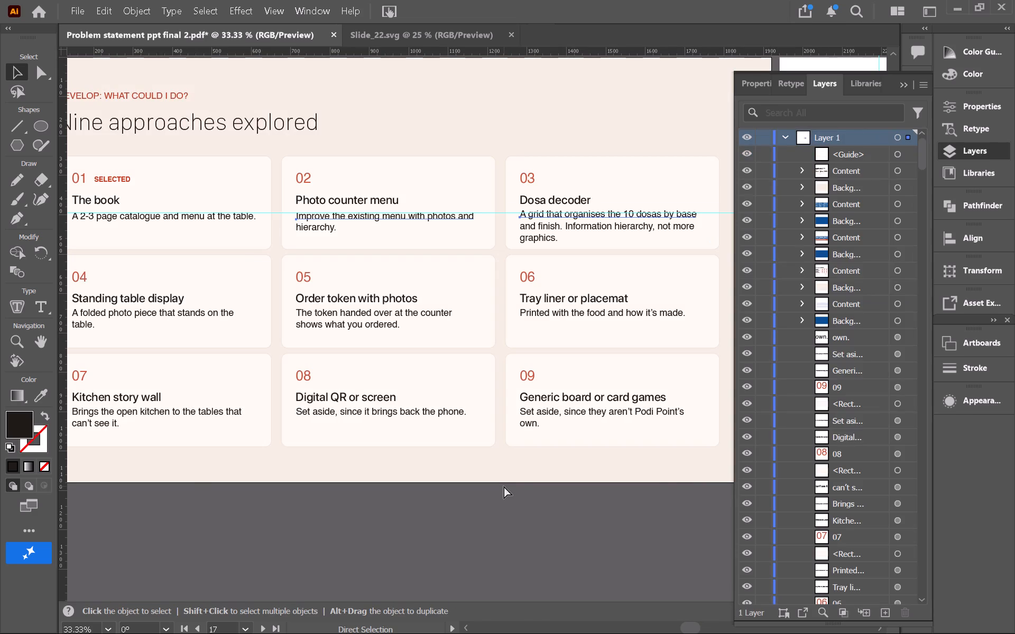
pyautogui.hotkey('ctrl', 'z')
pyautogui.hotkey('ctrl', 'z')
pyautogui.hotkey('ctrl', 'z')
pyautogui.hotkey('ctrl', 'z')
pyautogui.hotkey('ctrl', 'z')
pyautogui.hotkey('ctrl', 'z')
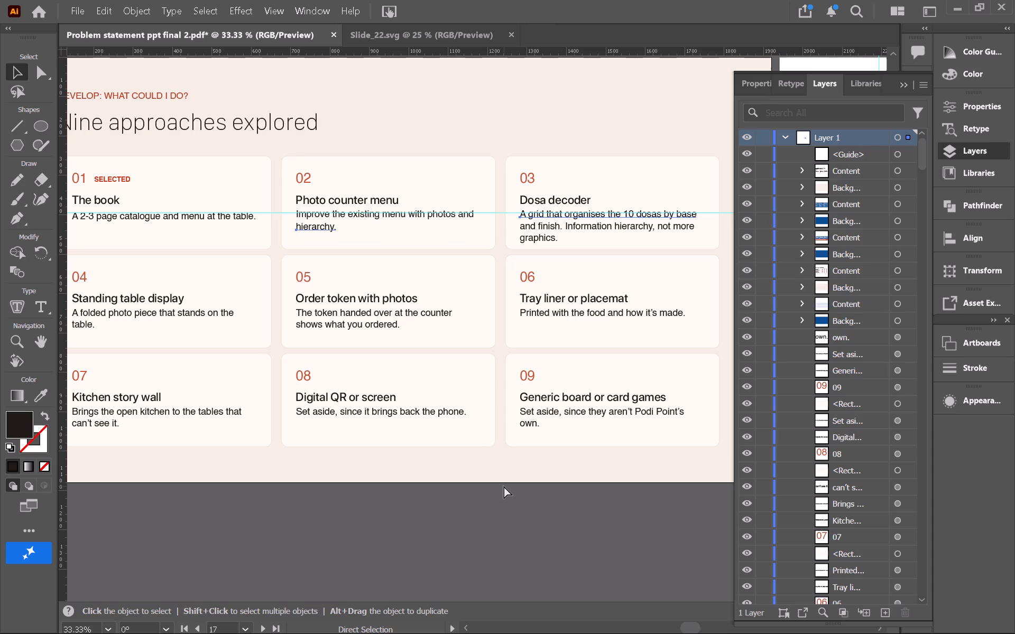
pyautogui.hotkey('ctrl', 'z')
pyautogui.hotkey('ctrl', 'z')
pyautogui.hotkey('ctrl', 'z')
pyautogui.hotkey('ctrl', 'z')
pyautogui.hotkey('ctrl', 'z')
pyautogui.hotkey('ctrl', 'z')
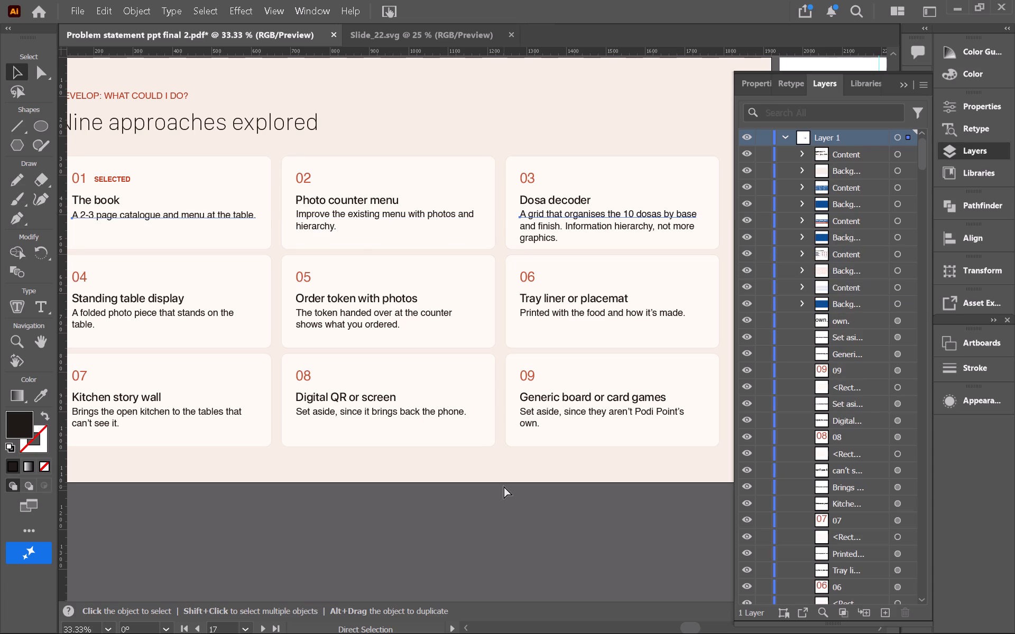
pyautogui.hotkey('ctrl', 'z')
pyautogui.hotkey('ctrl', 'z')
pyautogui.hotkey('ctrl', 'z')
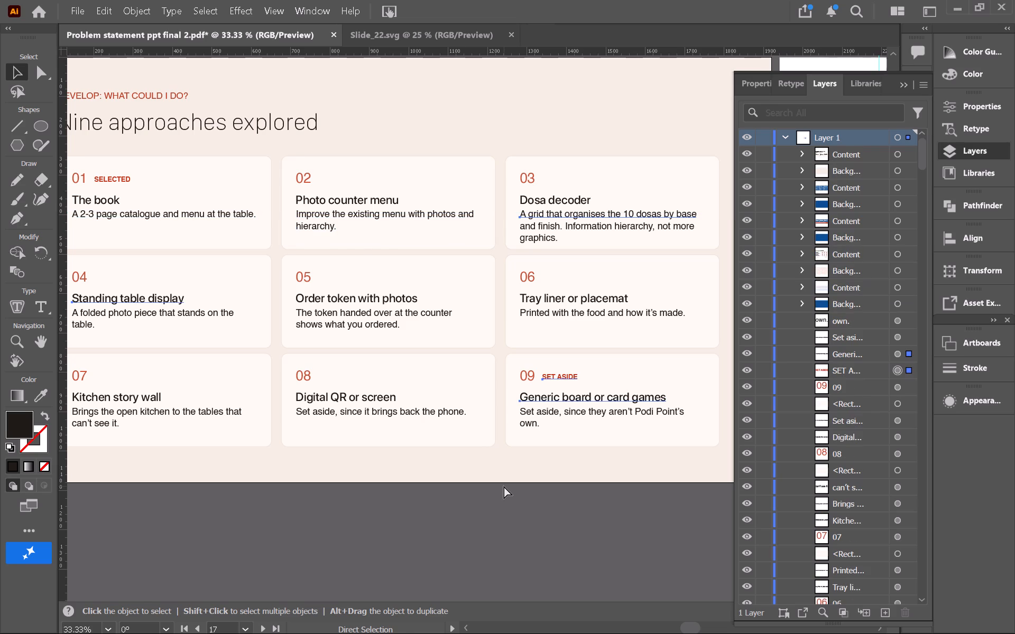
pyautogui.hotkey('ctrl', 'shift', 'z')
pyautogui.keyDown('ctrl'); pyautogui.keyDown('shift'); pyautogui.click(504, 486); pyautogui.keyUp('shift'); pyautogui.keyUp('ctrl')
pyautogui.click(504, 486)
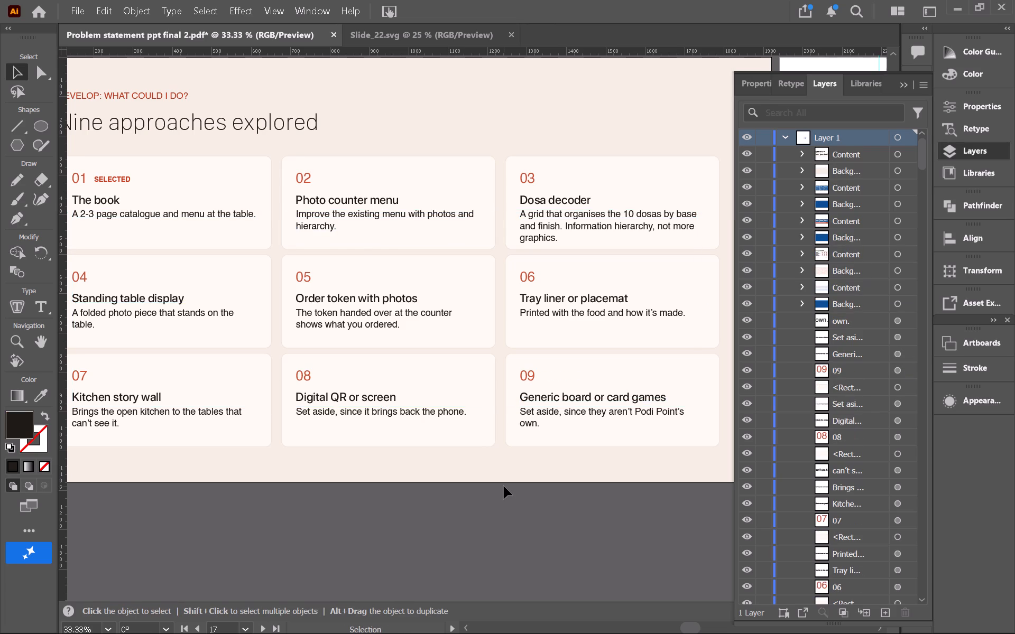
# Hide the guides across the document.
pyautogui.hscroll(2, 504, 486)
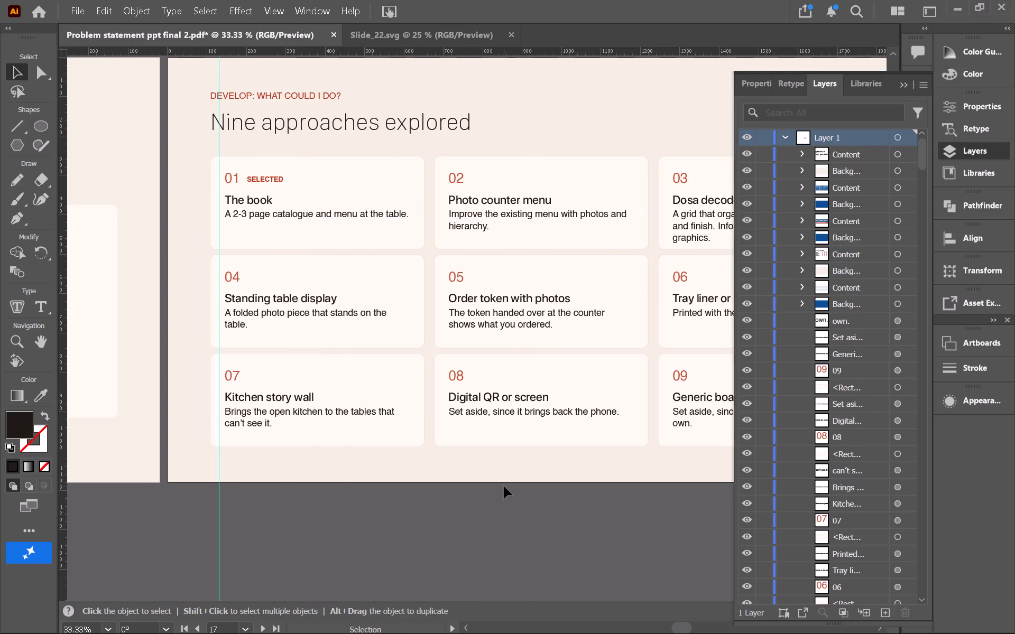
pyautogui.hotkey('ctrl', '-')
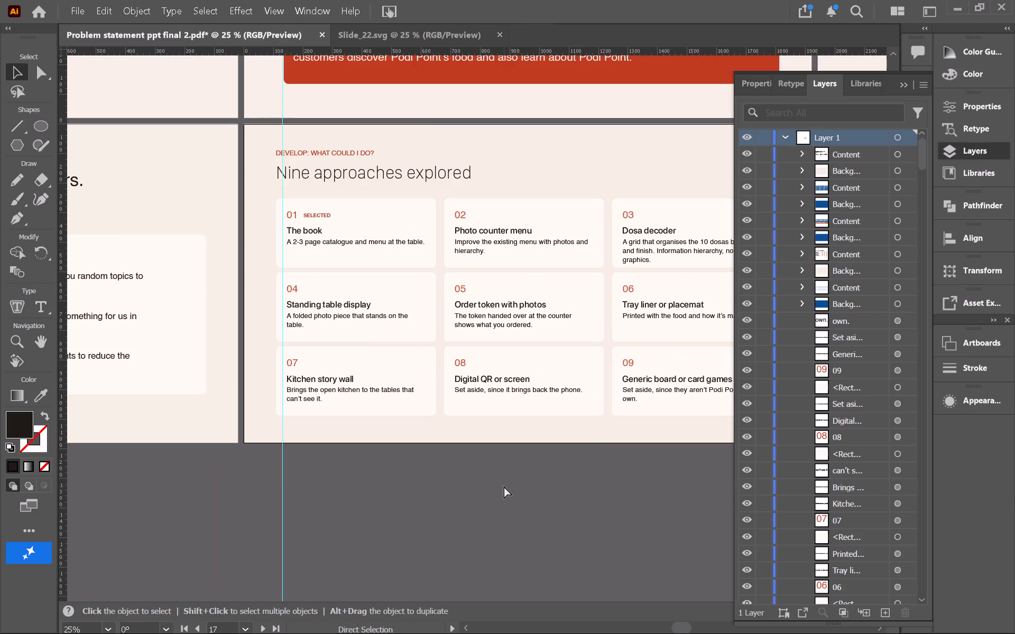
pyautogui.hscroll(-1, 504, 486)
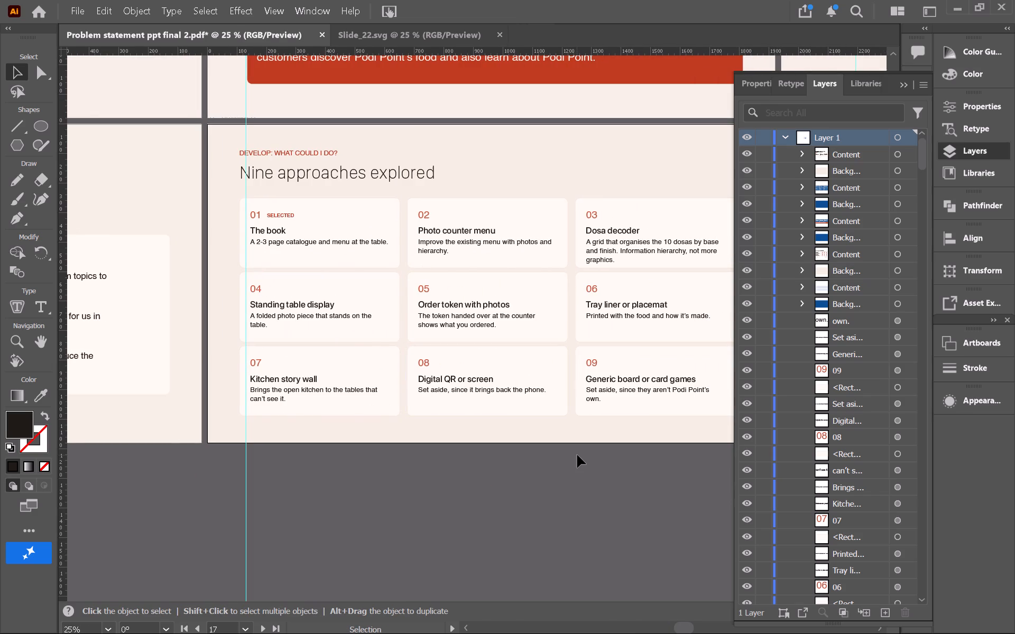
pyautogui.click(577, 455)
pyautogui.hscroll(-3, 577, 455)
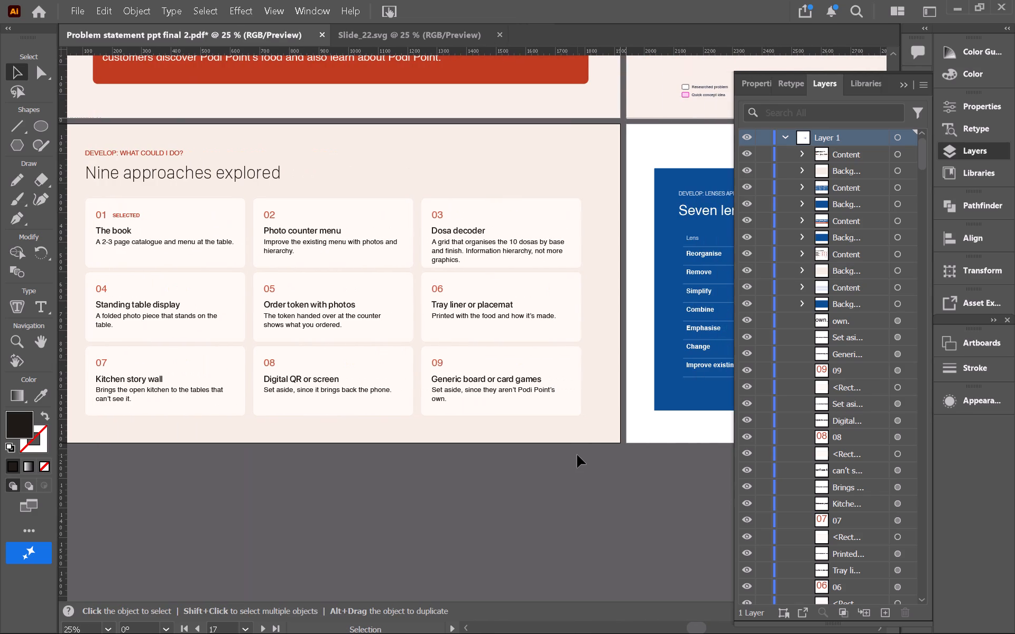
pyautogui.hscroll(-4, 577, 455)
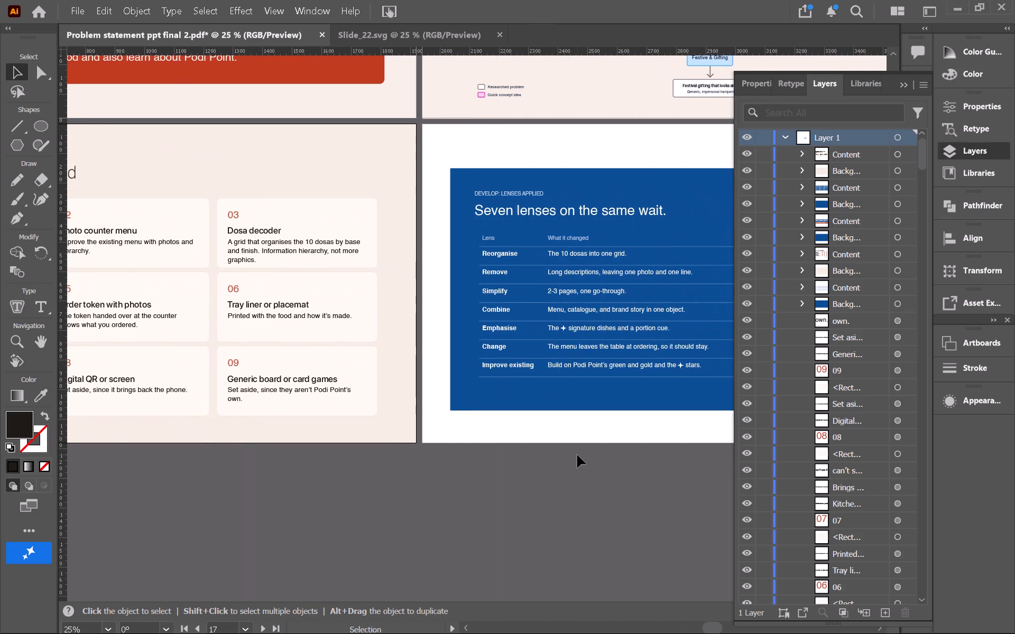
pyautogui.hscroll(-3, 577, 455)
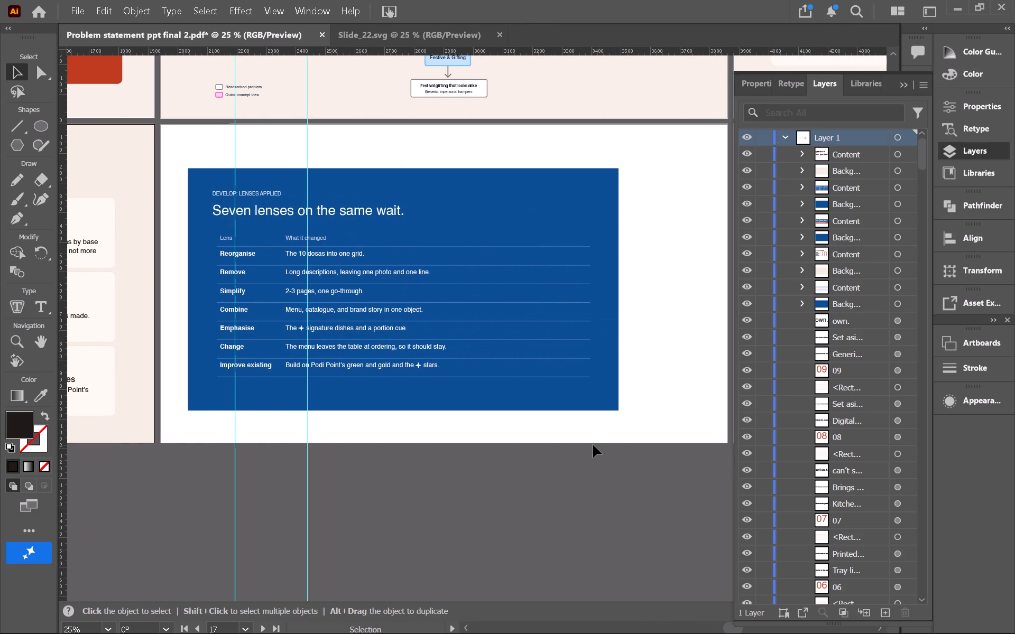
pyautogui.hotkey('ctrl', '-')
pyautogui.moveTo(595, 423); pyautogui.dragTo(404, 347)
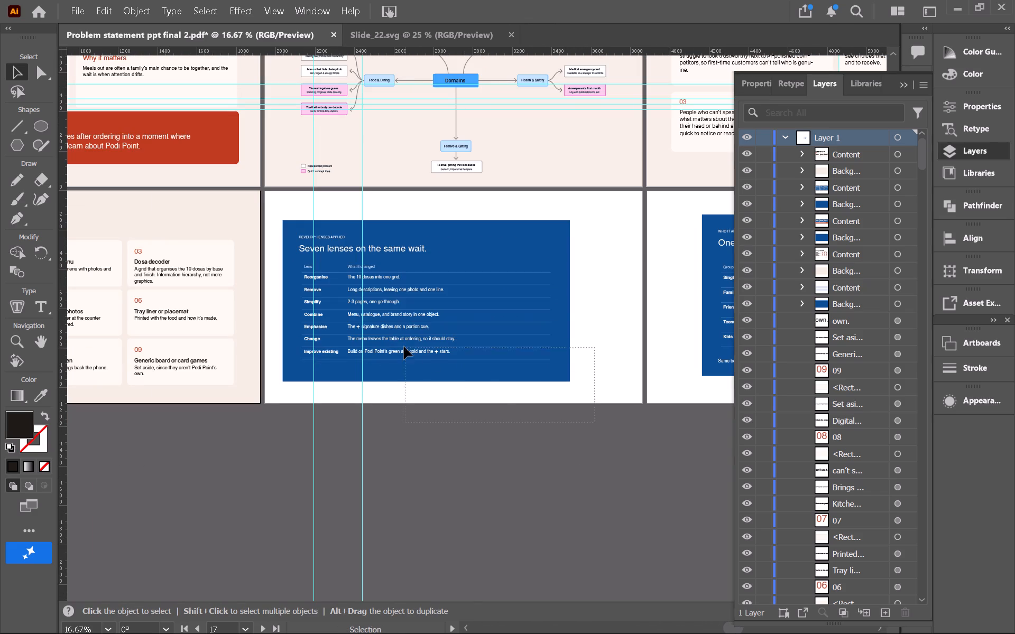
pyautogui.moveTo(404, 347); pyautogui.dragTo(460, 414)
pyautogui.rightClick(460, 414)
pyautogui.click(517, 413)
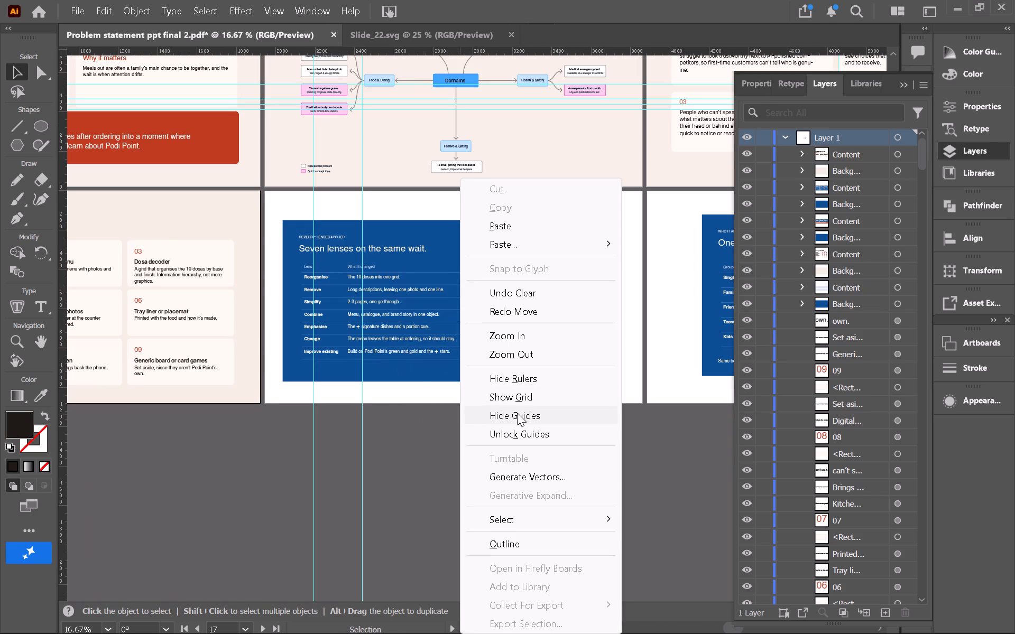
# Select the "Seven lenses on the same wait." slide's content and background together and move them to their artboard's upper-left corner.
pyautogui.moveTo(517, 413); pyautogui.dragTo(272, 212)
pyautogui.moveTo(335, 231); pyautogui.dragTo(313, 204)
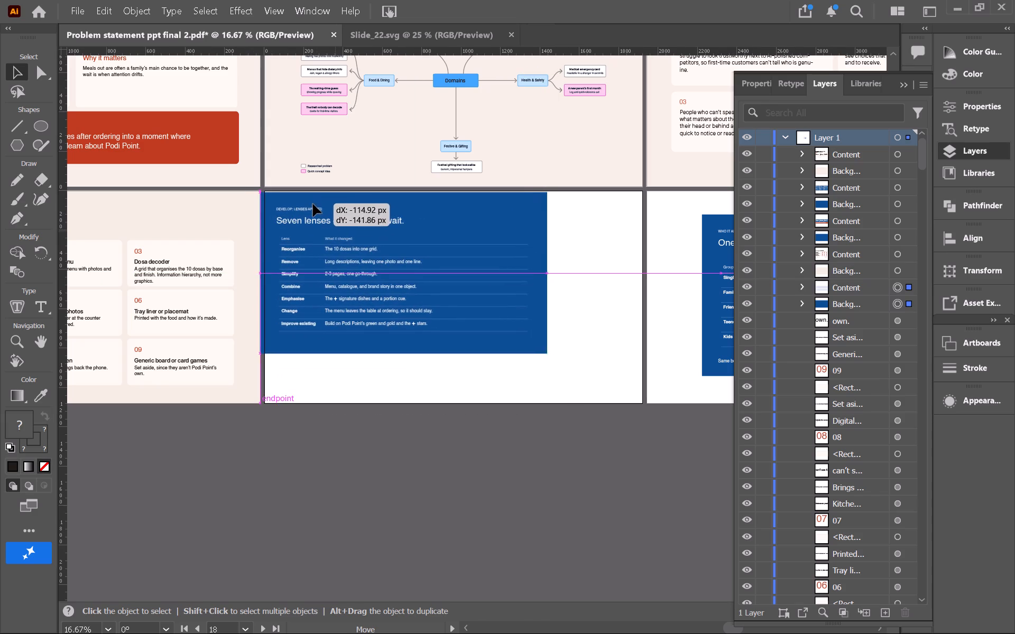
pyautogui.moveTo(313, 204); pyautogui.dragTo(317, 203)
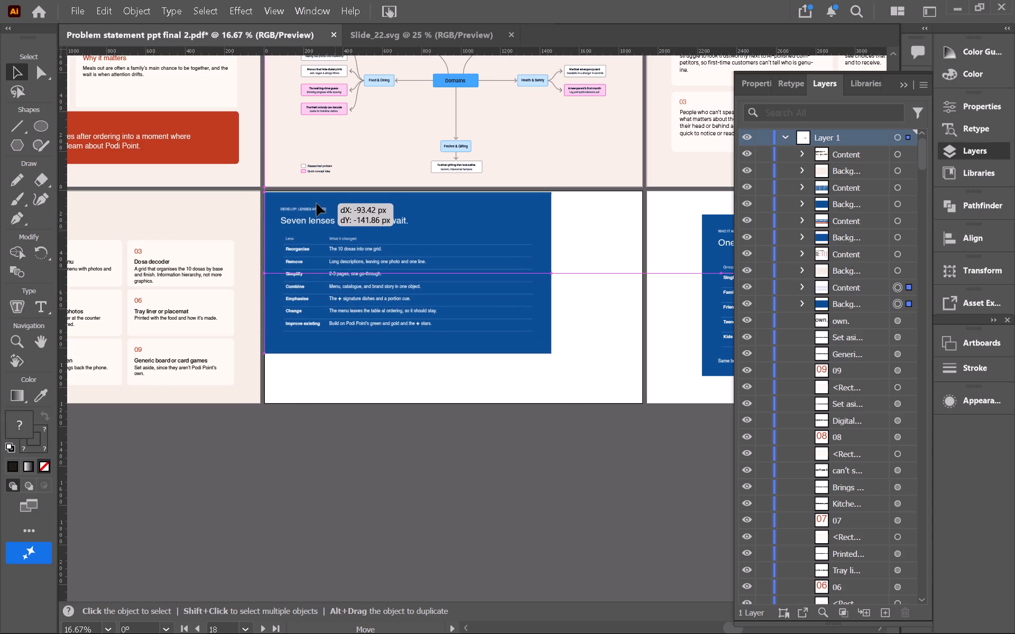
pyautogui.moveTo(317, 203); pyautogui.dragTo(315, 207)
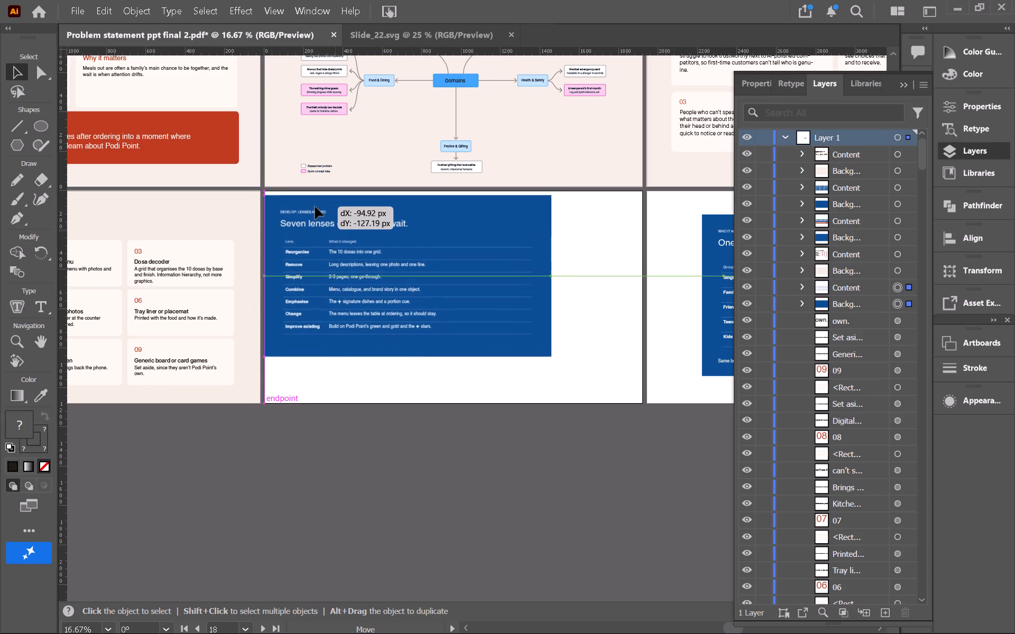
pyautogui.moveTo(315, 207); pyautogui.dragTo(316, 201)
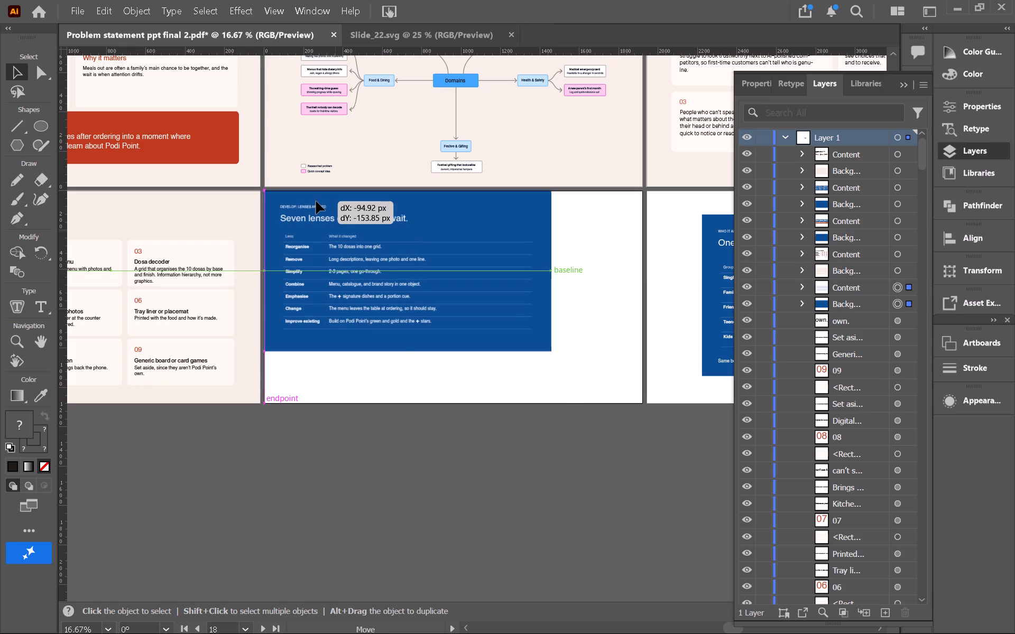
pyautogui.press('Down')
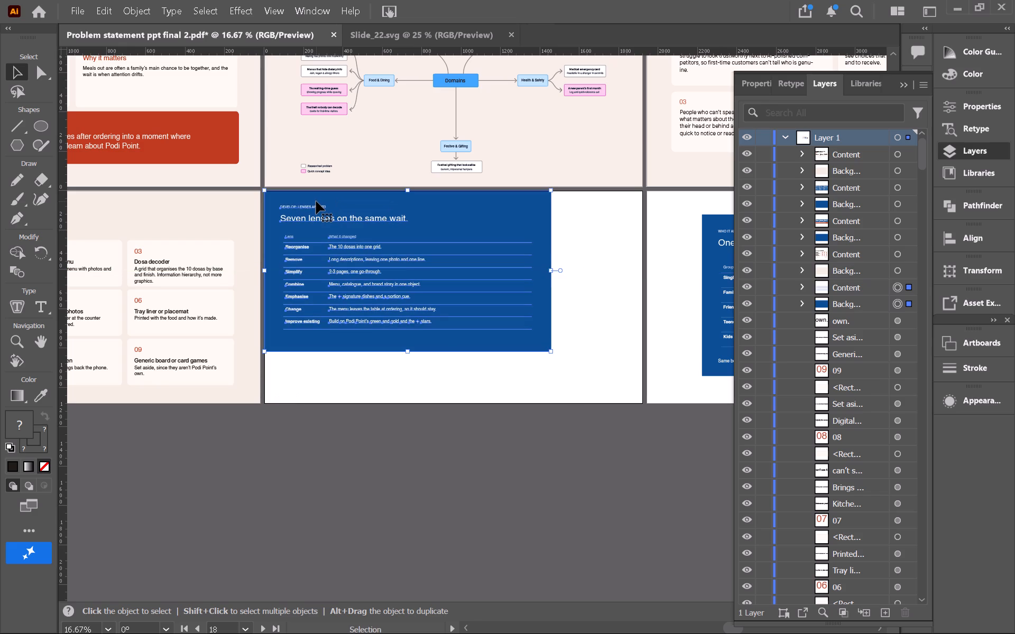
pyautogui.press('Down')
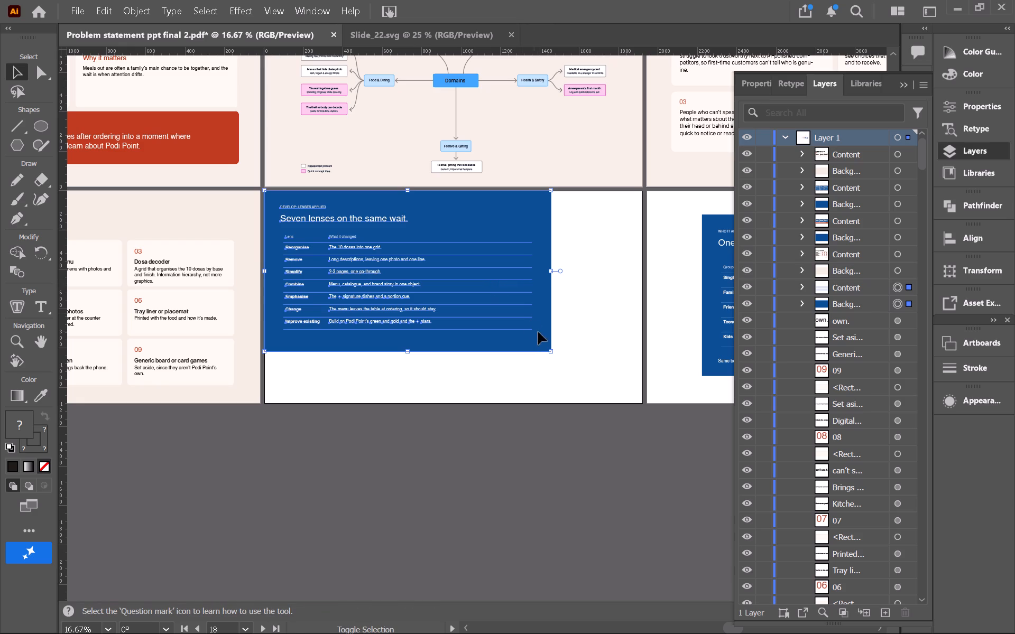
# Scale the "Seven lenses on the same wait." slide proportionally to about 1922 × 1081 px so it fills its artboard, and deselect it.
pyautogui.keyDown('shift'); pyautogui.moveTo(548, 349); pyautogui.dragTo(606, 395); pyautogui.keyUp('shift')
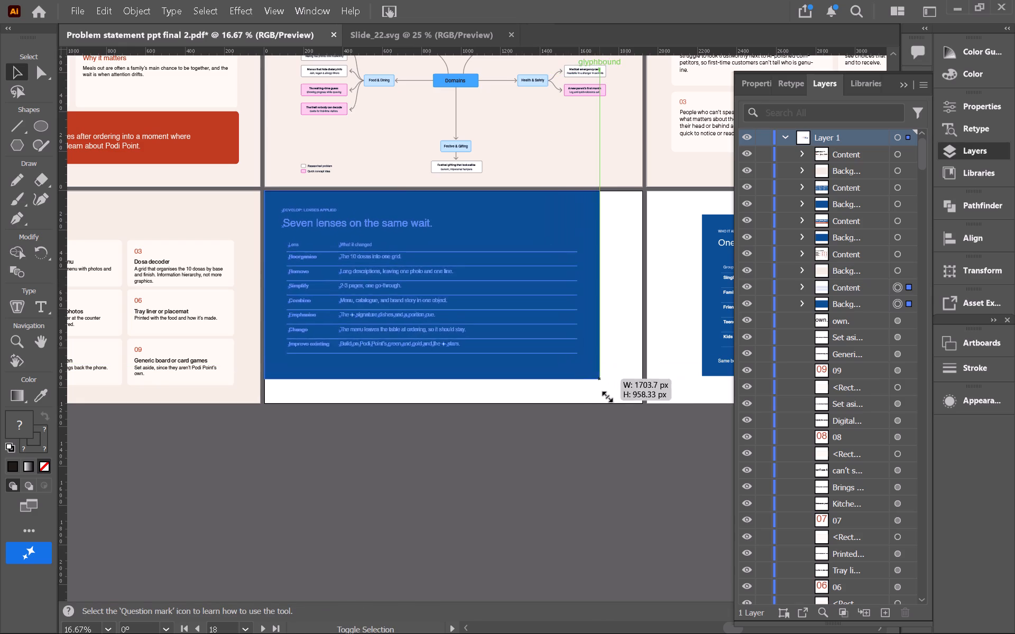
pyautogui.keyDown('shift'); pyautogui.moveTo(606, 395); pyautogui.dragTo(643, 414); pyautogui.keyUp('shift')
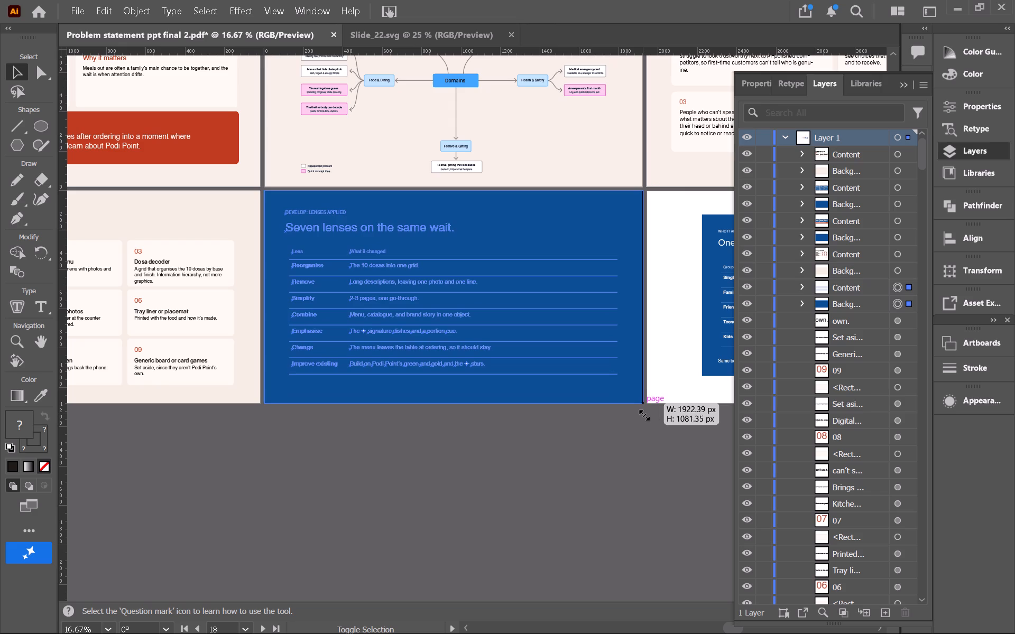
pyautogui.keyDown('shift'); pyautogui.moveTo(643, 414); pyautogui.dragTo(641, 416); pyautogui.keyUp('shift')
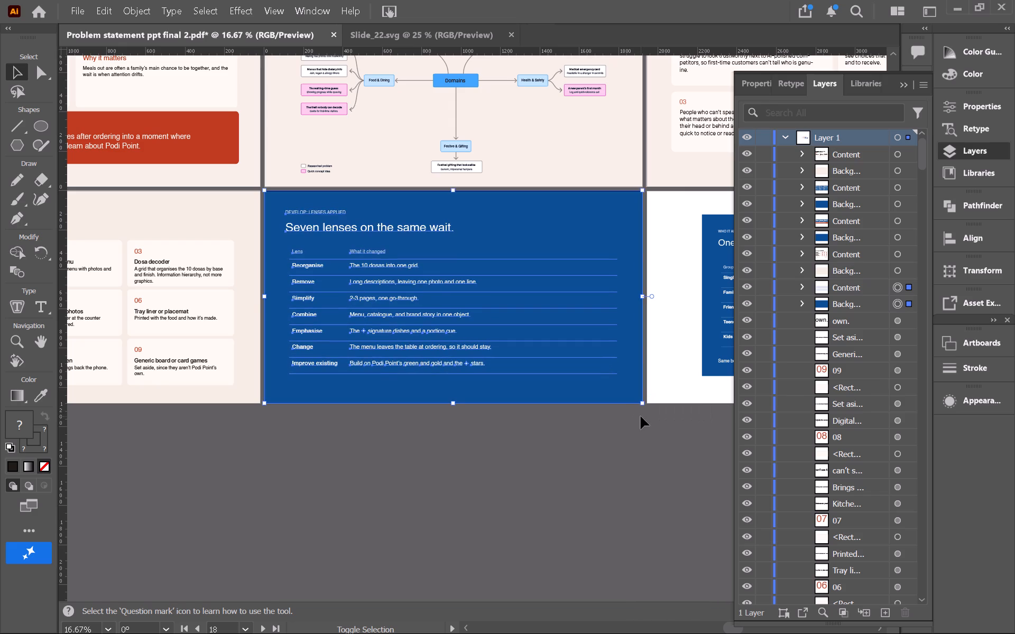
pyautogui.click(641, 416)
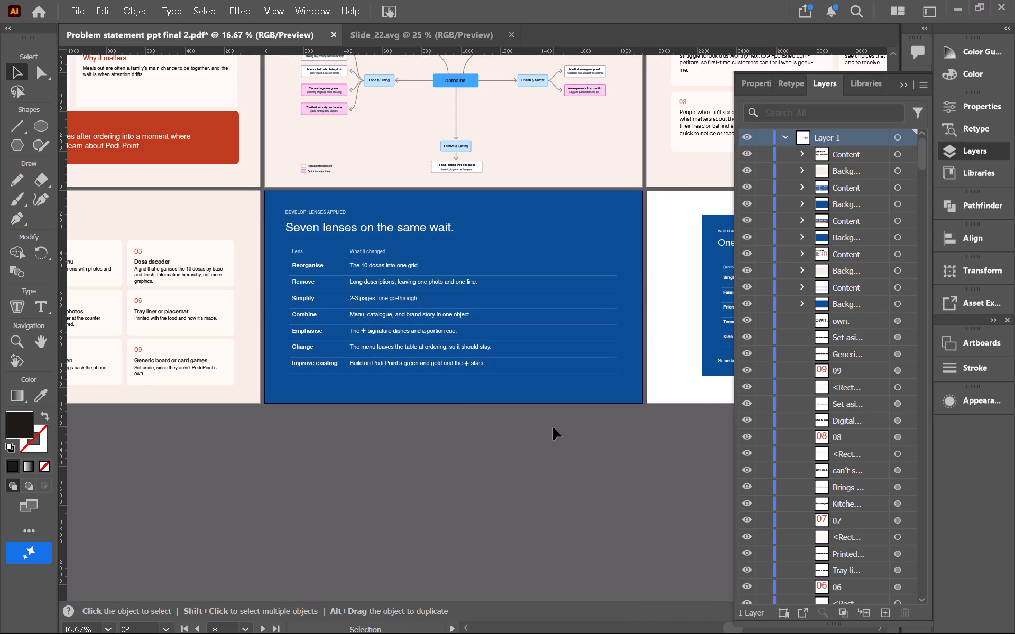
# Lock the blue background group of the "Seven lenses on the same wait." slide and exit isolation.
pyautogui.click(485, 382)
pyautogui.doubleClick(485, 382)
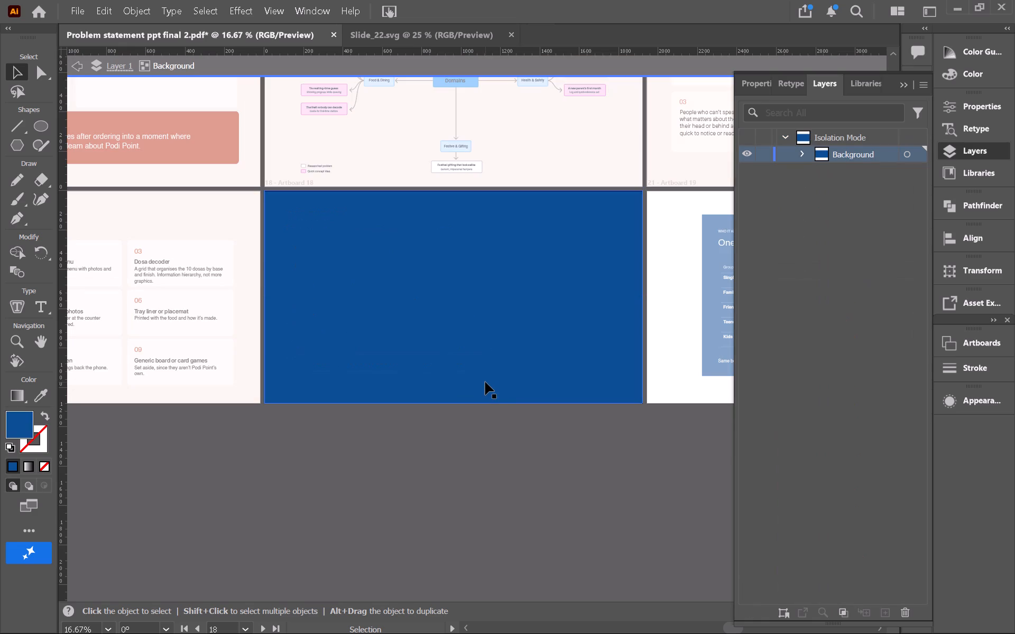
pyautogui.click(766, 155)
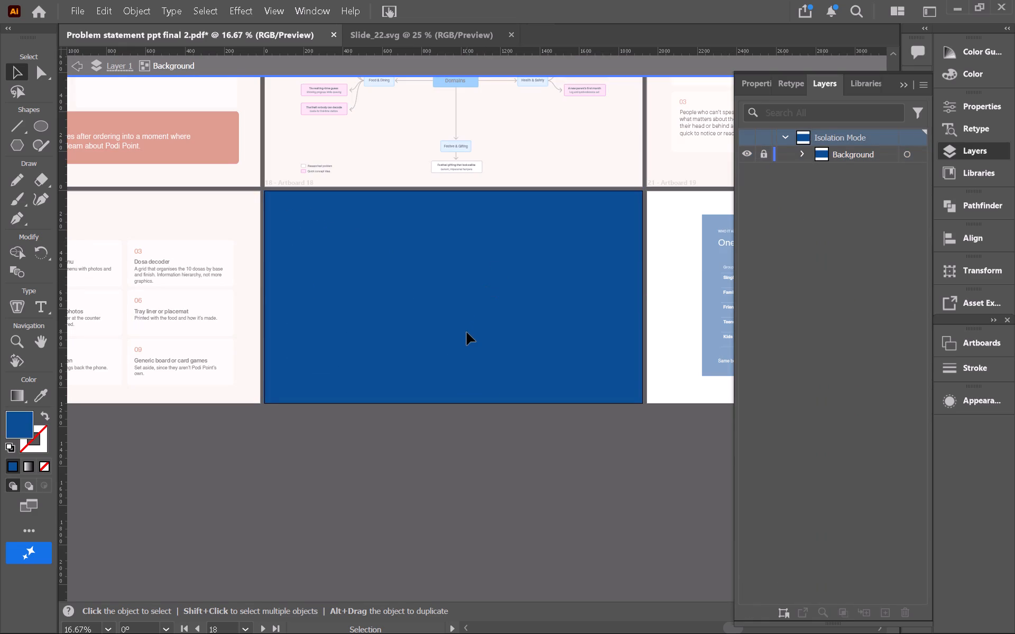
pyautogui.hotkey('ctrl', '=')
pyautogui.doubleClick(553, 500)
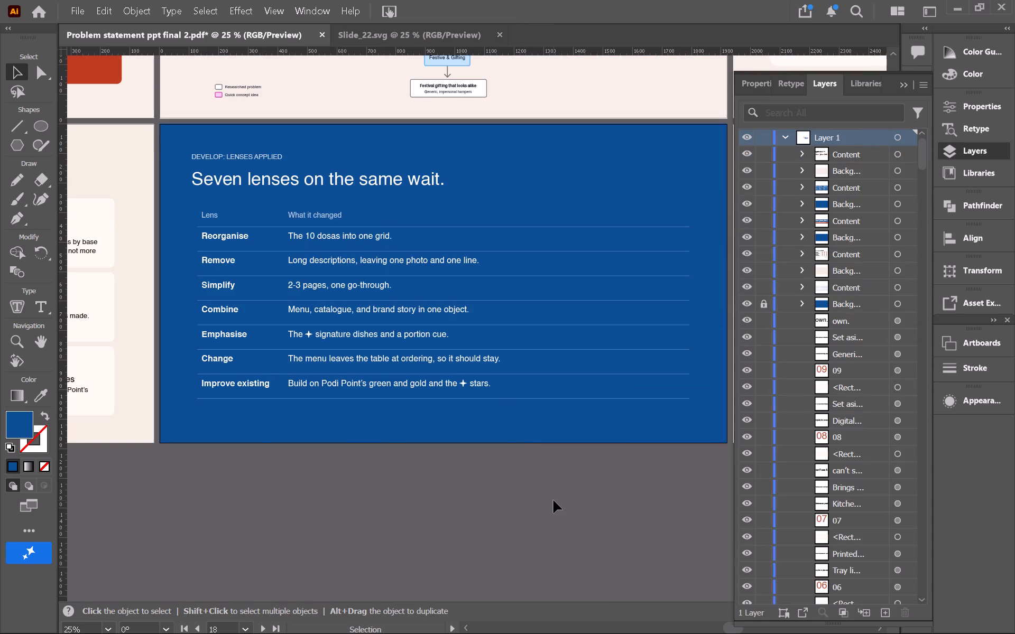
# Select the content group of the "Seven lenses on the same wait." slide and ungroup it.
pyautogui.moveTo(186, 404); pyautogui.dragTo(198, 383)
pyautogui.moveTo(198, 383); pyautogui.dragTo(205, 252)
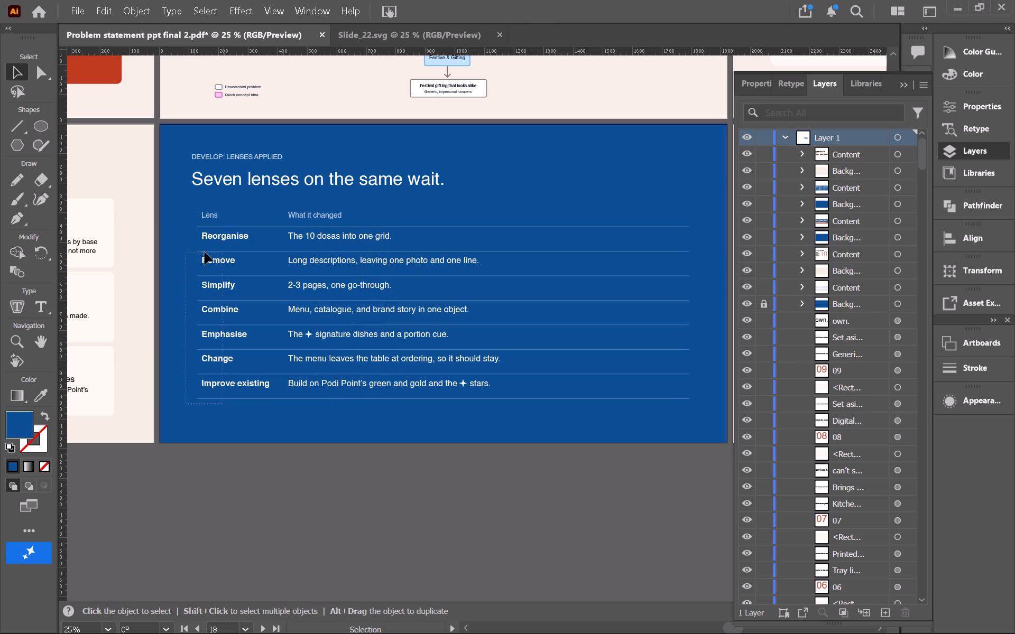
pyautogui.moveTo(205, 252); pyautogui.dragTo(175, 198)
pyautogui.moveTo(189, 145); pyautogui.dragTo(240, 182)
pyautogui.moveTo(240, 182); pyautogui.dragTo(328, 194)
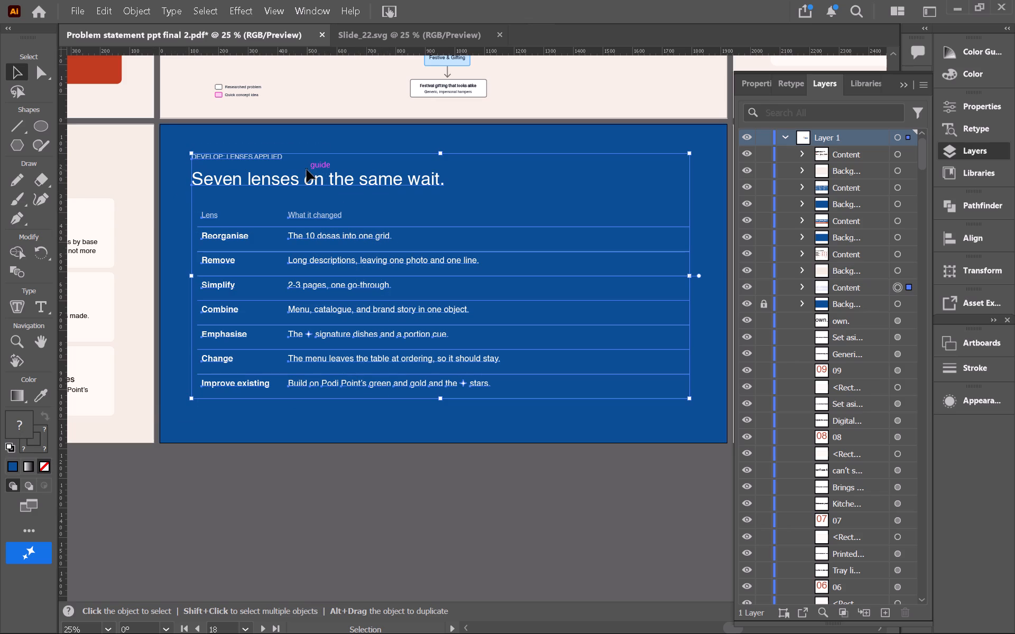
pyautogui.rightClick(310, 183)
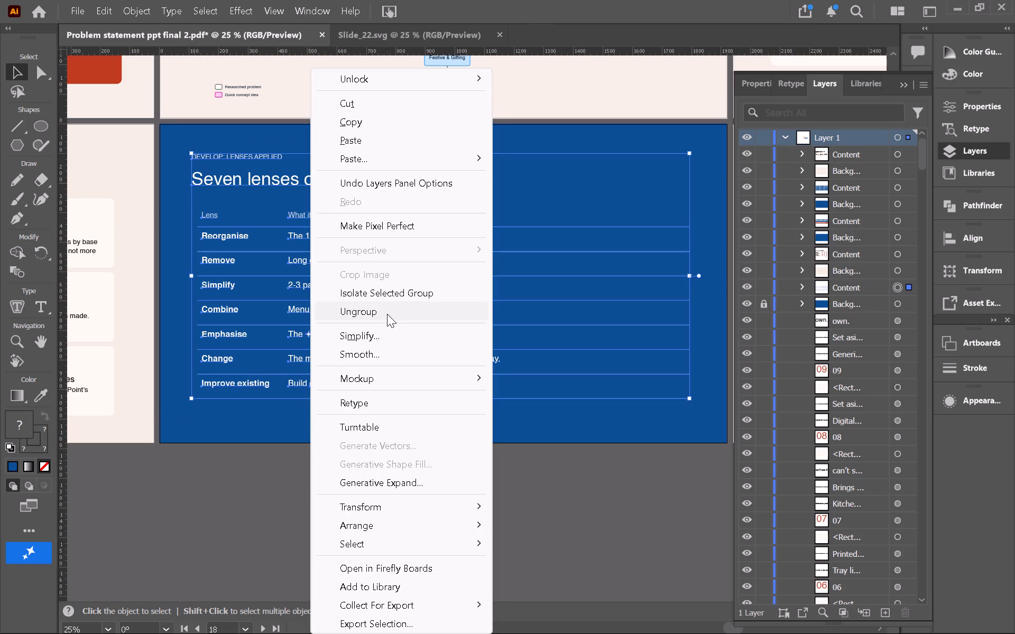
pyautogui.click(387, 314)
# Select the "DEVELOP: LENSES APPLIED" label with the "Seven lenses on the same wait." heading and nudge both right toward the table's left edge.
pyautogui.click(248, 126)
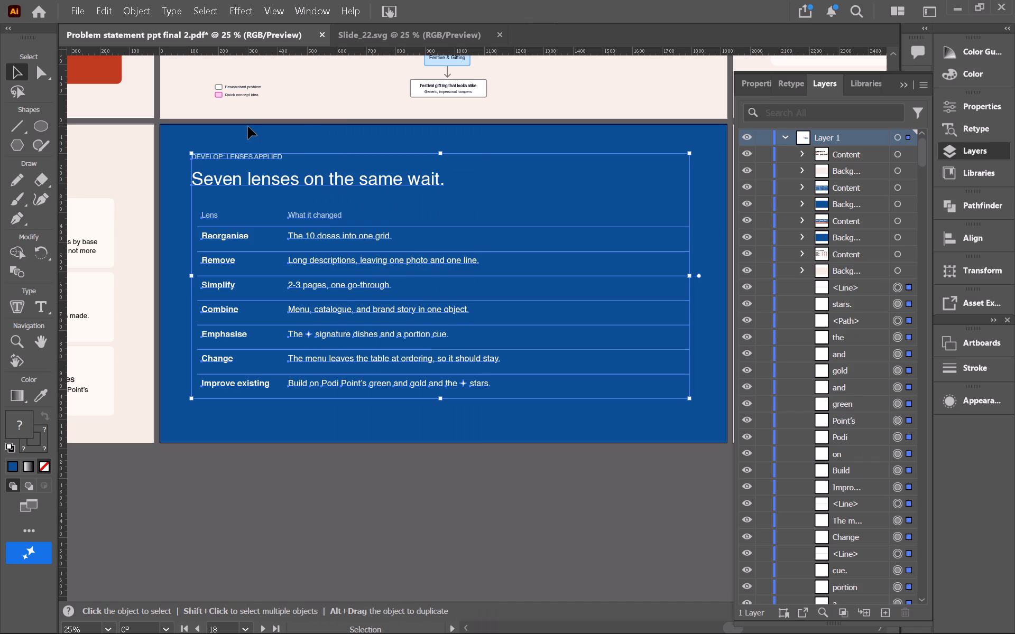
pyautogui.moveTo(248, 126); pyautogui.dragTo(184, 143)
pyautogui.moveTo(184, 143); pyautogui.dragTo(455, 183)
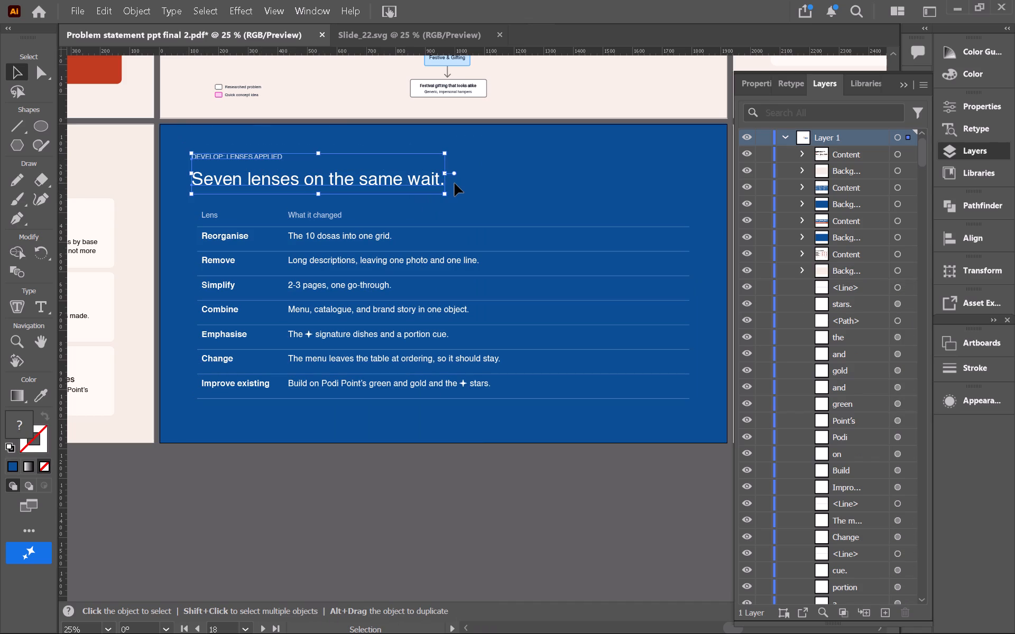
pyautogui.press('Right')
pyautogui.press('Right')
pyautogui.press('Right')
pyautogui.press('Right')
pyautogui.press('Right')
pyautogui.press('Right')
pyautogui.press('Right')
pyautogui.press('Right')
pyautogui.press('Right')
pyautogui.press('Right')
pyautogui.press('Right')
pyautogui.press('Right')
pyautogui.click(455, 183)
pyautogui.moveTo(455, 183); pyautogui.dragTo(186, 146)
pyautogui.press('Right')
pyautogui.press('Right')
pyautogui.press('Right')
pyautogui.press('Right')
pyautogui.press('Right')
pyautogui.press('Right')
pyautogui.press('Right')
pyautogui.press('Right')
pyautogui.press('Right')
pyautogui.press('Right')
pyautogui.press('Right')
pyautogui.press('Right')
pyautogui.press('Right')
pyautogui.press('Right')
pyautogui.press('Right')
pyautogui.press('Right')
pyautogui.press('Right')
pyautogui.press('Right')
pyautogui.press('Right')
pyautogui.press('Right')
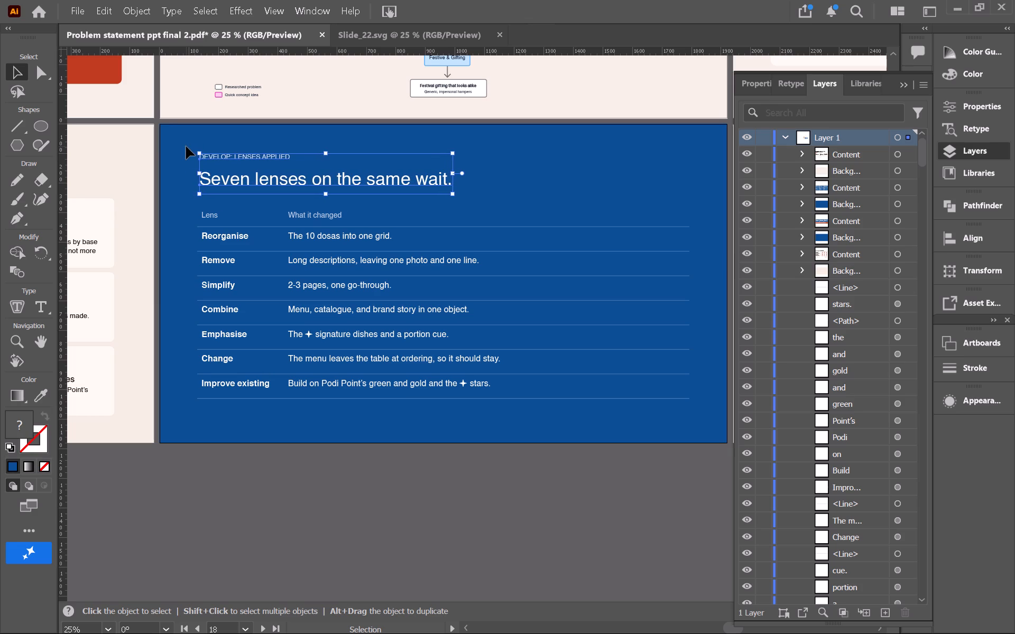
# Show and unlock the guides, and move the leftmost vertical guide on the slide to the left end of the table's divider lines.
pyautogui.rightClick(168, 156)
pyautogui.click(147, 482)
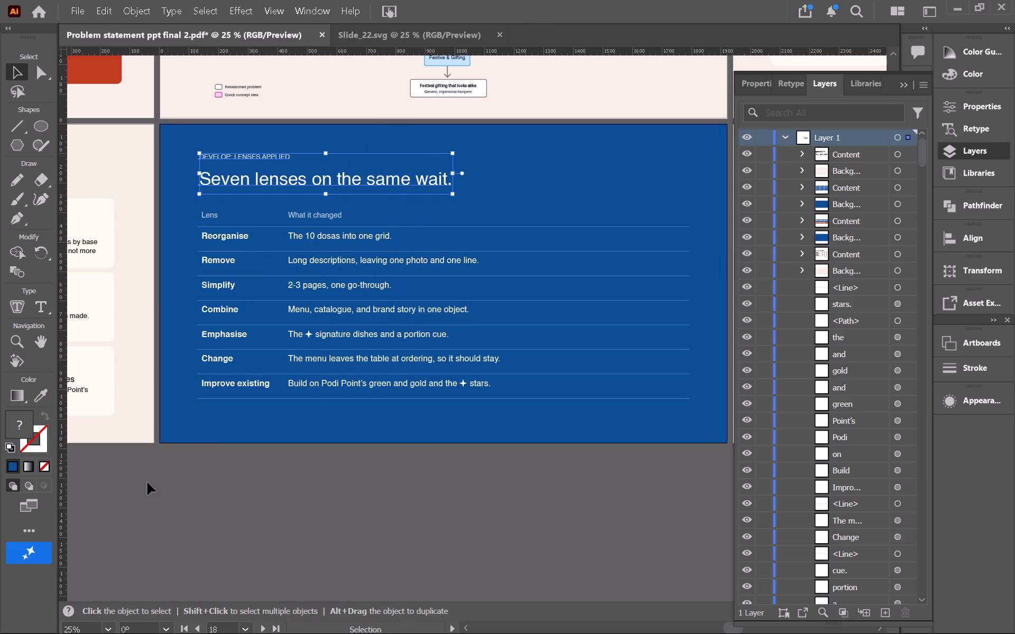
pyautogui.rightClick(151, 472)
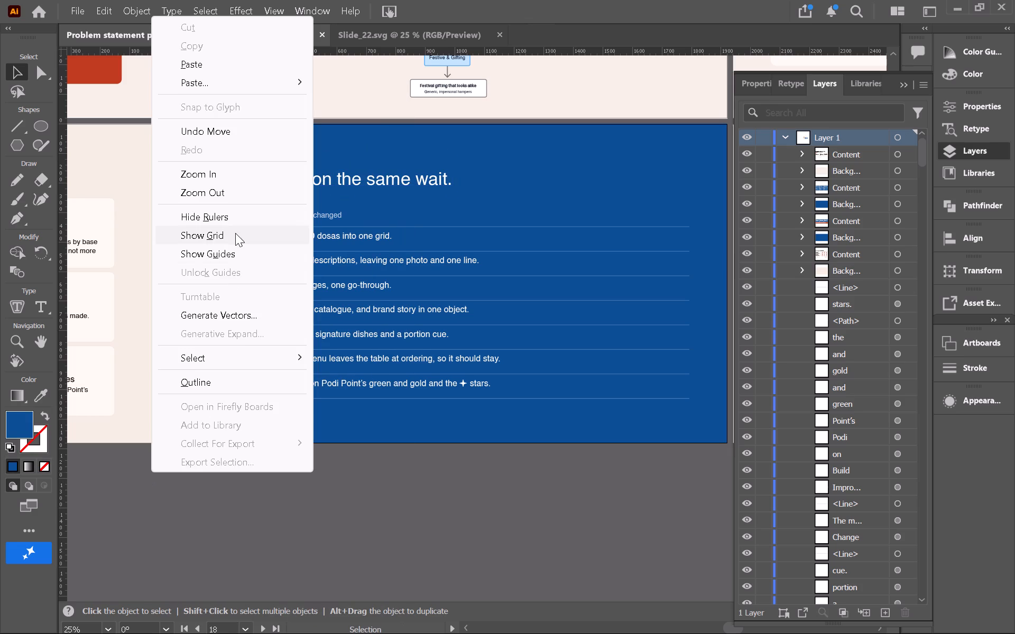
pyautogui.click(233, 249)
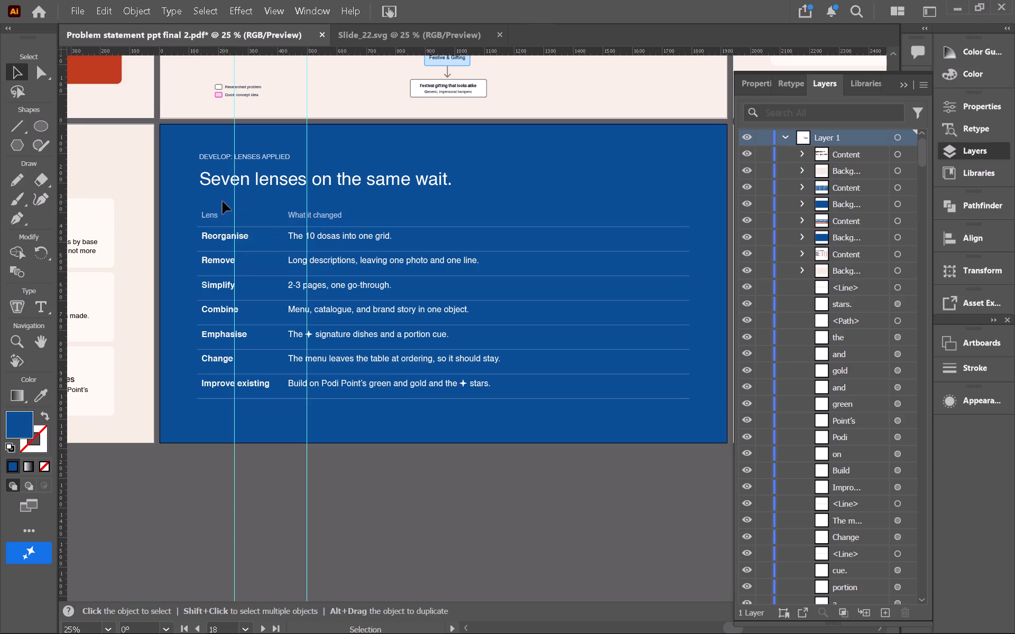
pyautogui.moveTo(234, 197); pyautogui.dragTo(211, 199)
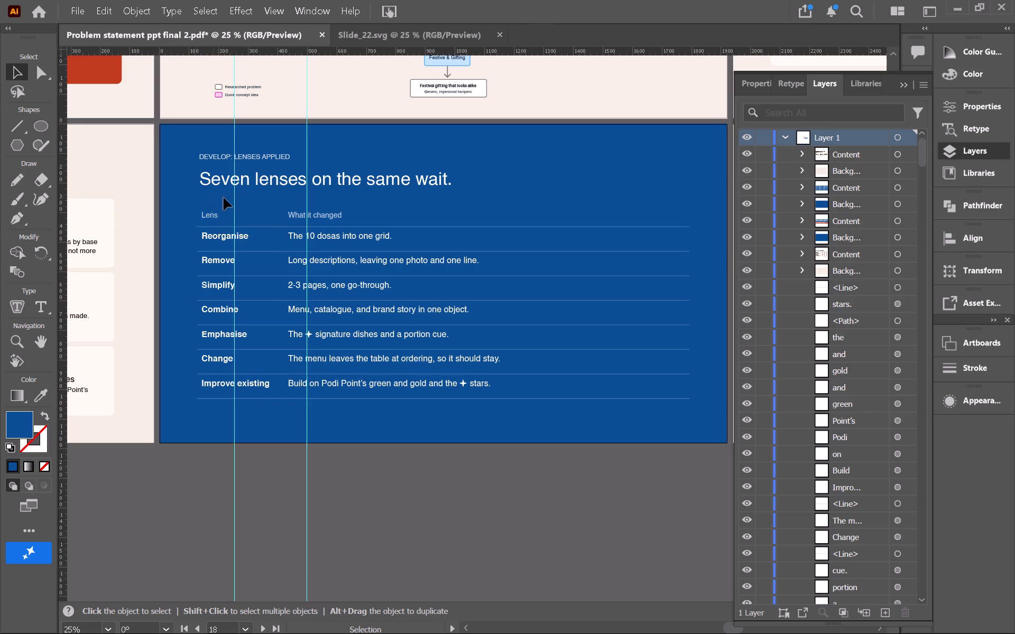
pyautogui.rightClick(216, 196)
pyautogui.click(243, 433)
pyautogui.moveTo(235, 195); pyautogui.dragTo(198, 200)
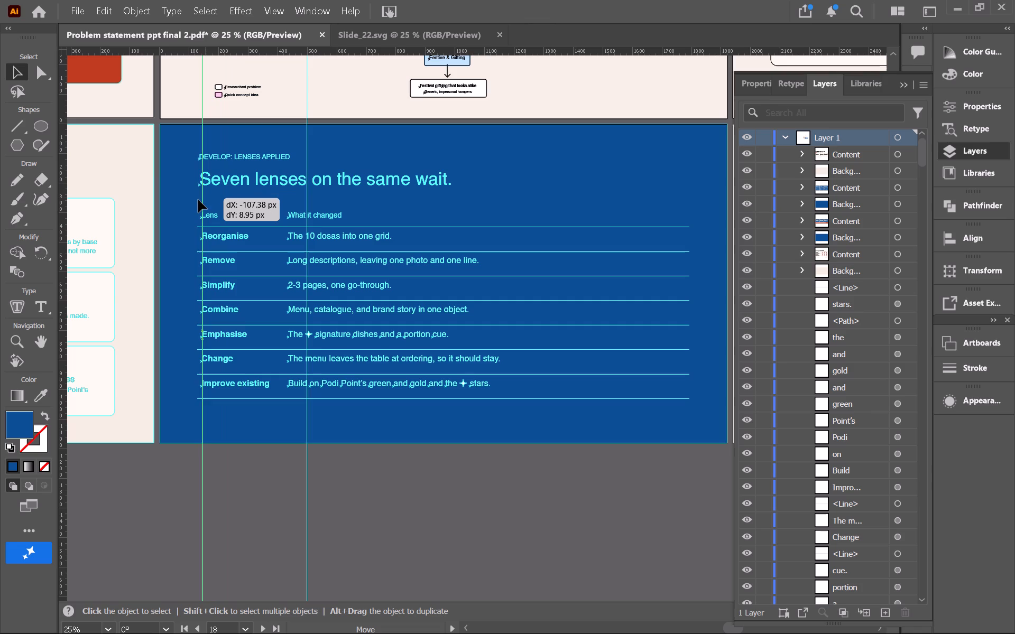
pyautogui.moveTo(198, 200); pyautogui.dragTo(197, 200)
# Nudge the "Seven lenses on the same wait." heading left until it lines up with the vertical guide.
pyautogui.click(219, 183)
pyautogui.doubleClick(219, 183)
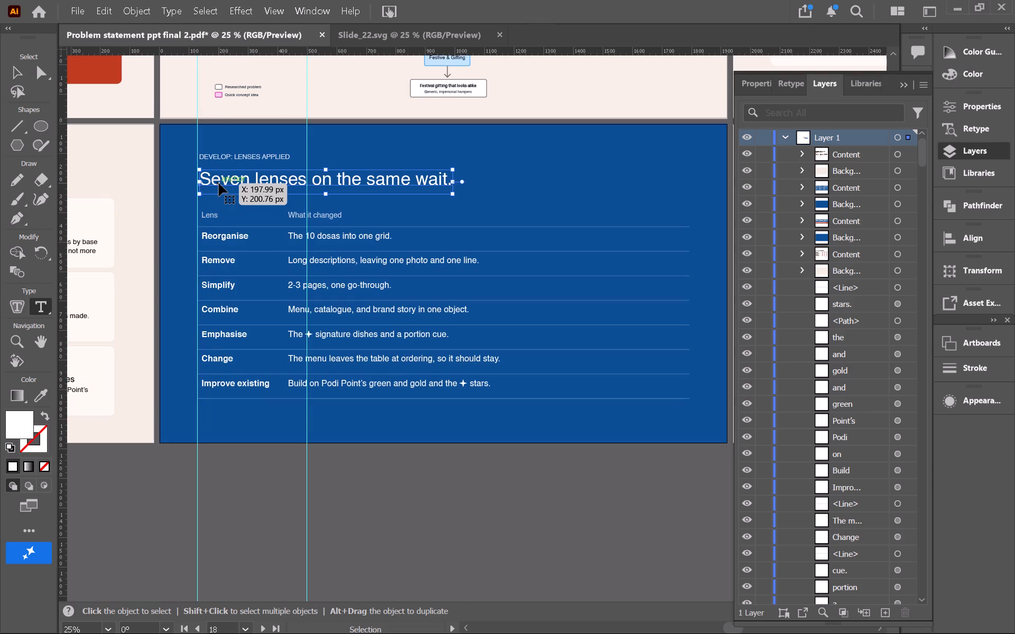
pyautogui.press('Left')
pyautogui.press('Left')
pyautogui.press('Left')
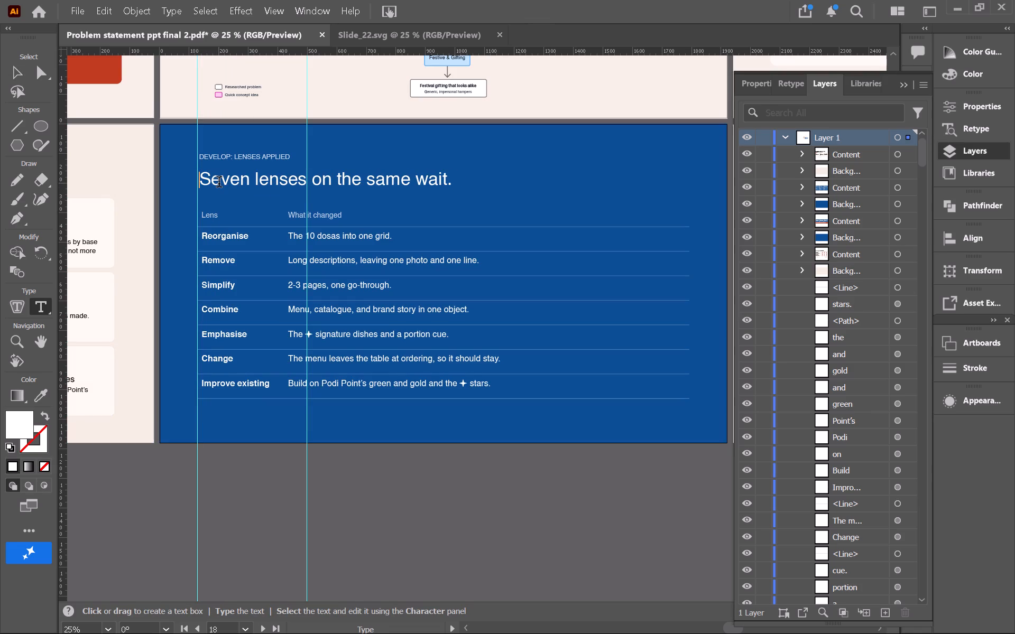
pyautogui.click(12, 68)
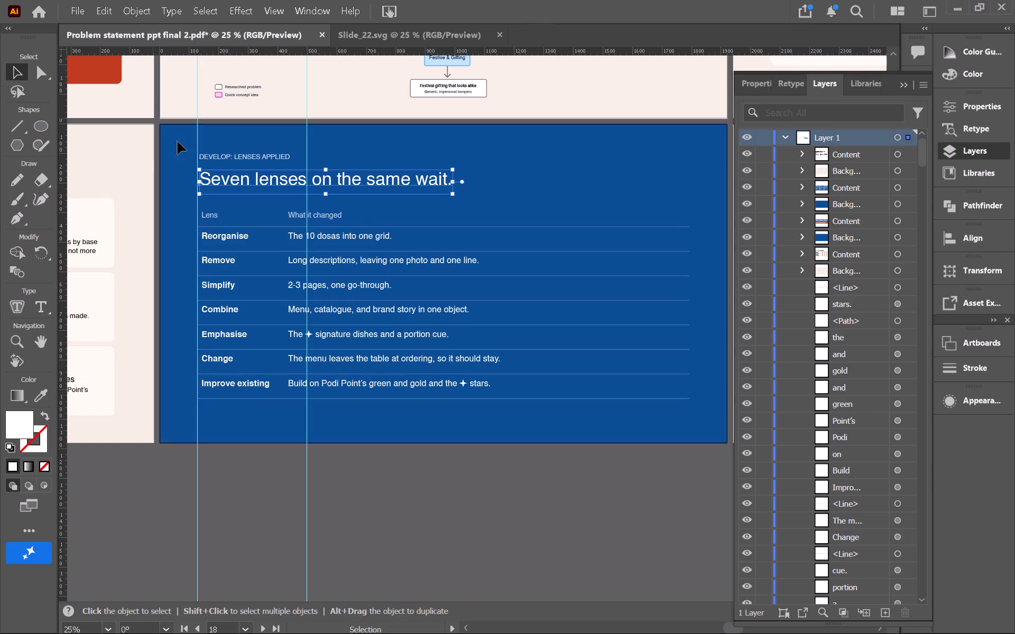
pyautogui.press('Left')
pyautogui.press('Left')
pyautogui.press('Left')
pyautogui.press('Left')
pyautogui.press('Left')
pyautogui.press('Left')
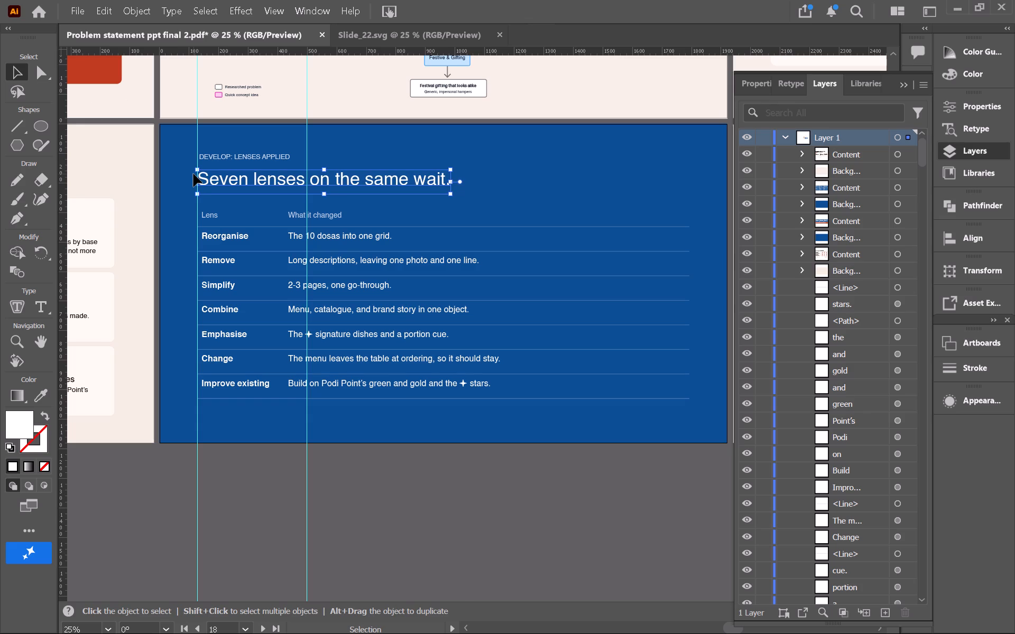
pyautogui.press('Left')
# Nudge the "DEVELOP: LENSES APPLIED" label left to line up with the vertical guide, and deselect it.
pyautogui.click(202, 157)
pyautogui.press('Left')
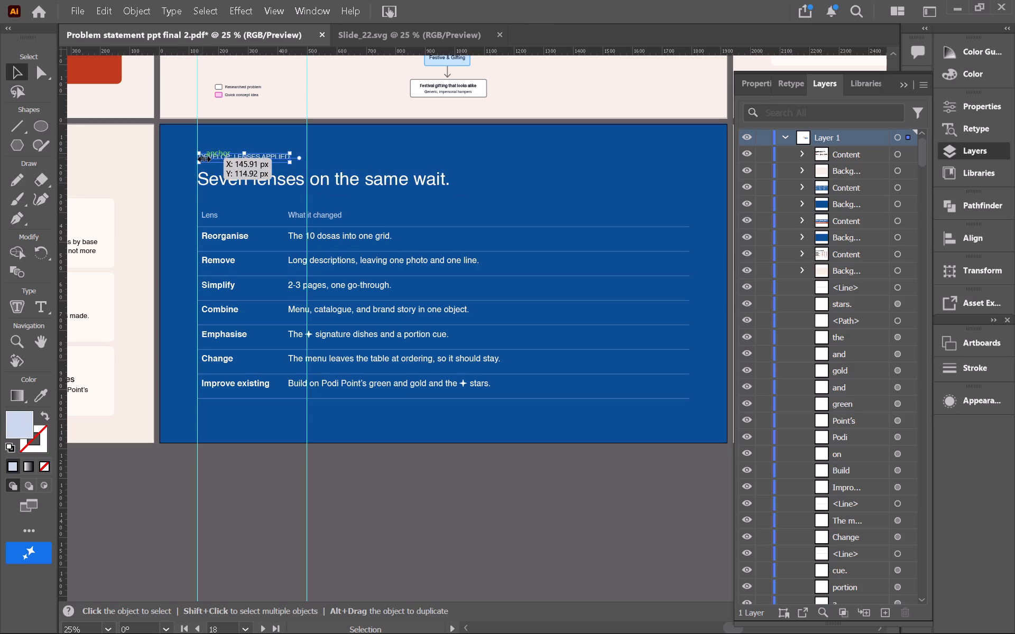
pyautogui.press('Left')
pyautogui.press('Left')
pyautogui.press('Left')
pyautogui.press('Left')
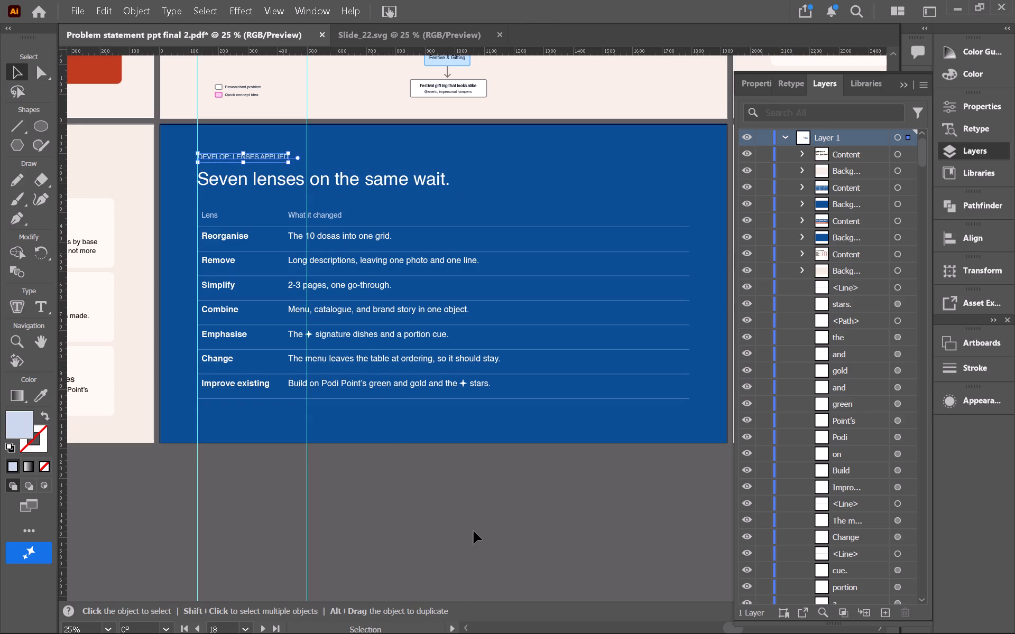
pyautogui.click(474, 531)
# Delete the two vertical guides crossing the "Seven lenses" slide and the one crossing the "One wait, five kinds of table." slide.
pyautogui.hotkey('ctrl', '-')
pyautogui.hotkey('ctrl', '-')
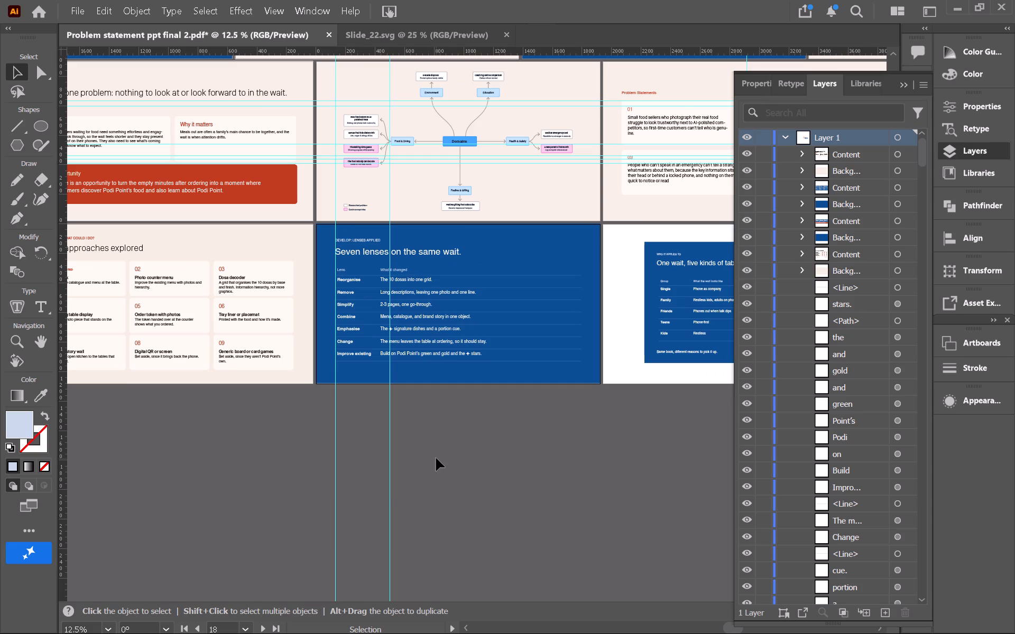
pyautogui.moveTo(436, 458); pyautogui.dragTo(266, 504)
pyautogui.press('BackSpace')
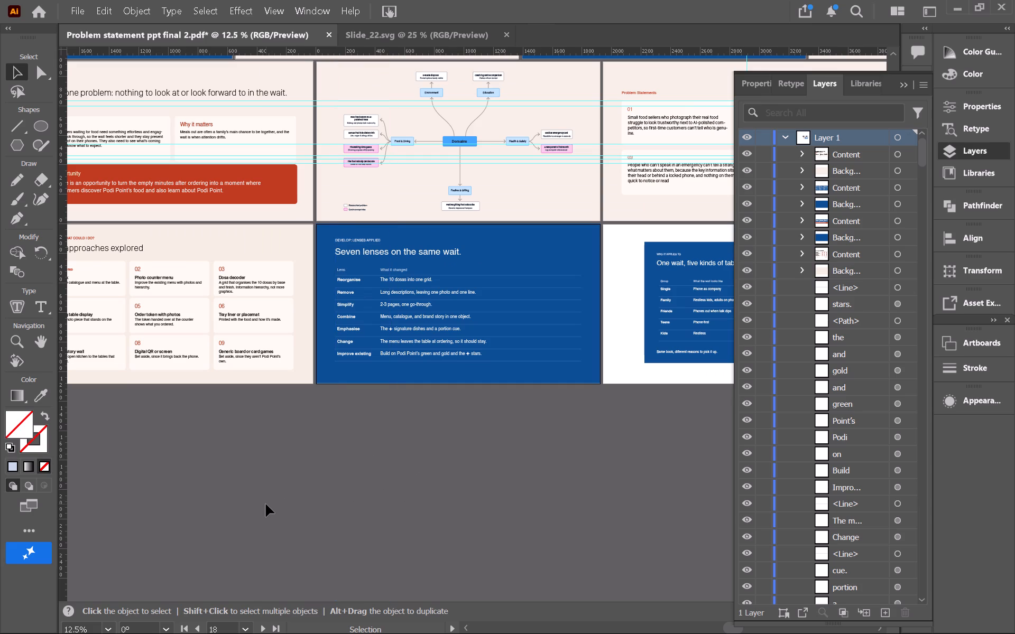
pyautogui.hscroll(-2, 266, 504)
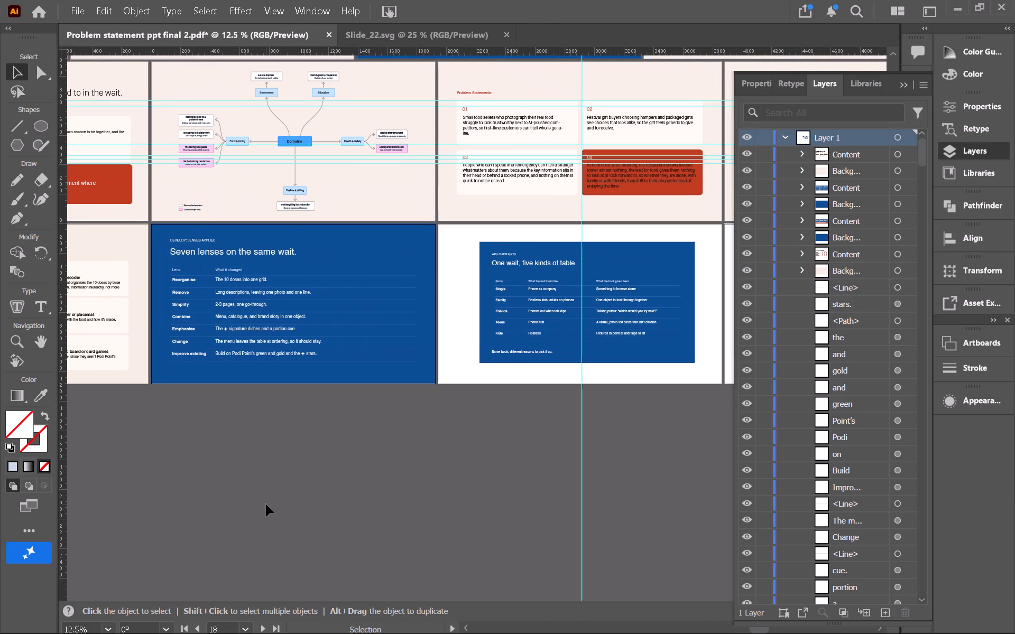
pyautogui.hscroll(-1, 266, 504)
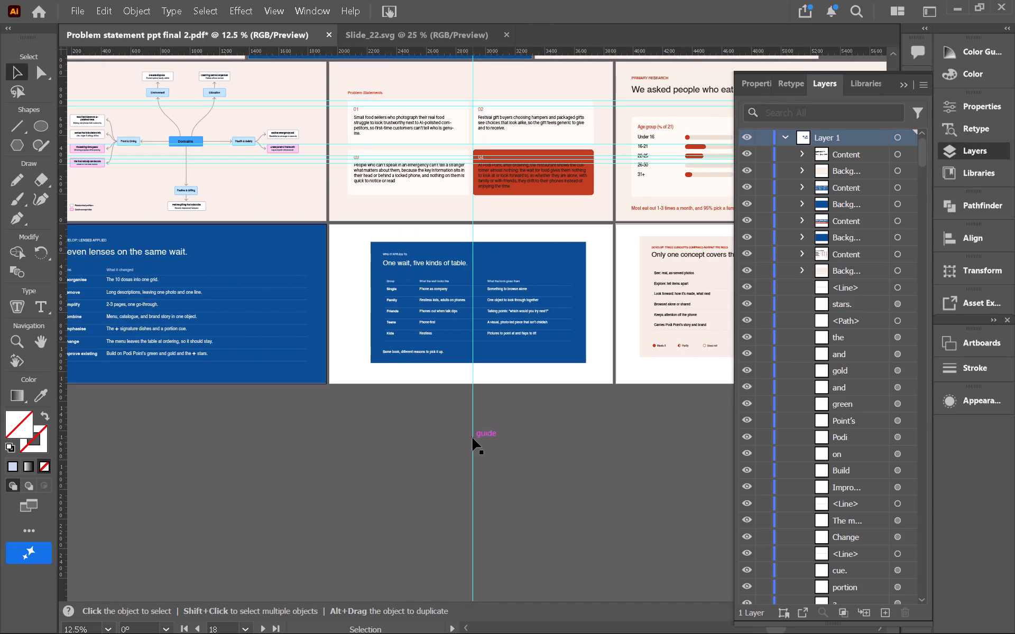
pyautogui.moveTo(473, 438); pyautogui.dragTo(517, 456)
pyautogui.moveTo(522, 455); pyautogui.dragTo(404, 504)
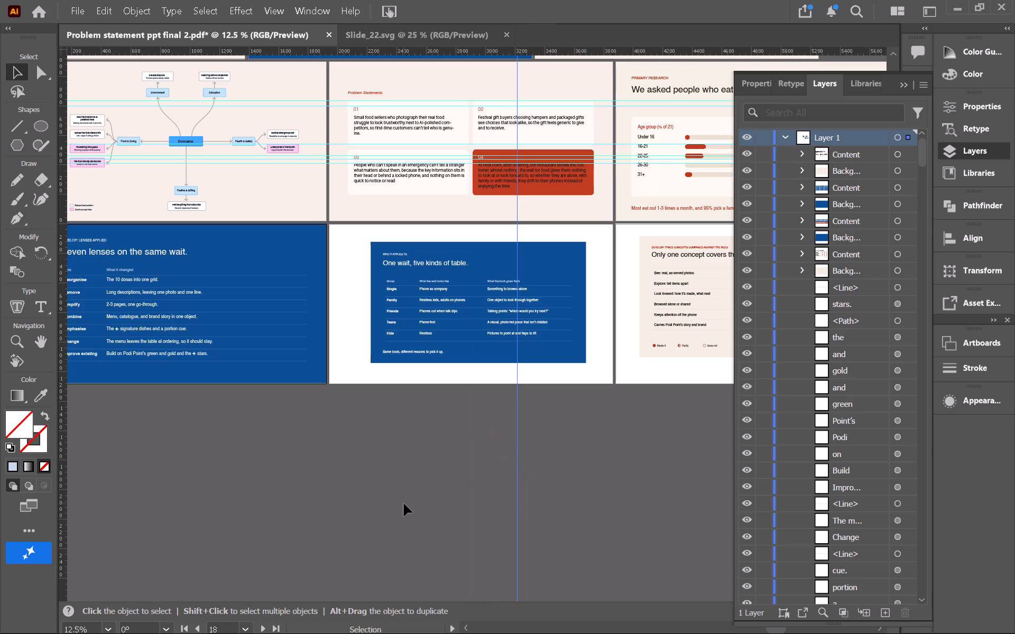
pyautogui.press('BackSpace')
# Select the "One wait, five kinds of table." slide's content and background together and move them to their artboard's upper-left corner.
pyautogui.moveTo(586, 372); pyautogui.dragTo(361, 246)
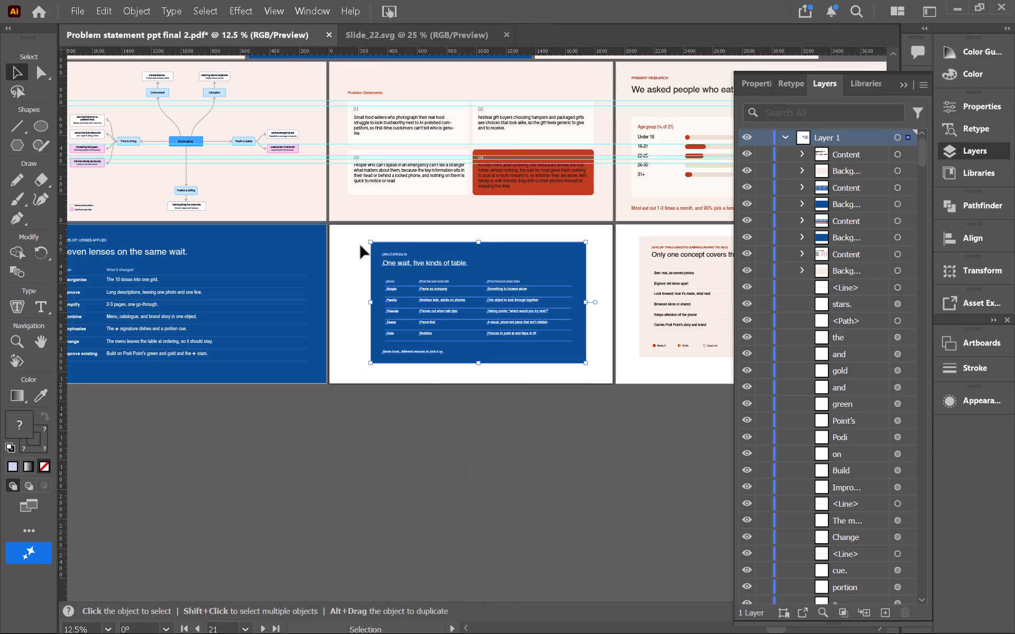
pyautogui.moveTo(470, 273); pyautogui.dragTo(426, 263)
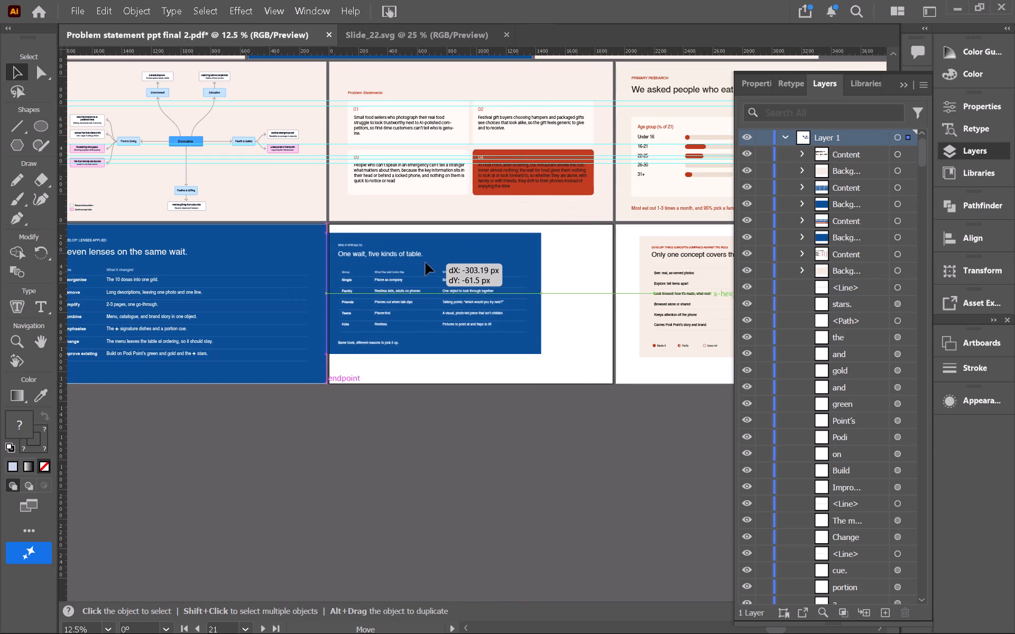
pyautogui.moveTo(426, 263); pyautogui.dragTo(427, 256)
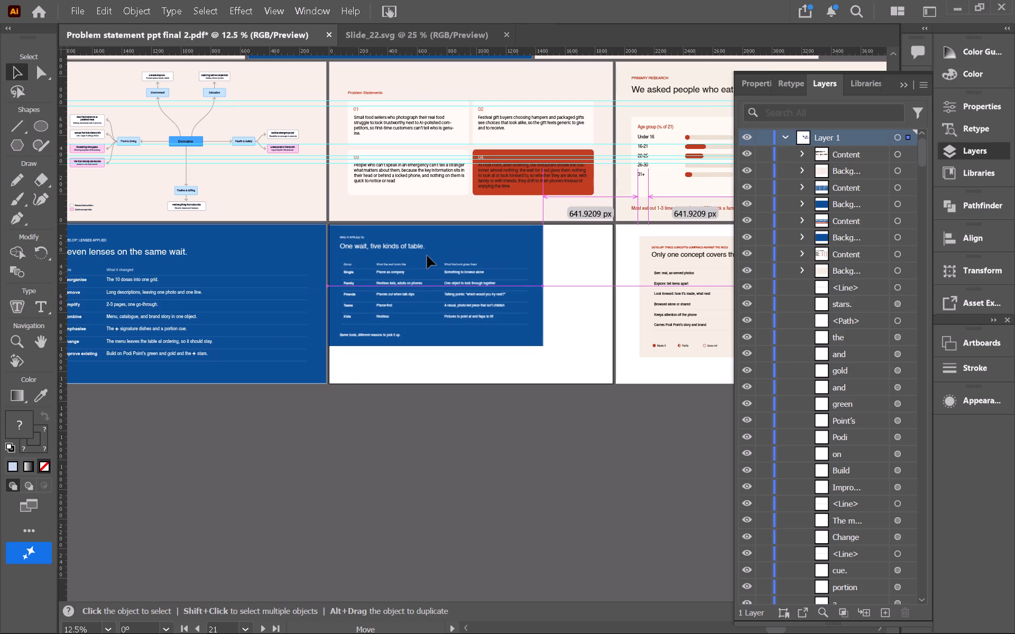
pyautogui.moveTo(427, 256); pyautogui.dragTo(428, 255)
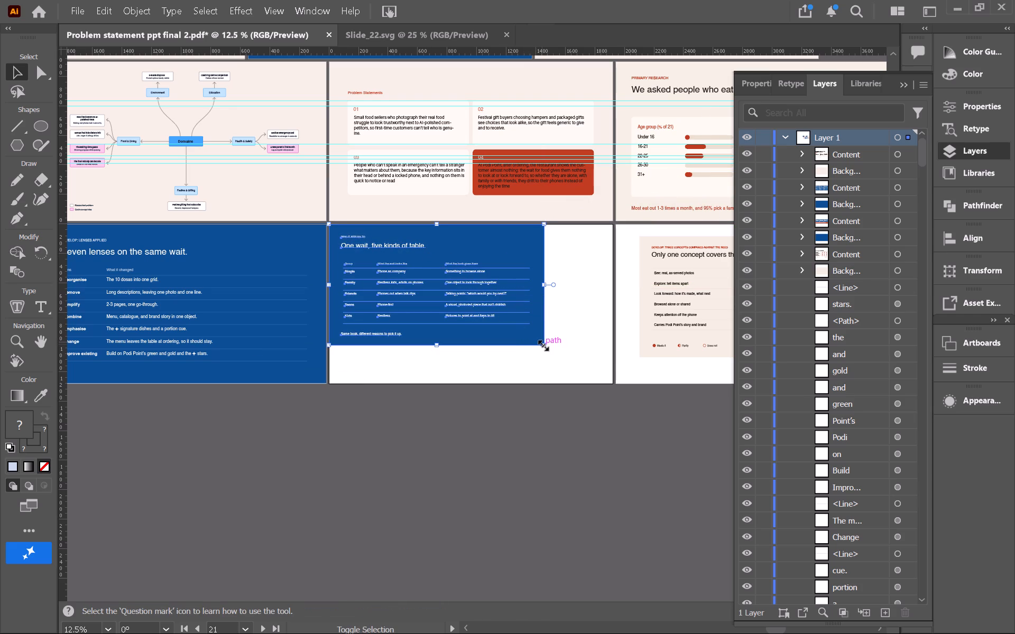
# Scale the "One wait, five kinds of table." slide proportionally to 1920 × 1080 px so it fills its artboard.
pyautogui.keyDown('shift'); pyautogui.moveTo(542, 344); pyautogui.dragTo(641, 381); pyautogui.keyUp('shift')
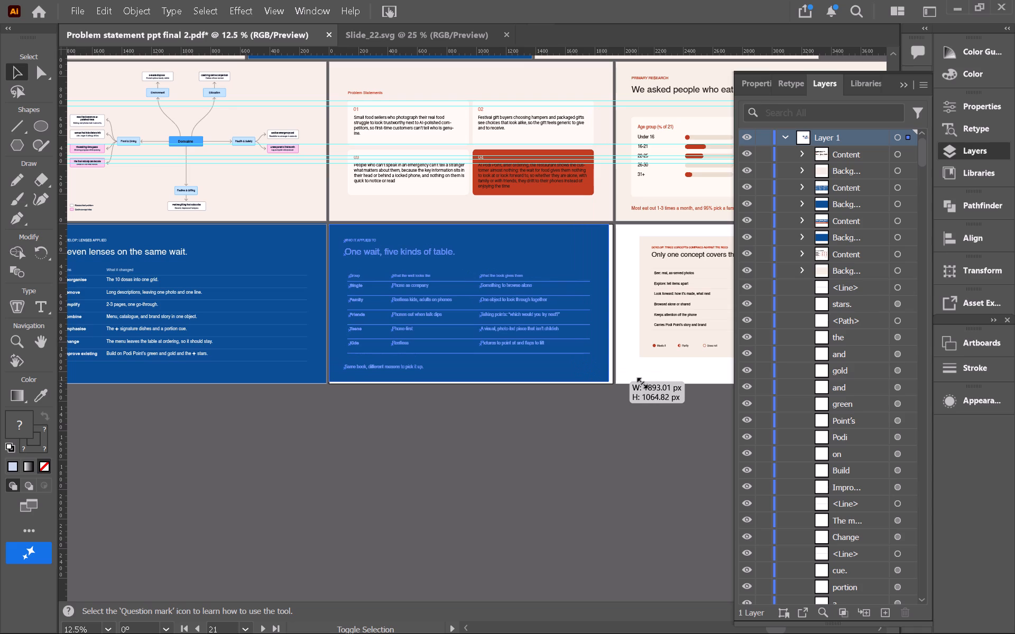
pyautogui.keyDown('shift'); pyautogui.moveTo(641, 381); pyautogui.dragTo(646, 383); pyautogui.keyUp('shift')
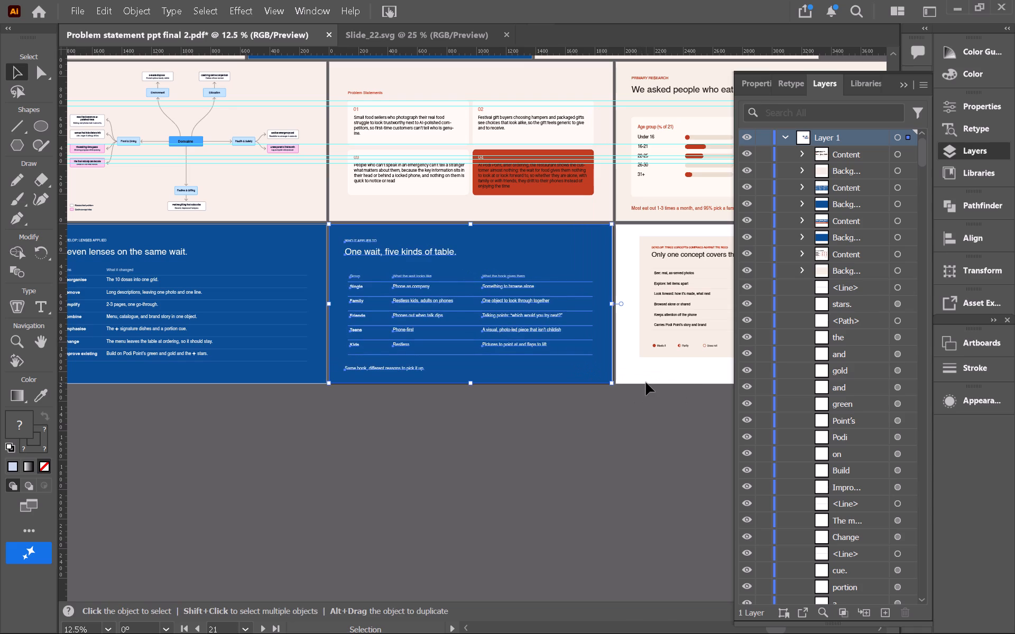
pyautogui.keyDown('shift'); pyautogui.click(613, 383); pyautogui.keyUp('shift')
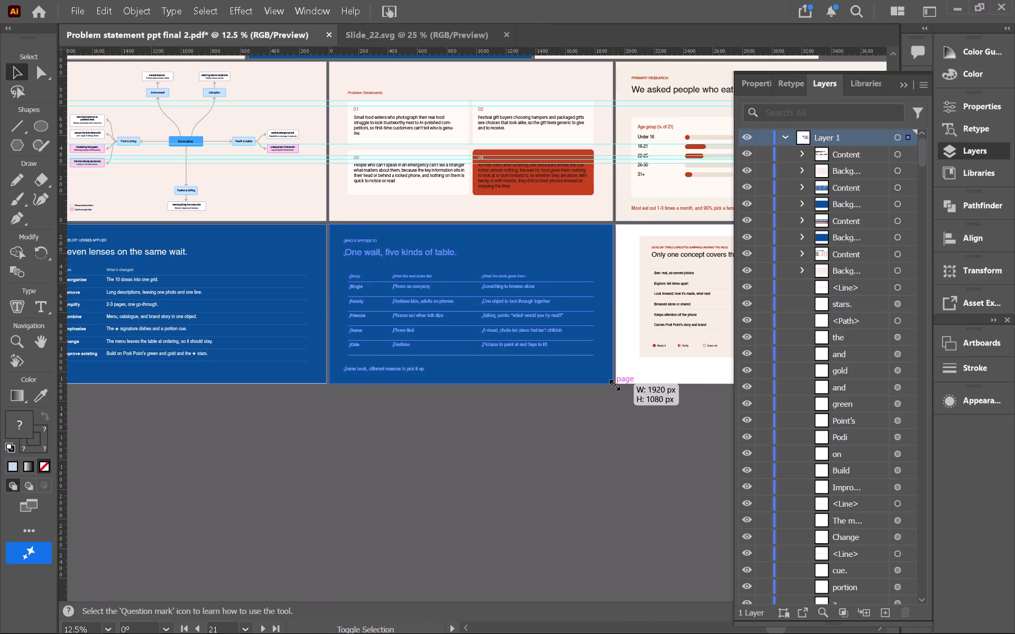
# Add a vertical guide along the left edge of the heading text on the "One wait, five kinds of table." slide.
pyautogui.hotkey('ctrl', '=')
pyautogui.hotkey('ctrl', '=')
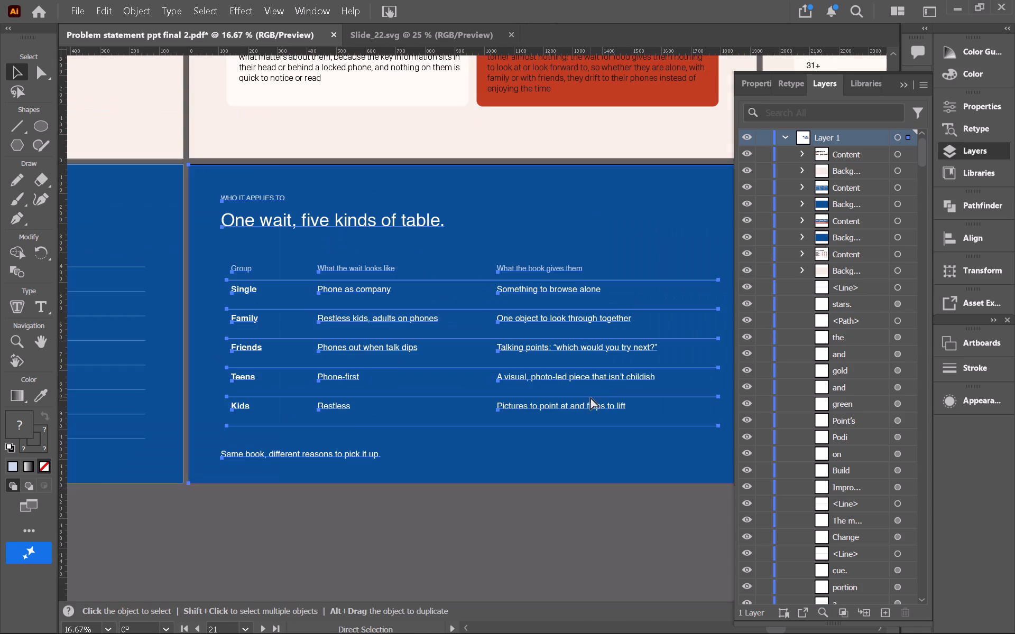
pyautogui.hscroll(-1, 590, 397)
pyautogui.click(650, 544)
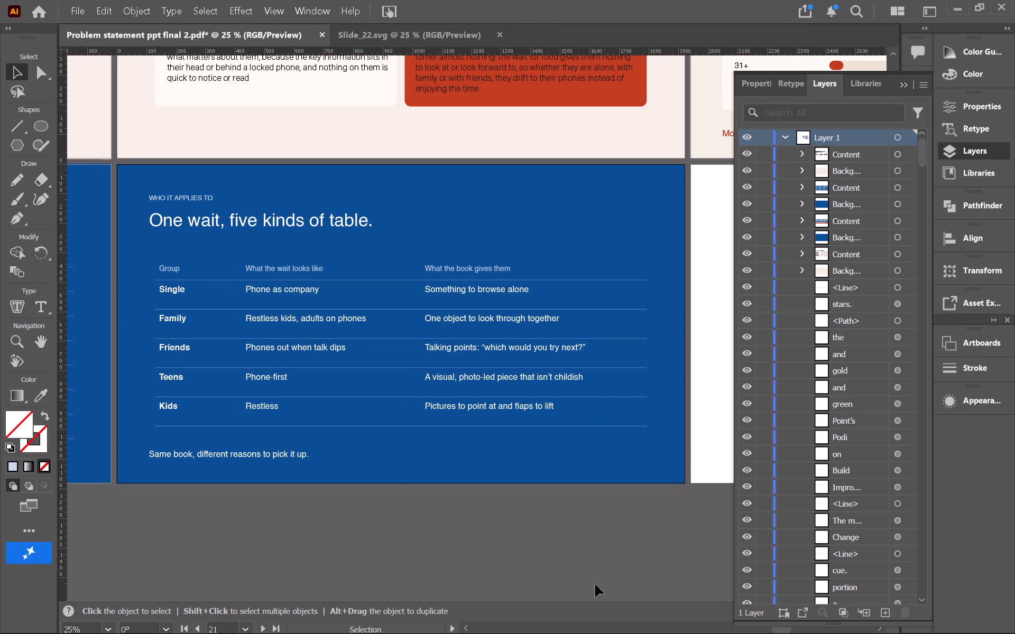
pyautogui.rightClick(525, 522)
pyautogui.click(473, 501)
pyautogui.moveTo(64, 85); pyautogui.dragTo(151, 106)
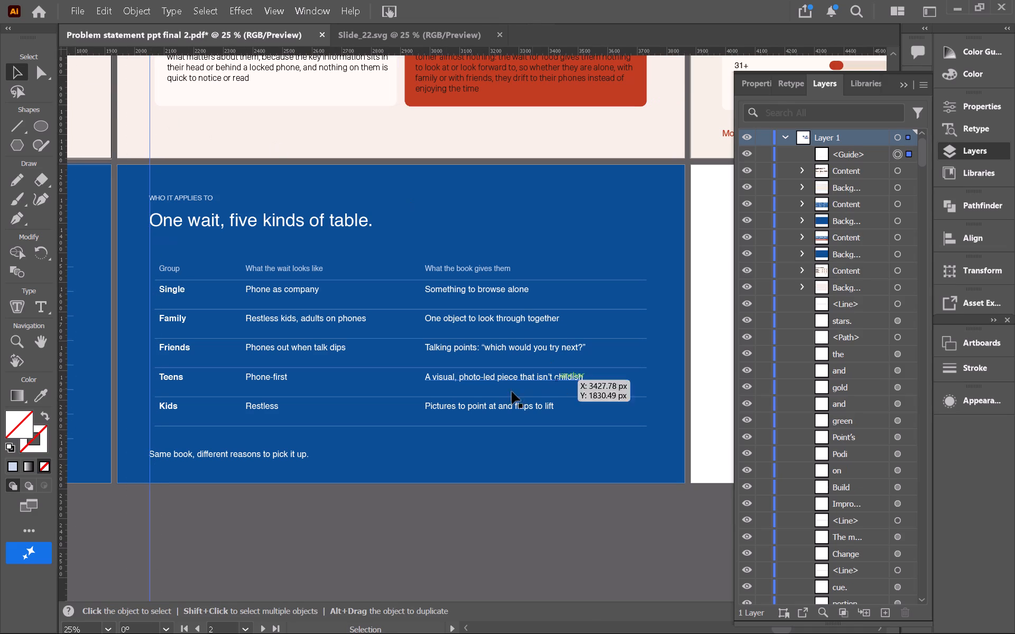
# Isolate the blue background of the "One wait, five kinds of table." slide, lock it, and leave isolation mode.
pyautogui.doubleClick(632, 455)
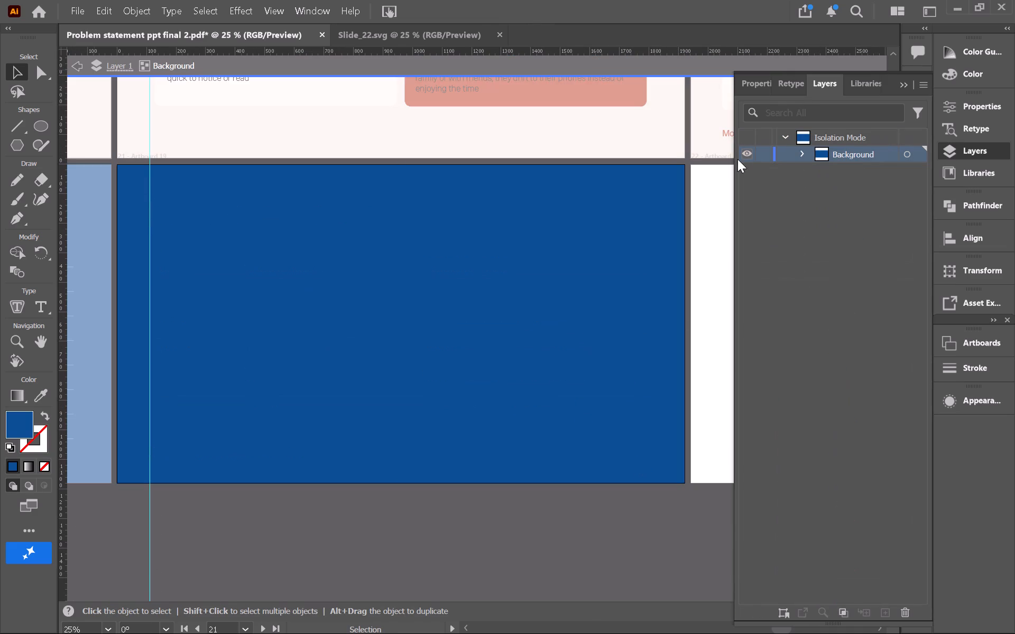
pyautogui.click(759, 155)
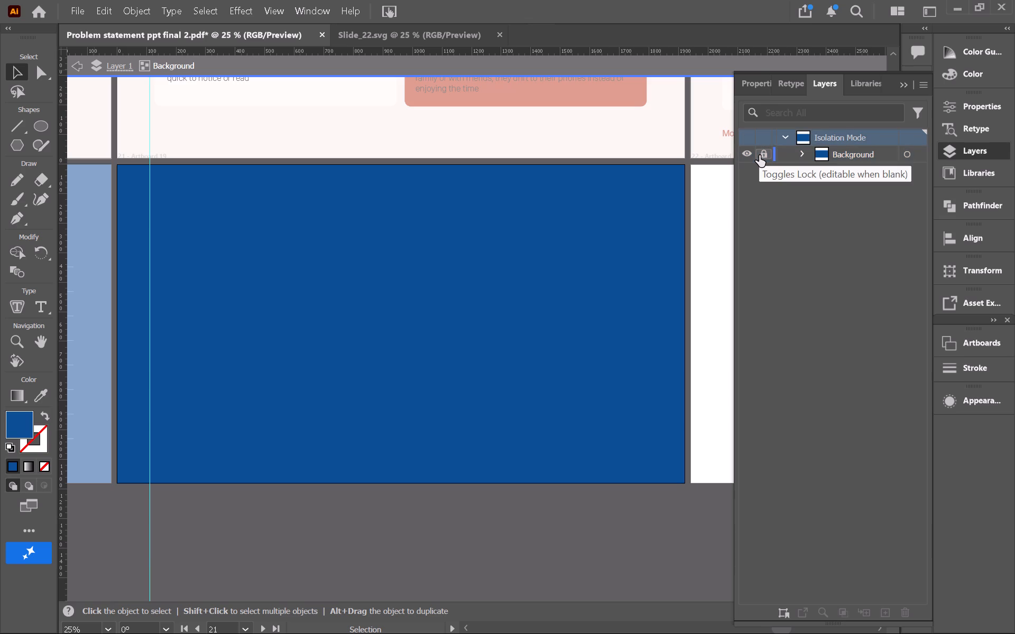
pyautogui.doubleClick(705, 502)
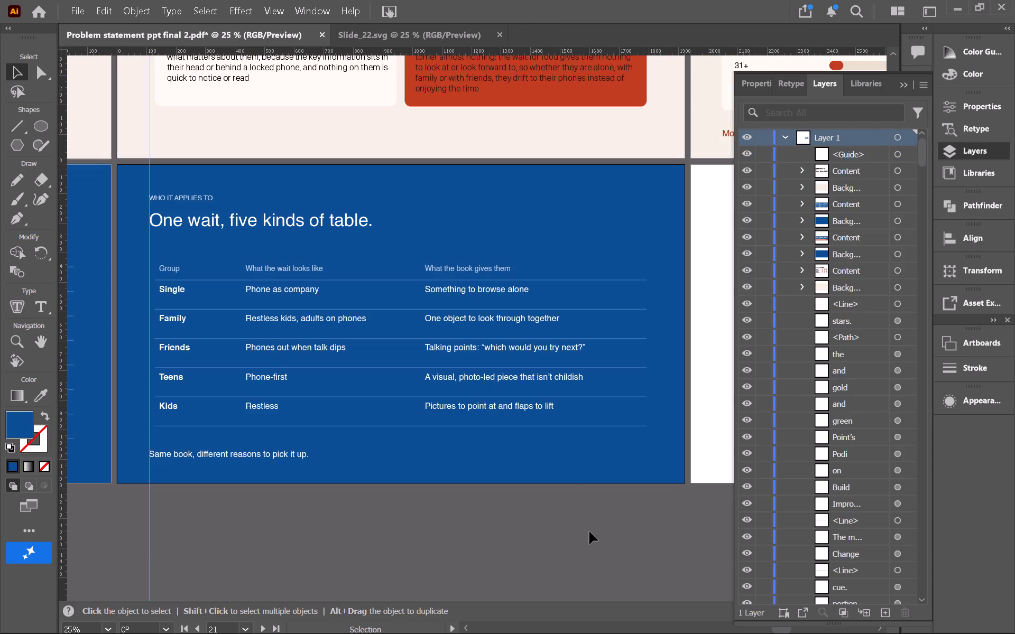
# Select all text and lines on the "One wait, five kinds of table." slide, ungroup them, and deselect.
pyautogui.moveTo(647, 433); pyautogui.dragTo(293, 421)
pyautogui.moveTo(293, 421); pyautogui.dragTo(232, 365)
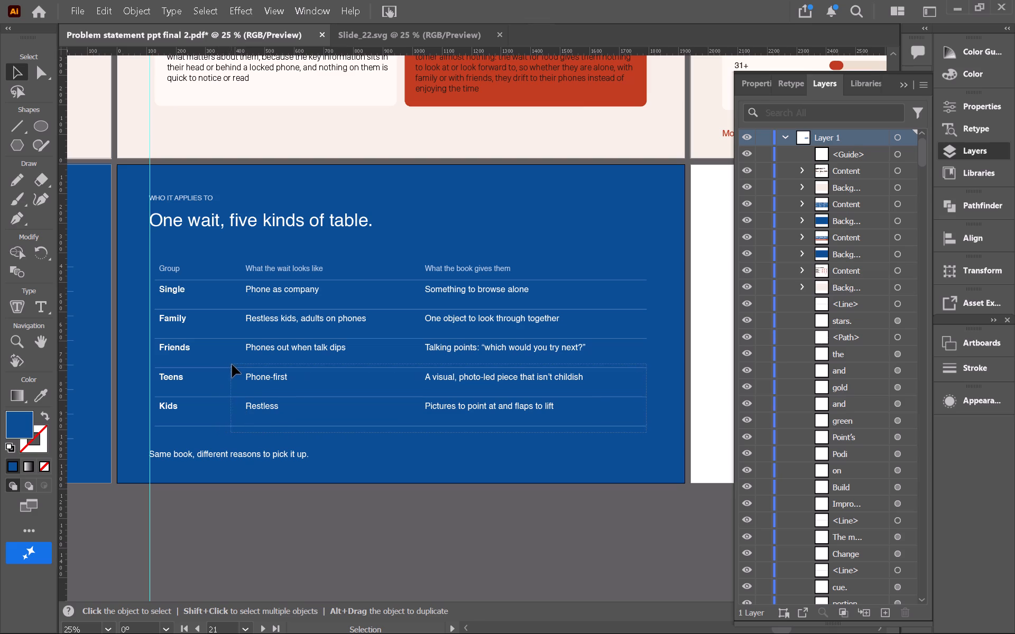
pyautogui.moveTo(232, 365); pyautogui.dragTo(237, 365)
pyautogui.moveTo(237, 365); pyautogui.dragTo(182, 209)
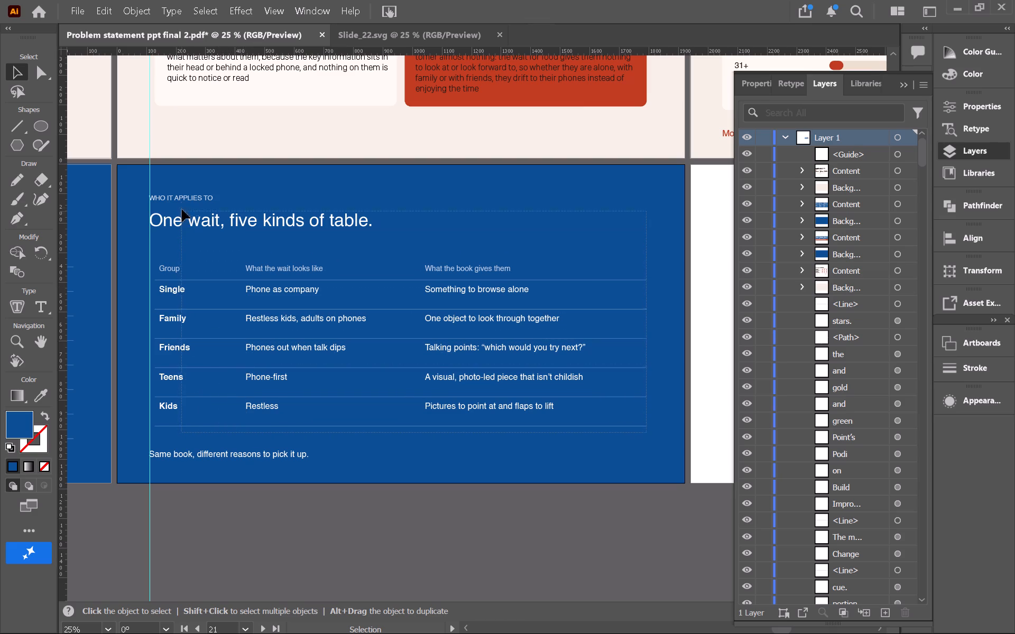
pyautogui.moveTo(182, 209); pyautogui.dragTo(156, 190)
pyautogui.moveTo(156, 190); pyautogui.dragTo(165, 259)
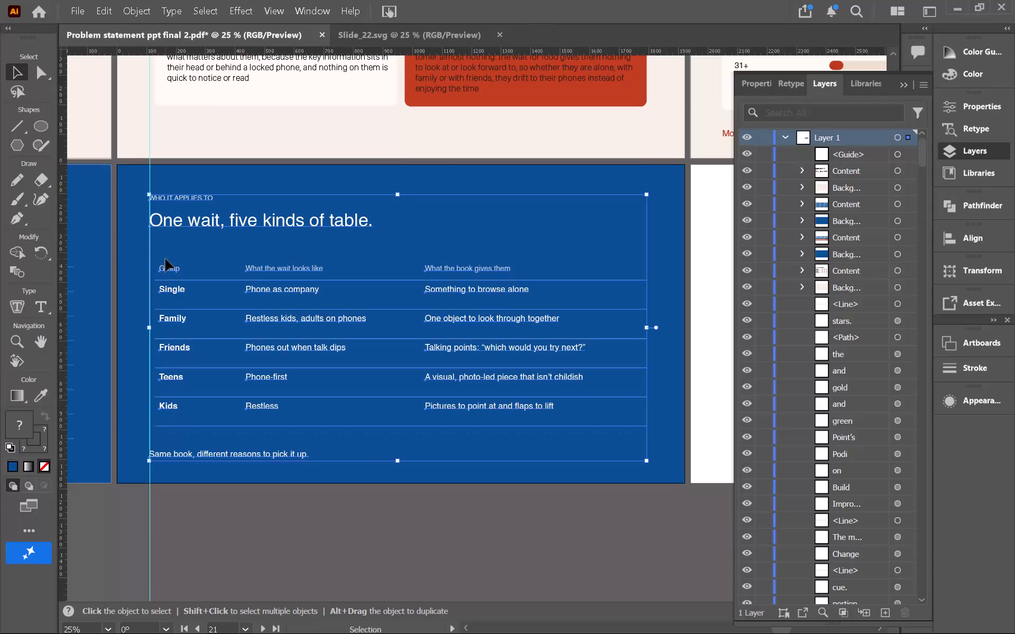
pyautogui.rightClick(191, 220)
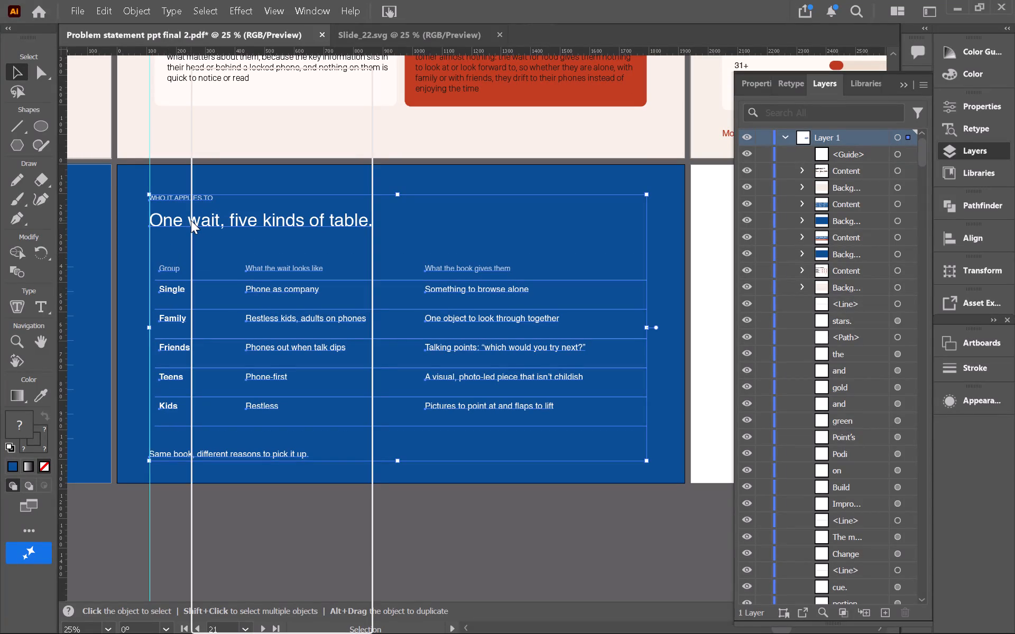
pyautogui.click(257, 320)
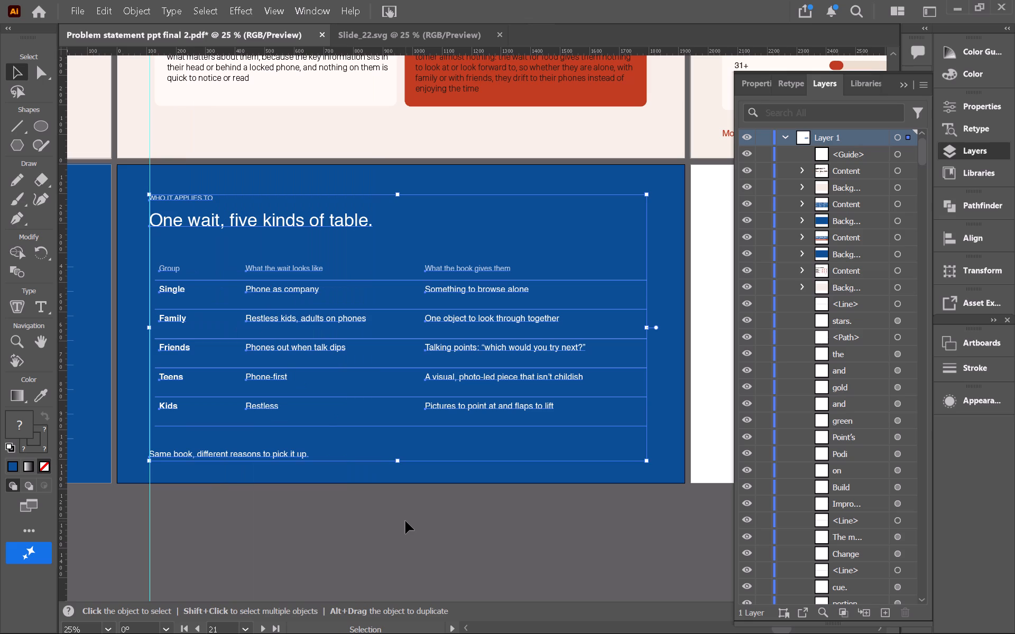
pyautogui.click(456, 552)
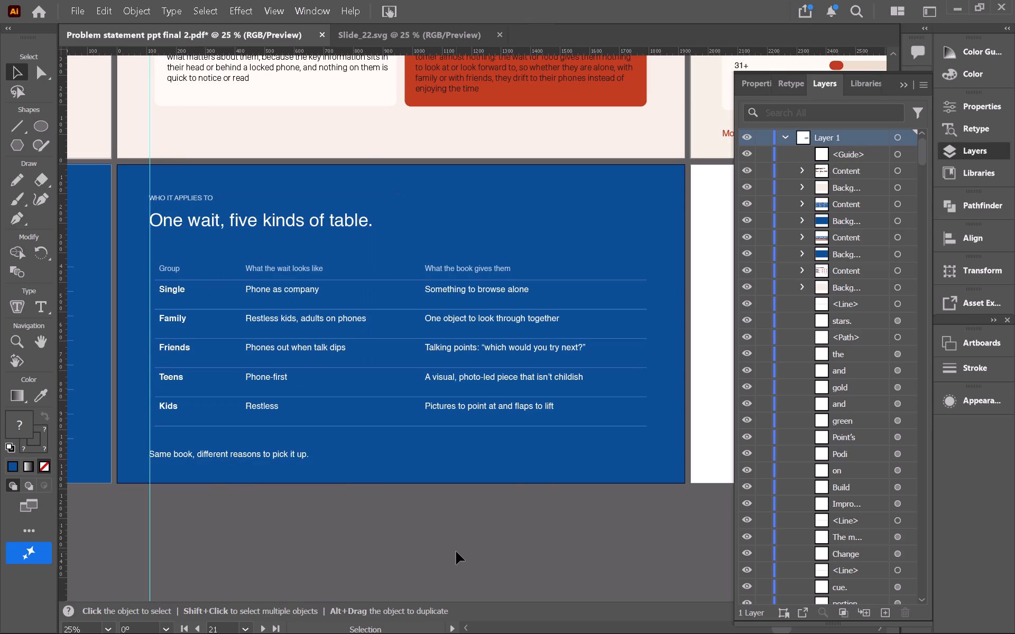
# Nudge the whole table, including its header row and divider lines, left until the lines start at the vertical guide.
pyautogui.moveTo(652, 434); pyautogui.dragTo(438, 400)
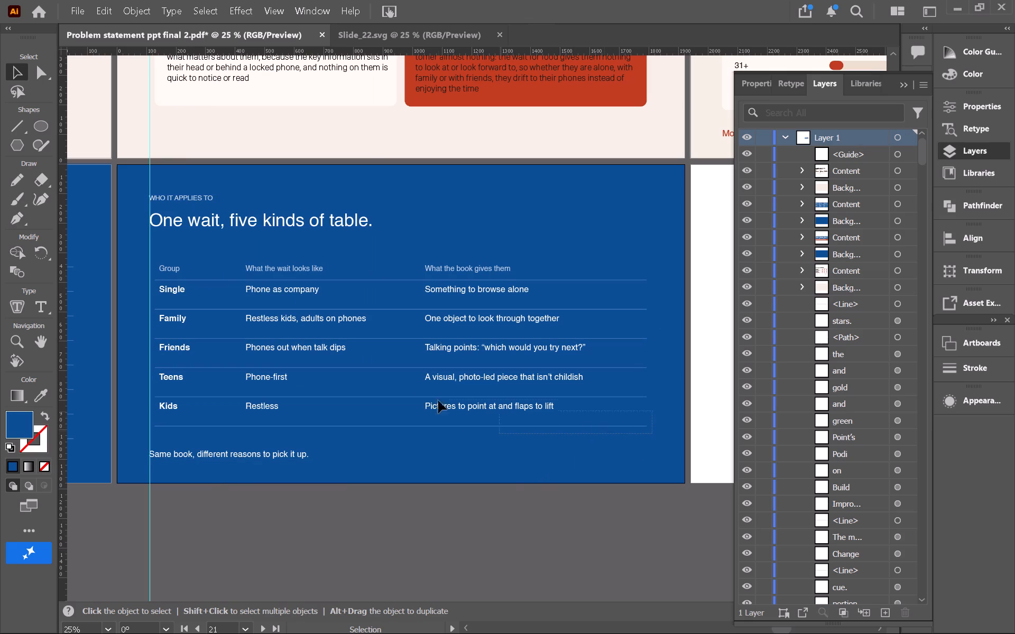
pyautogui.moveTo(438, 400); pyautogui.dragTo(167, 267)
pyautogui.press('Left')
pyautogui.press('Left')
pyautogui.press('Left')
pyautogui.press('Left')
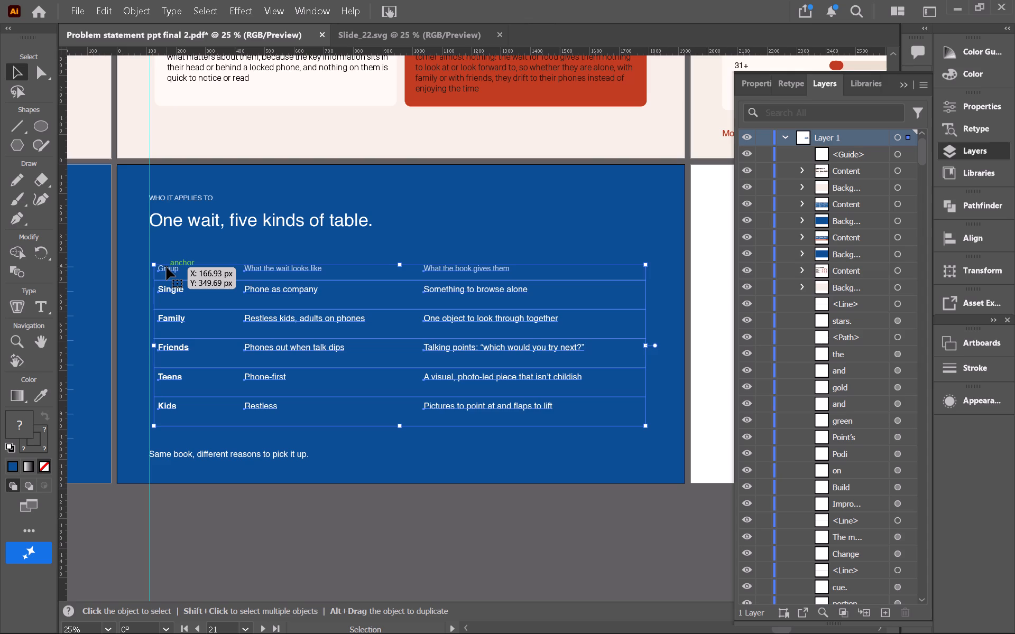
pyautogui.press('Left')
pyautogui.press('Left')
pyautogui.press('Left')
pyautogui.press('Left')
pyautogui.press('Left')
pyautogui.press('Left')
pyautogui.press('Left')
pyautogui.press('Left')
pyautogui.press('Left')
pyautogui.press('Left')
pyautogui.press('Left')
pyautogui.press('Left')
pyautogui.press('Left')
pyautogui.press('Left')
pyautogui.press('Left')
pyautogui.press('Left')
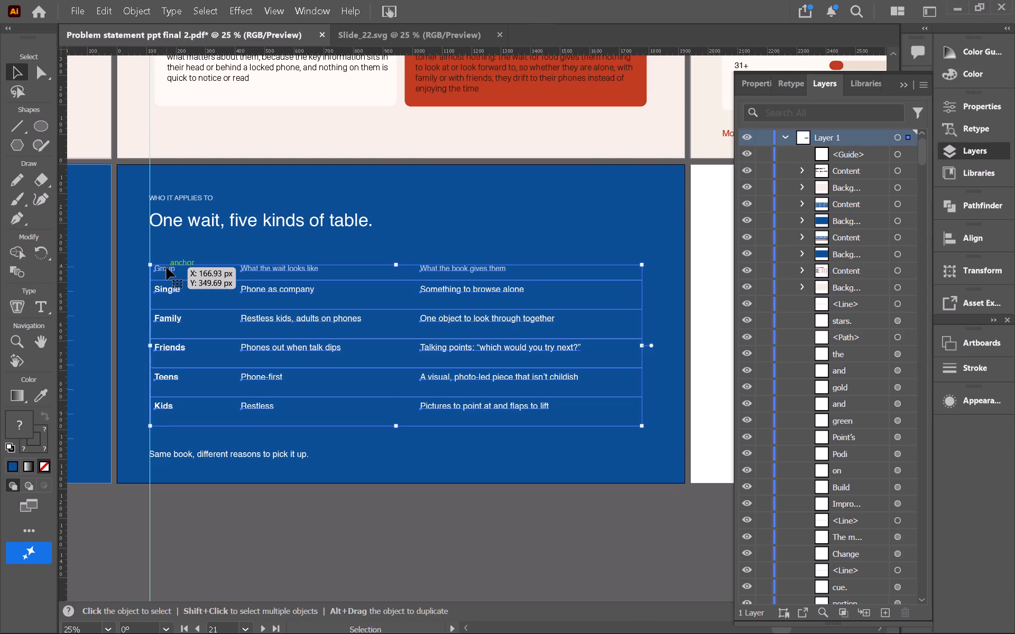
pyautogui.press('Left')
pyautogui.press('Left')
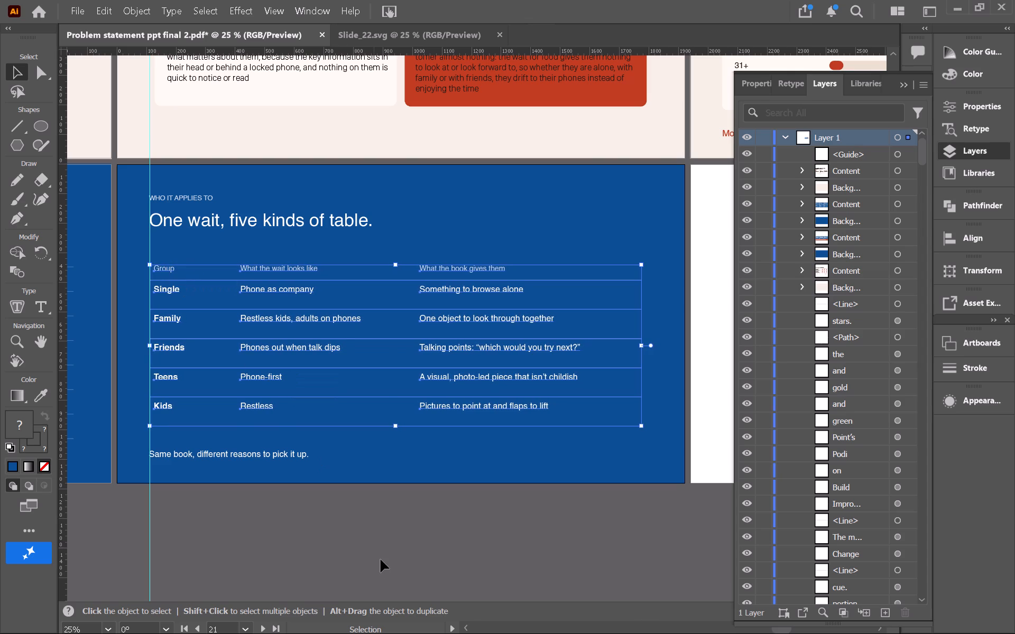
pyautogui.click(381, 560)
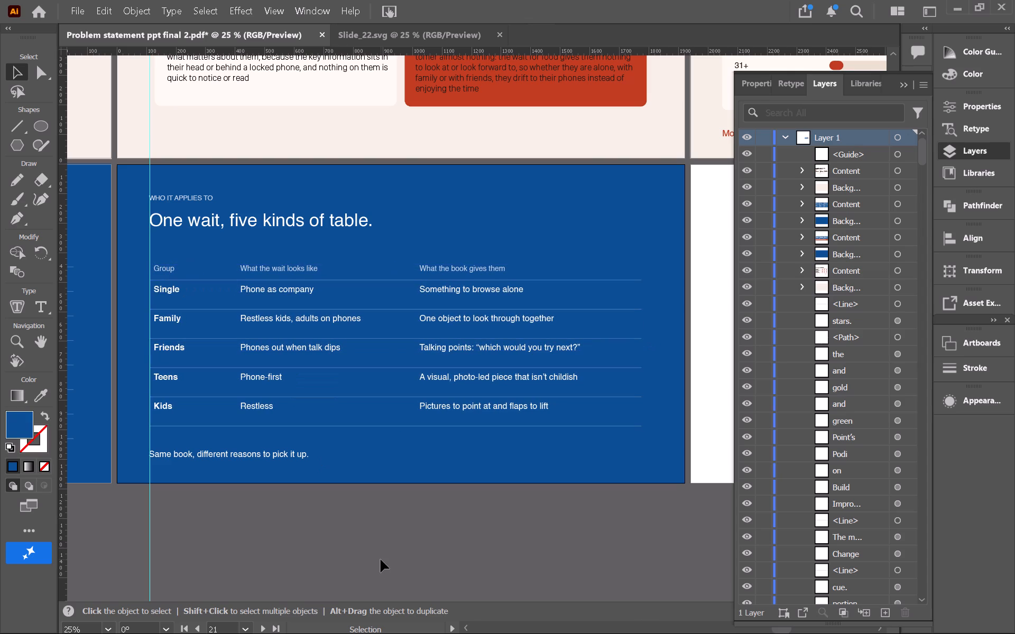
# Delete the vertical guide crossing the "One wait, five kinds of table." slide.
pyautogui.moveTo(124, 538); pyautogui.dragTo(224, 558)
pyautogui.press('BackSpace')
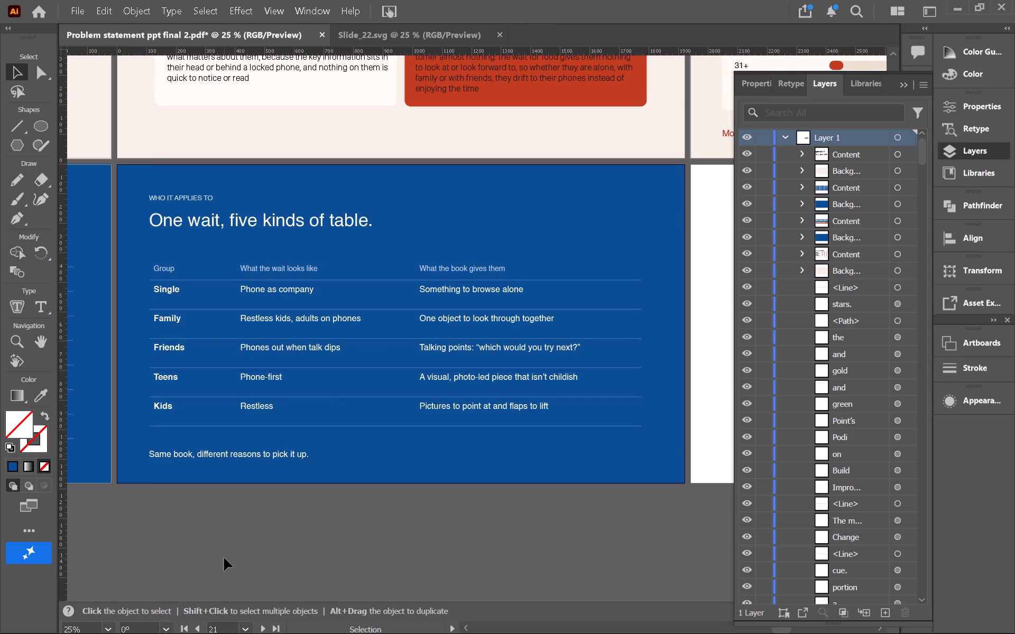
# Select the "Only one concept covers the whole need." slide's content and background together and move them to their artboard's upper-left corner.
pyautogui.hscroll(-1, 224, 558)
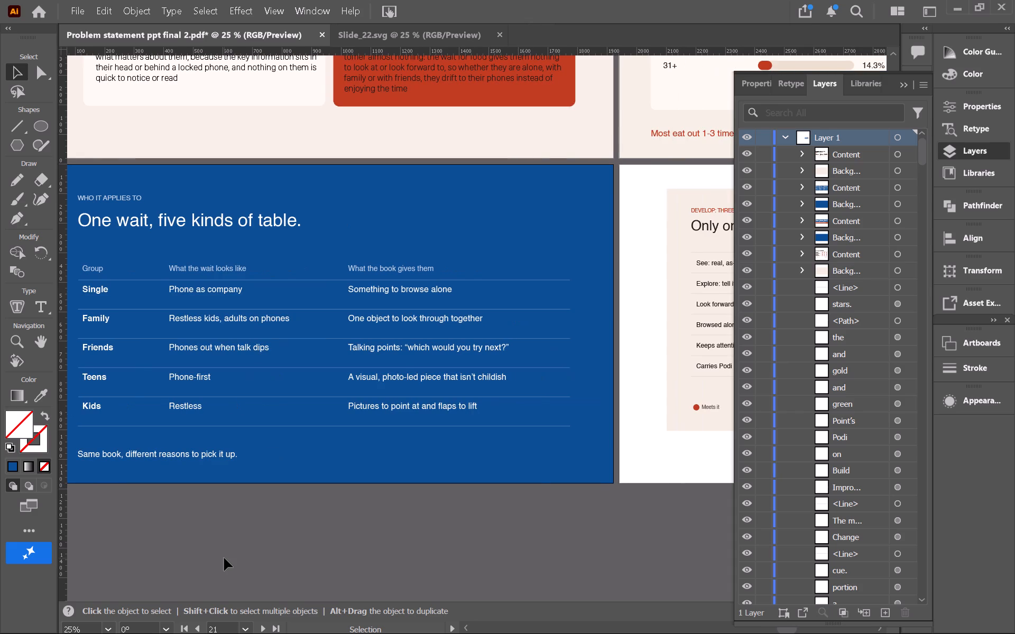
pyautogui.hscroll(-5, 224, 558)
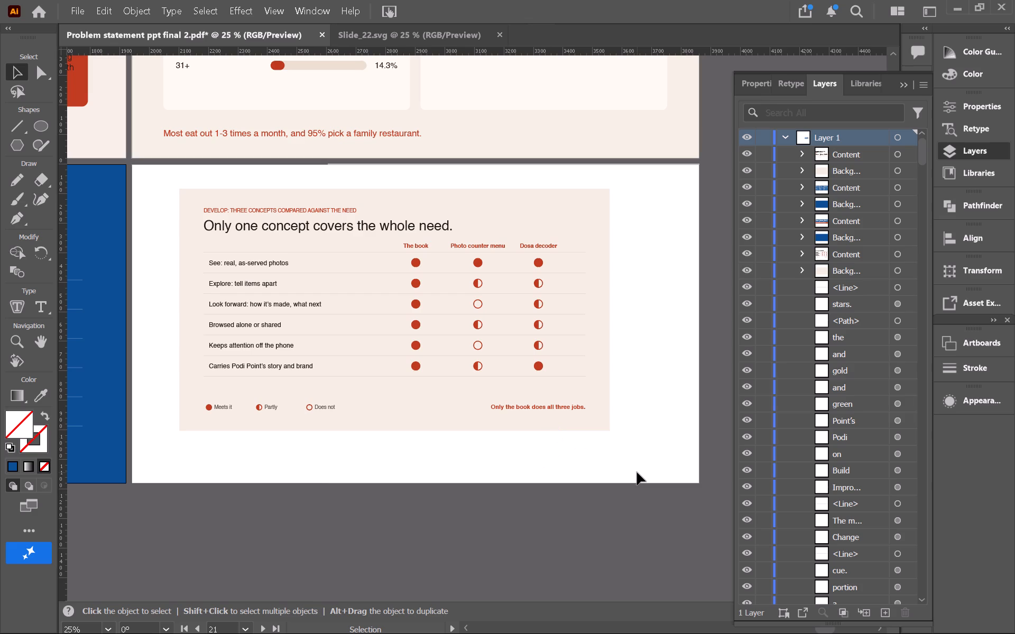
pyautogui.moveTo(637, 472); pyautogui.dragTo(187, 202)
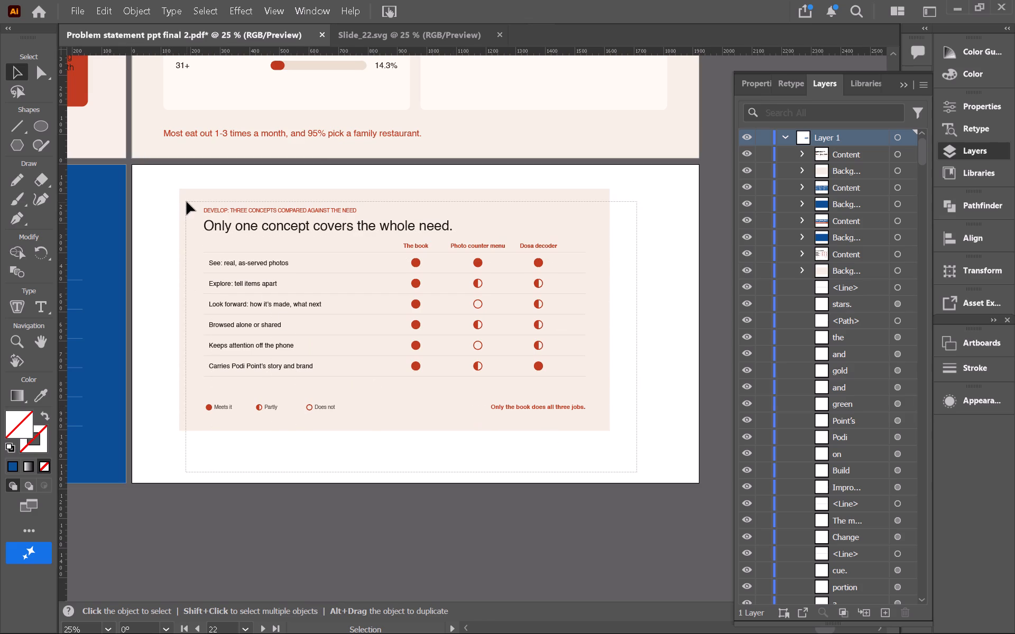
pyautogui.moveTo(187, 202); pyautogui.dragTo(184, 194)
pyautogui.moveTo(223, 190); pyautogui.dragTo(188, 178)
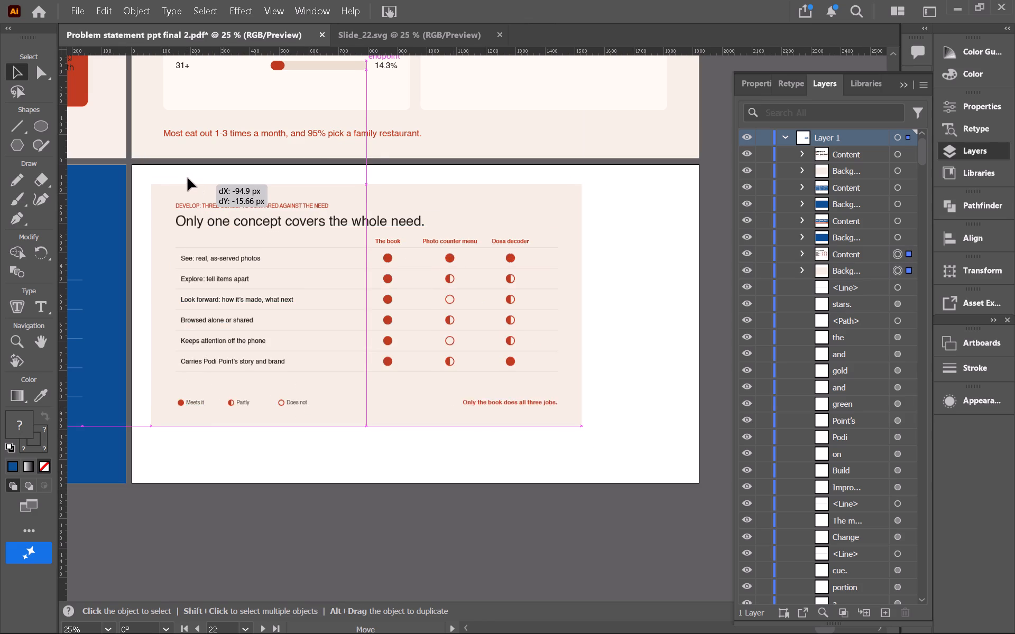
pyautogui.moveTo(188, 178); pyautogui.dragTo(176, 167)
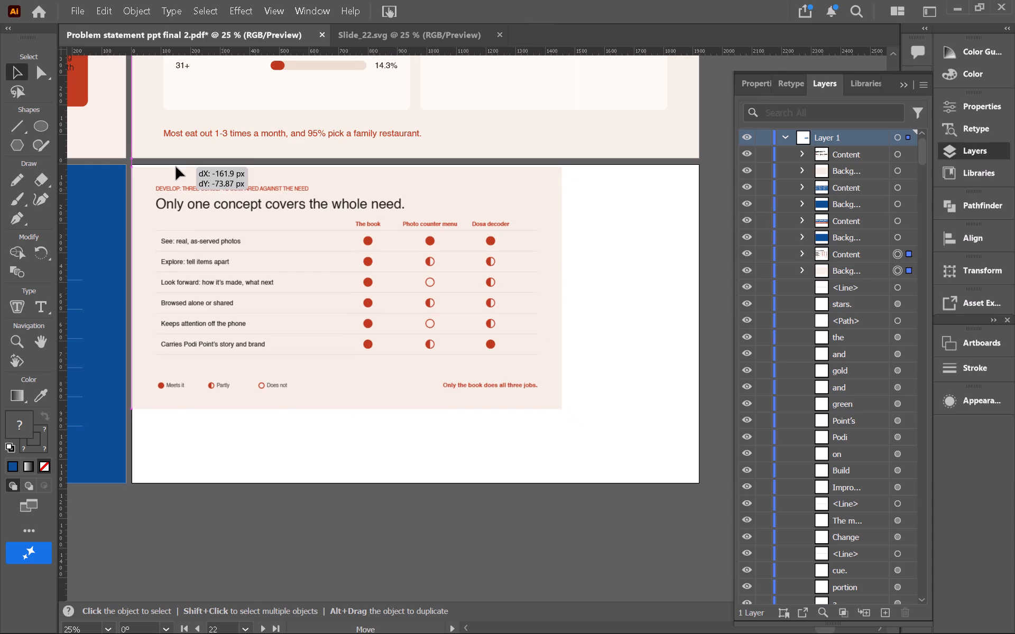
pyautogui.moveTo(176, 167); pyautogui.dragTo(176, 166)
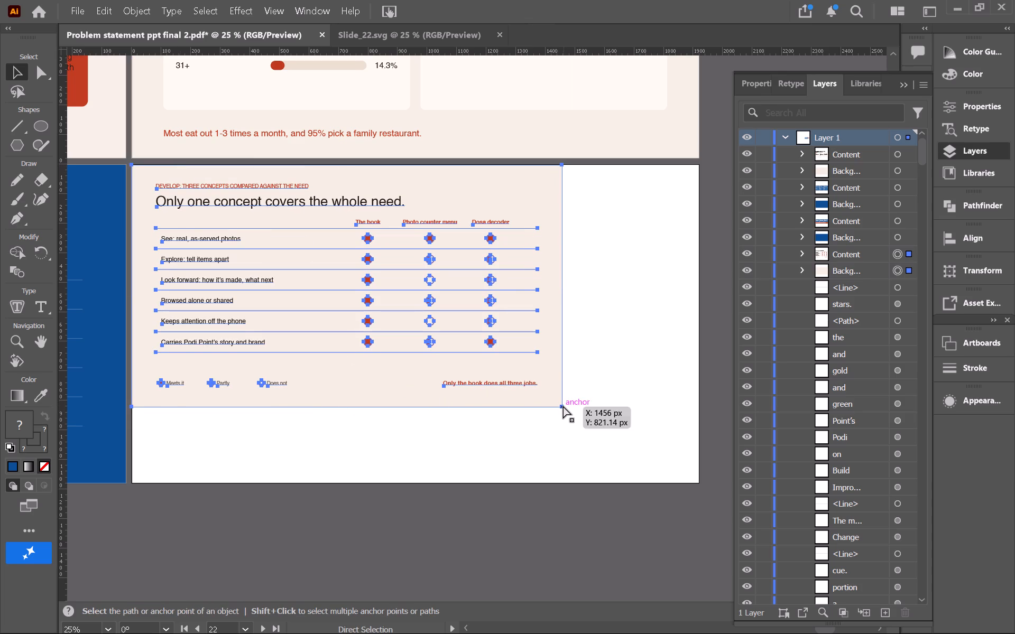
# Scale the "Only one concept covers the whole need." slide proportionally so it fills its artboard, and deselect it.
pyautogui.keyDown('shift'); pyautogui.moveTo(563, 404); pyautogui.dragTo(694, 500); pyautogui.keyUp('shift')
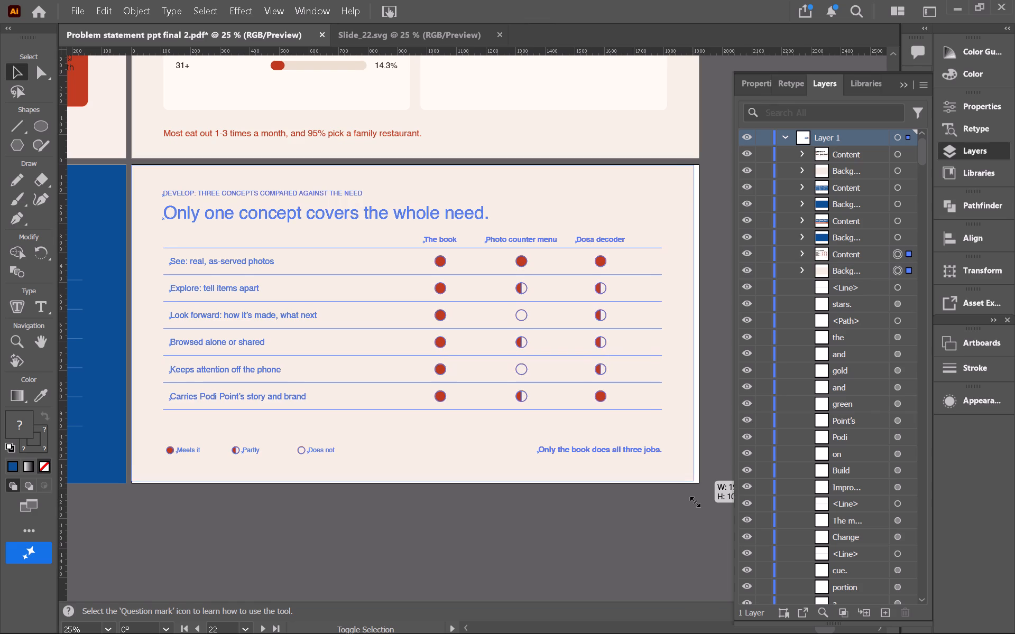
pyautogui.keyDown('shift'); pyautogui.moveTo(694, 500); pyautogui.dragTo(696, 507); pyautogui.keyUp('shift')
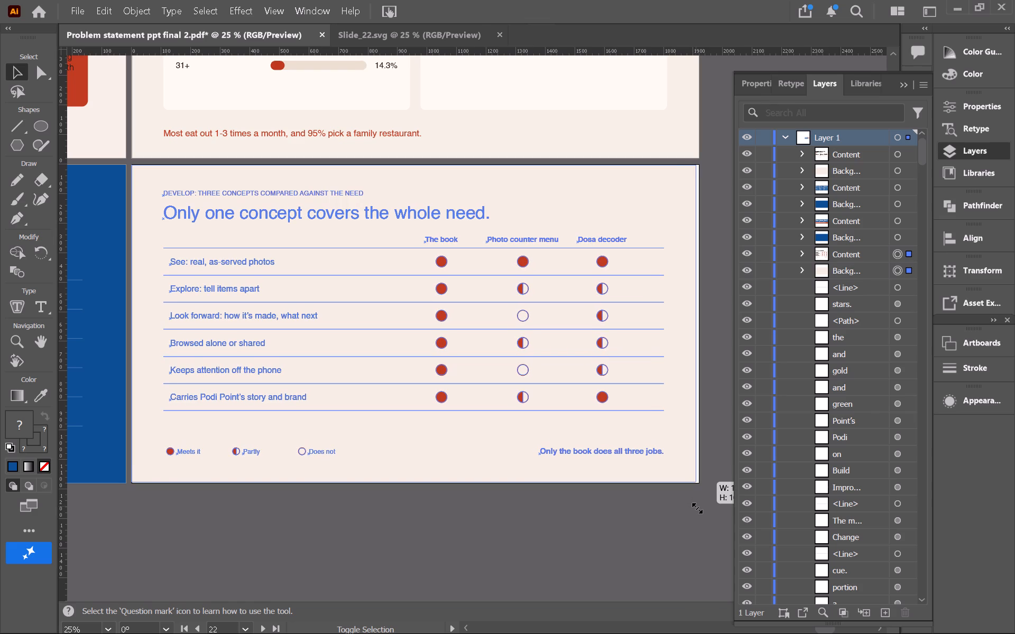
pyautogui.keyDown('shift'); pyautogui.moveTo(696, 507); pyautogui.dragTo(698, 507); pyautogui.keyUp('shift')
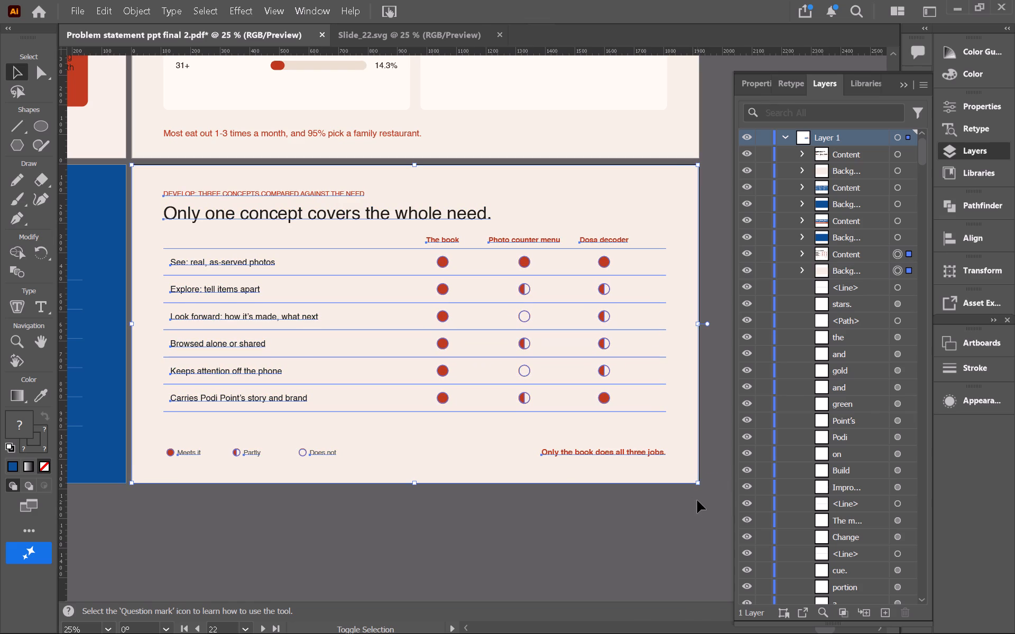
pyautogui.keyDown('shift'); pyautogui.click(702, 484); pyautogui.keyUp('shift')
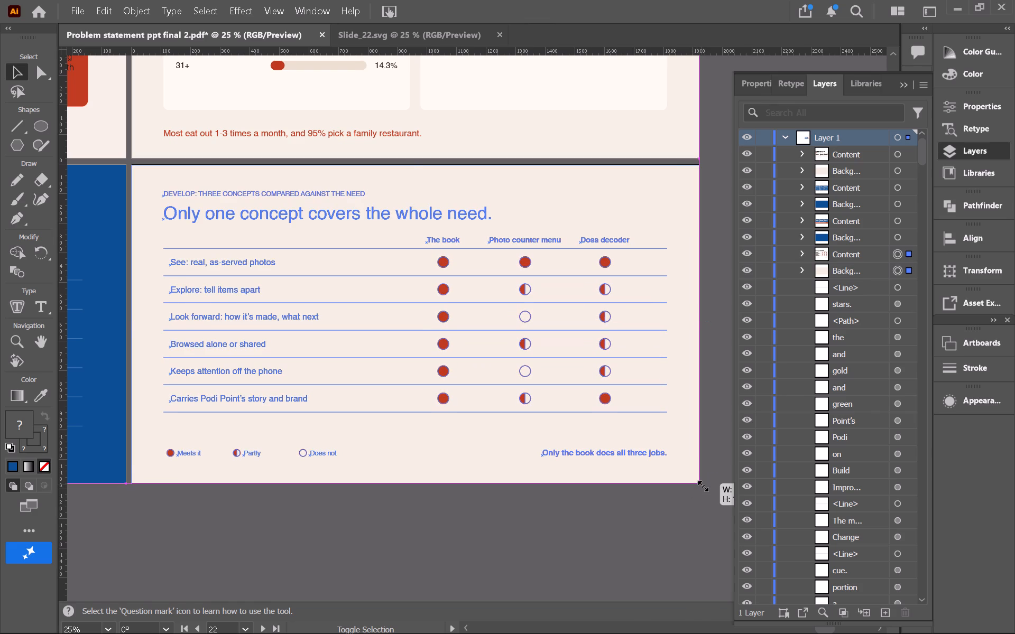
pyautogui.click(652, 529)
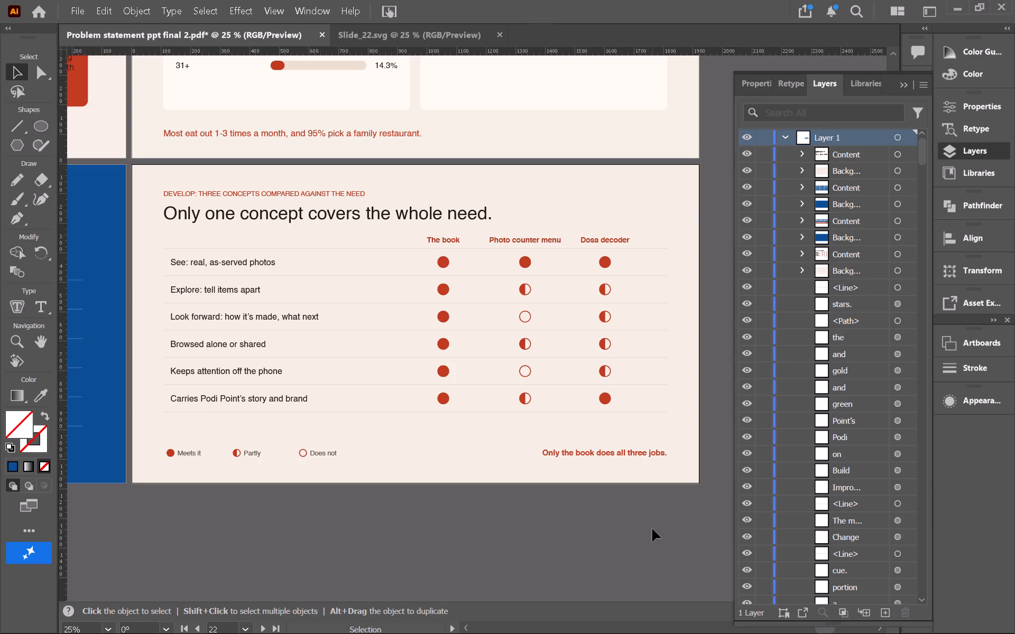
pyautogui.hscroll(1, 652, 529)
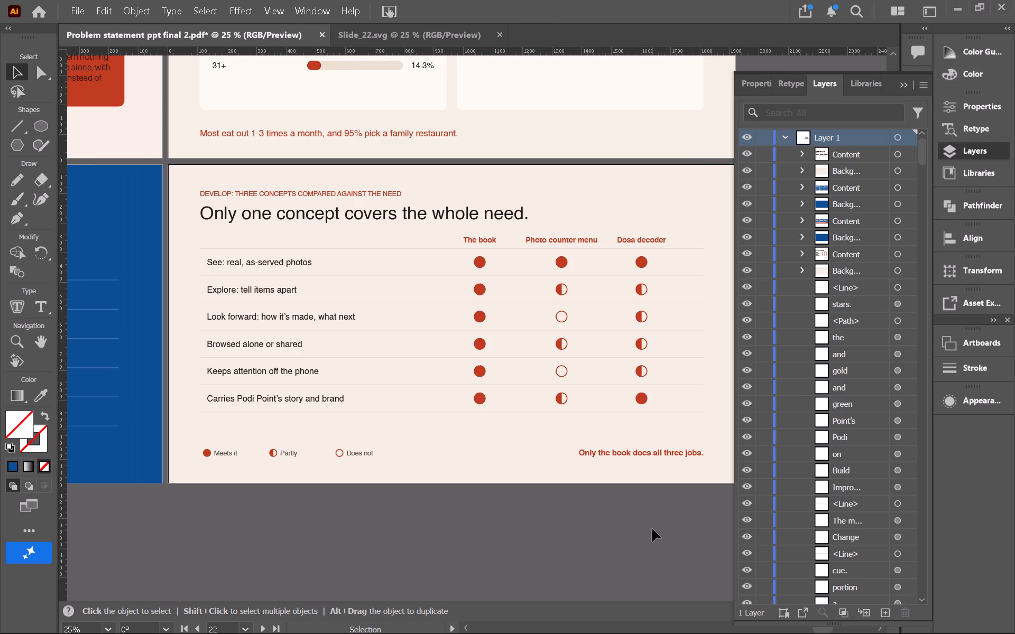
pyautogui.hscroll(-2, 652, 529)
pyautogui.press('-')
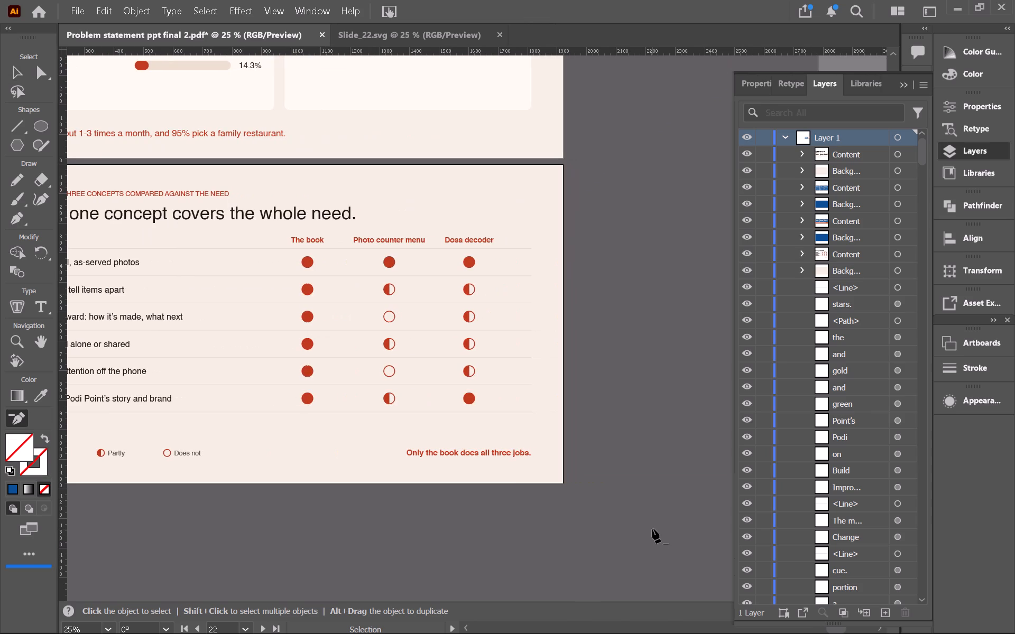
# Select the "The book, and why." slide's content and background together and move them to their artboard's upper-left corner.
pyautogui.hotkey('ctrl', '-')
pyautogui.hotkey('ctrl', '-')
pyautogui.hotkey('ctrl', '-')
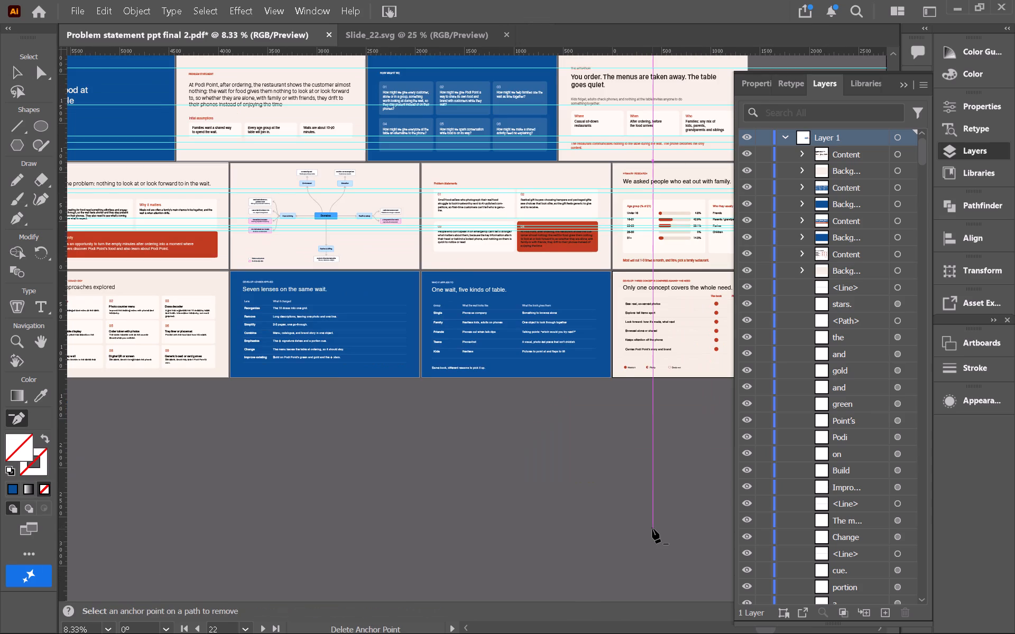
pyautogui.hscroll(11, 652, 529)
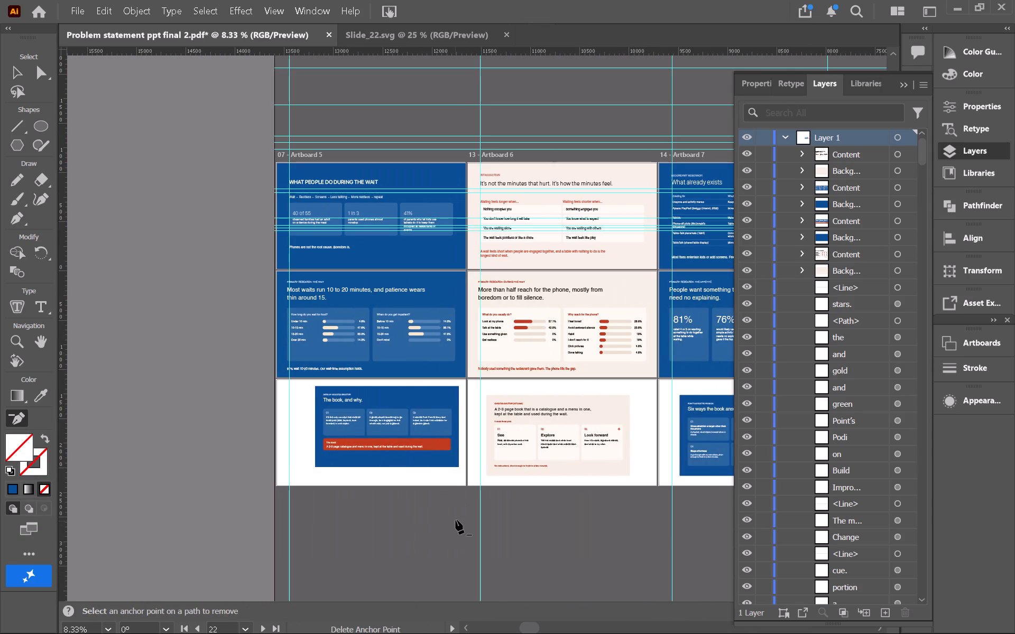
pyautogui.hotkey('ctrl', '=')
pyautogui.hotkey('ctrl', '=')
pyautogui.scroll(-1, 456, 520)
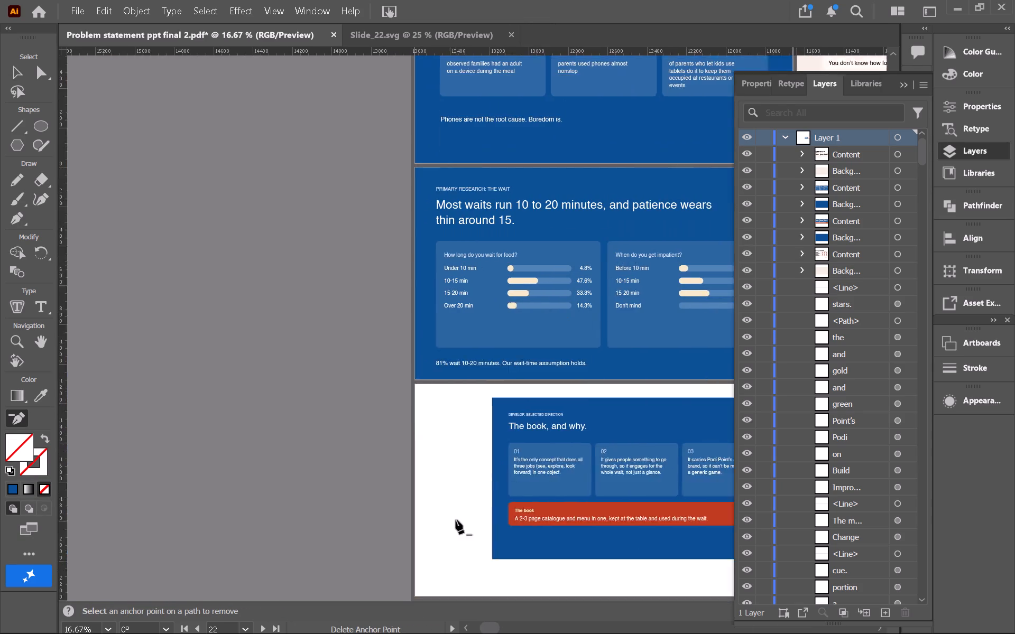
pyautogui.scroll(-1, 456, 520)
pyautogui.hscroll(-3, 456, 520)
pyautogui.press('v')
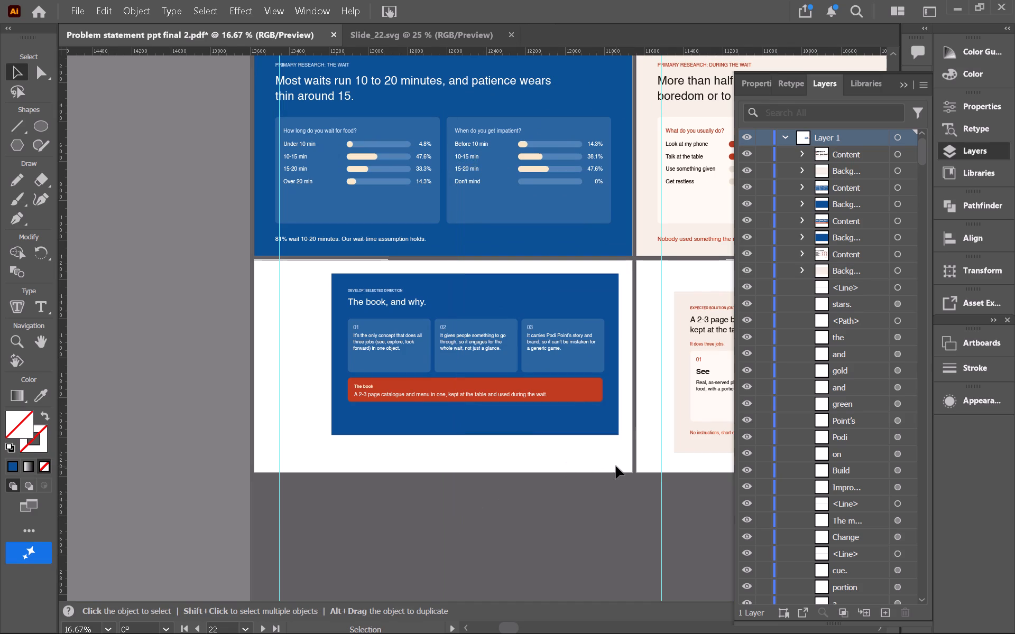
pyautogui.moveTo(616, 466); pyautogui.dragTo(313, 257)
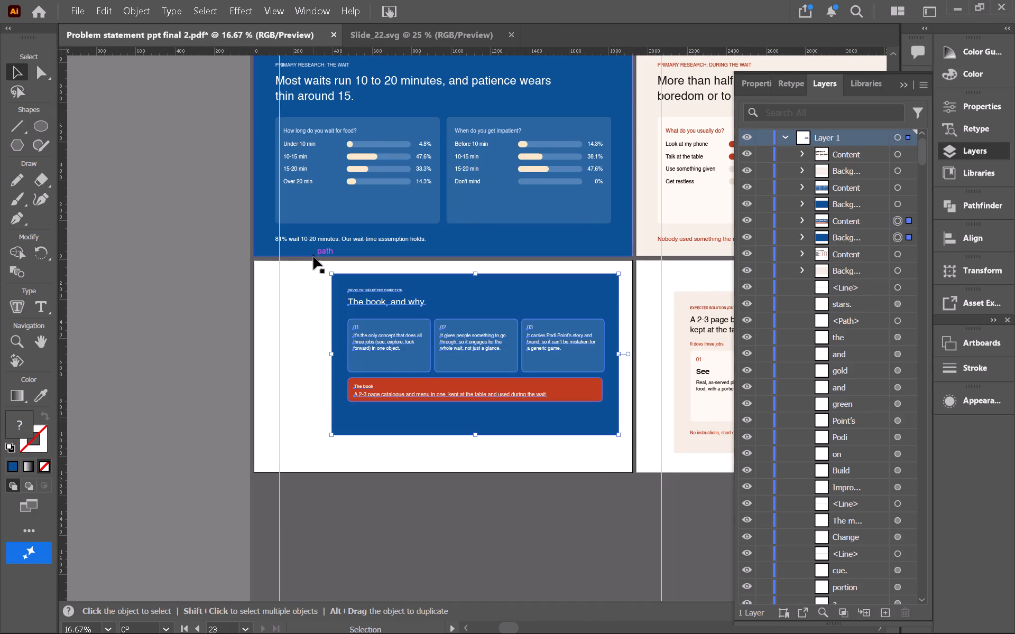
pyautogui.moveTo(410, 294); pyautogui.dragTo(343, 293)
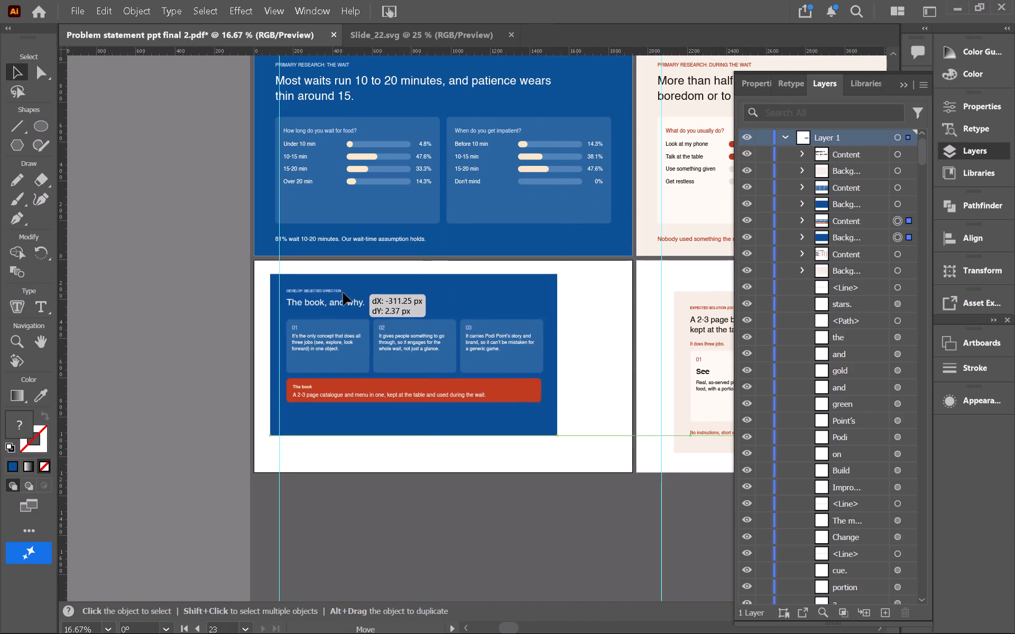
pyautogui.moveTo(343, 293); pyautogui.dragTo(331, 284)
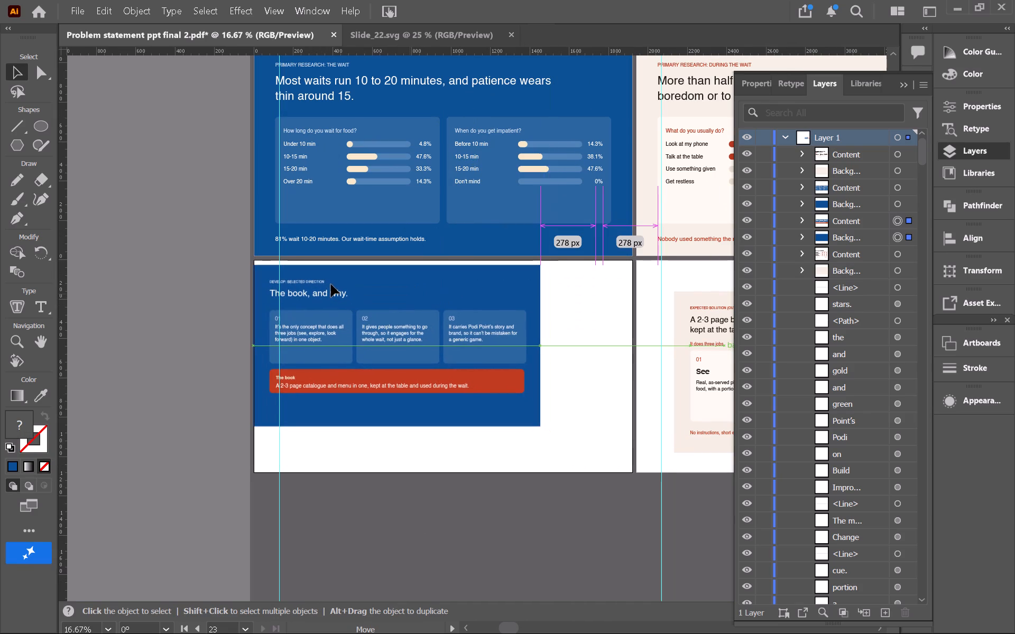
pyautogui.moveTo(331, 284); pyautogui.dragTo(332, 282)
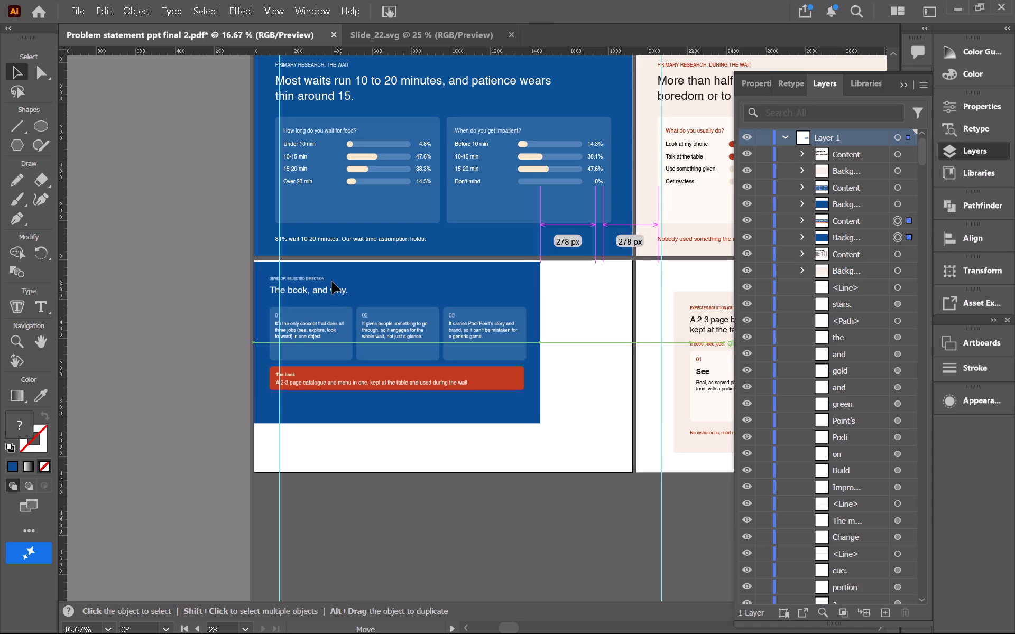
pyautogui.moveTo(332, 282); pyautogui.dragTo(334, 282)
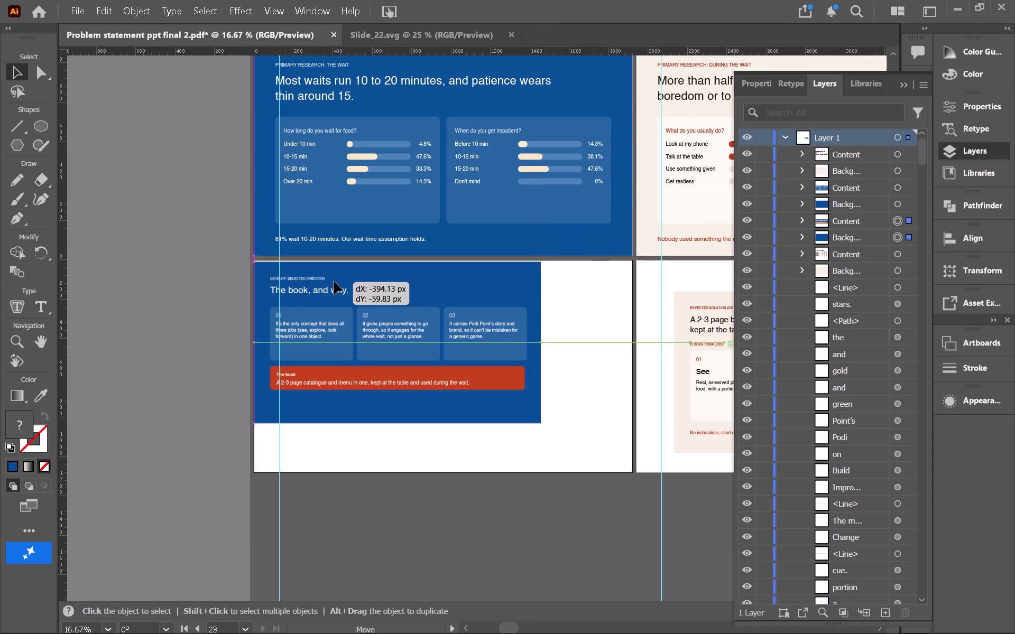
pyautogui.moveTo(334, 282); pyautogui.dragTo(334, 279)
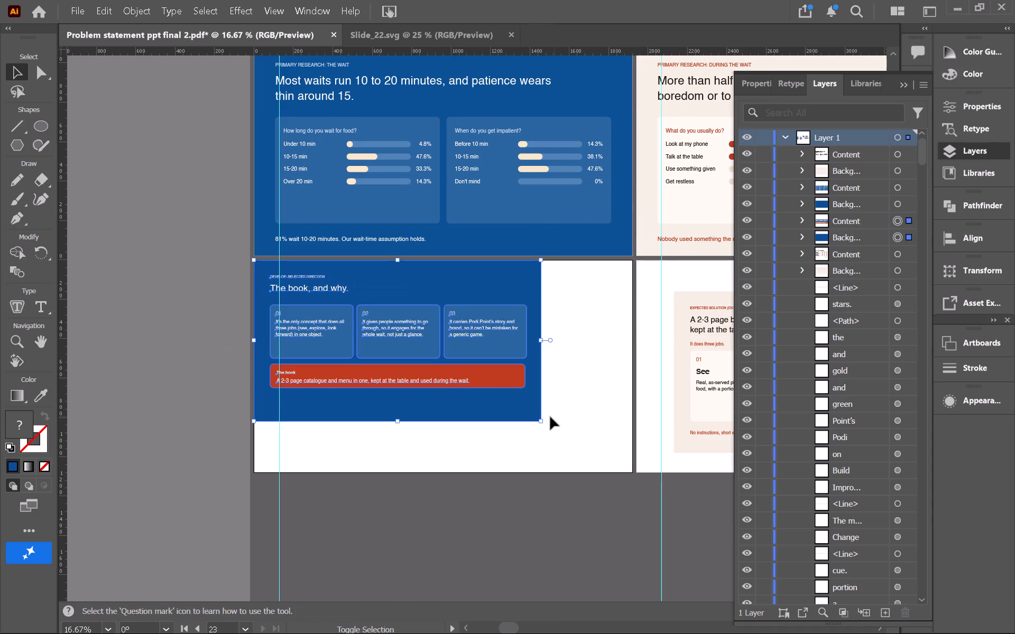
# Scale the "The book, and why." slide proportionally so it fills its artboard, and deselect it.
pyautogui.keyDown('shift'); pyautogui.moveTo(544, 419); pyautogui.dragTo(647, 474); pyautogui.keyUp('shift')
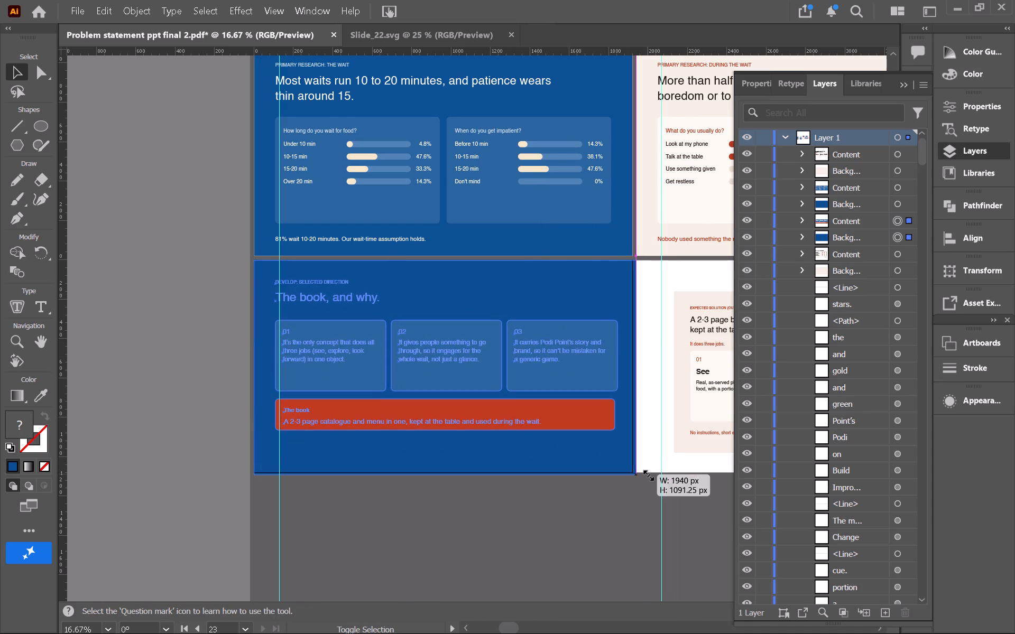
pyautogui.keyDown('shift'); pyautogui.moveTo(647, 474); pyautogui.dragTo(643, 473); pyautogui.keyUp('shift')
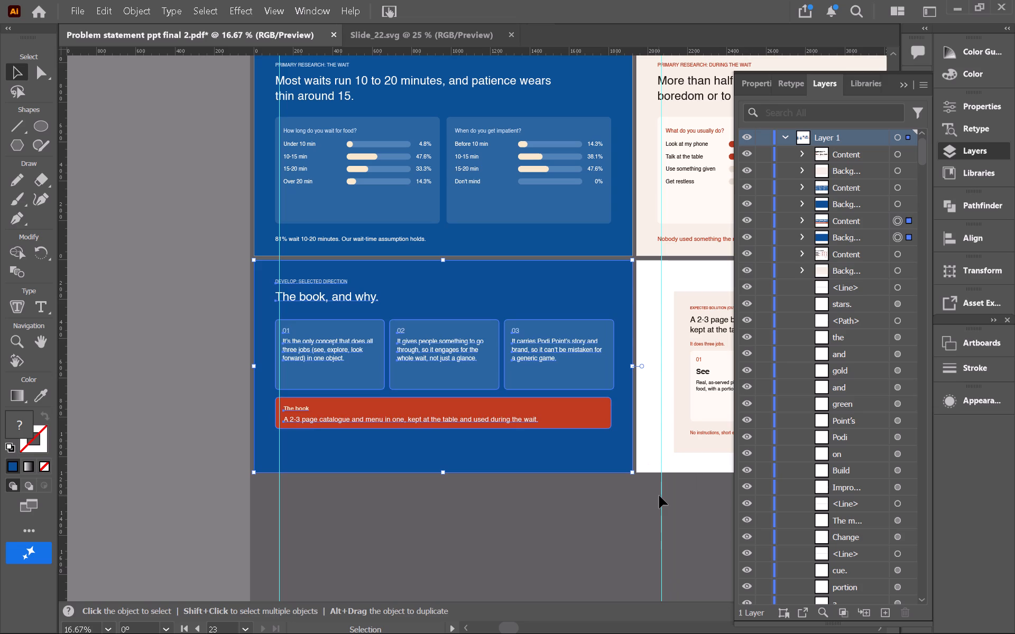
pyautogui.click(681, 501)
# Move the "A 2-3 page book" slide's content and background to their artboard's upper-left corner, nudging them up to the top edge.
pyautogui.hscroll(-5, 681, 501)
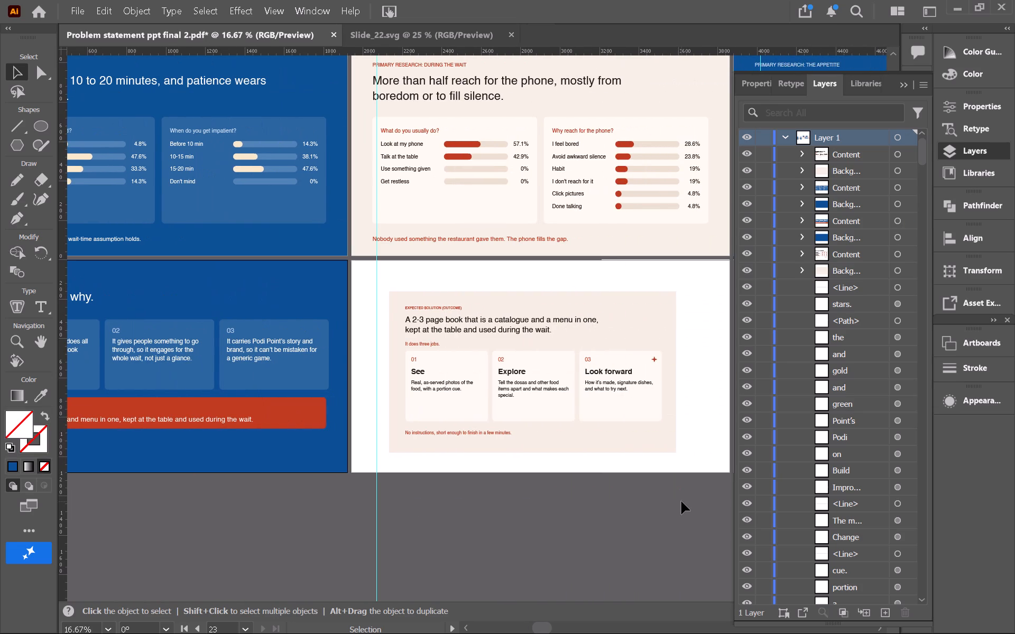
pyautogui.moveTo(697, 460); pyautogui.dragTo(501, 344)
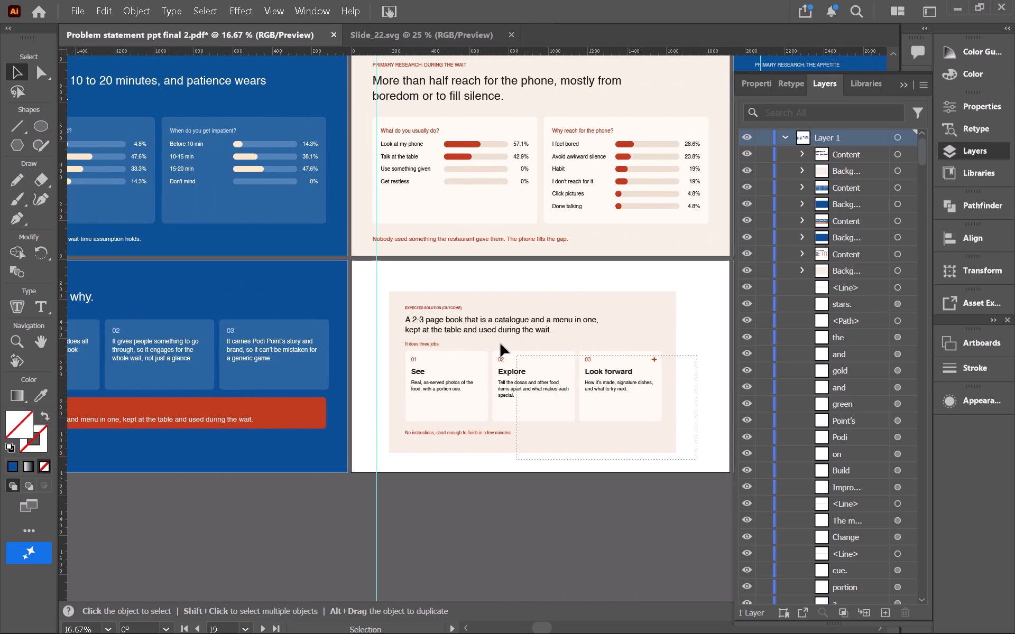
pyautogui.moveTo(501, 344); pyautogui.dragTo(401, 287)
pyautogui.moveTo(409, 300); pyautogui.dragTo(374, 271)
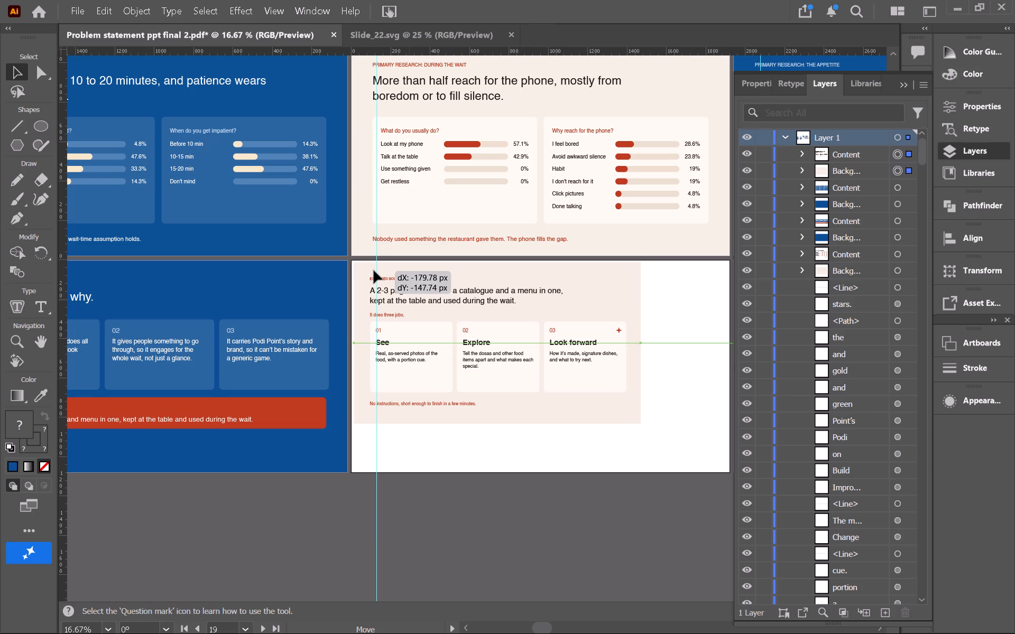
pyautogui.moveTo(374, 271); pyautogui.dragTo(372, 270)
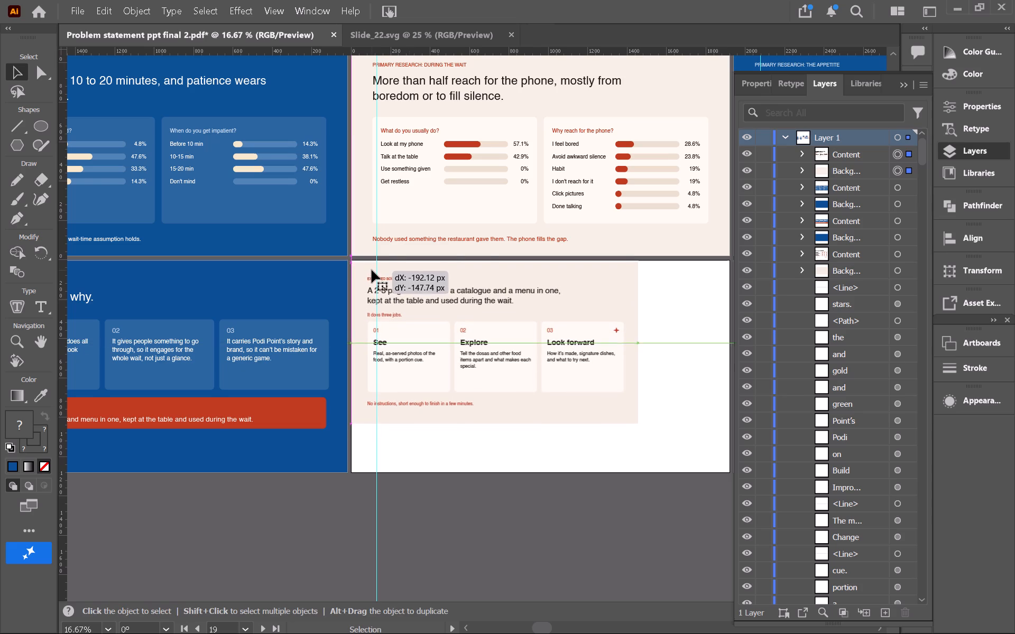
pyautogui.hotkey('ctrl', '=')
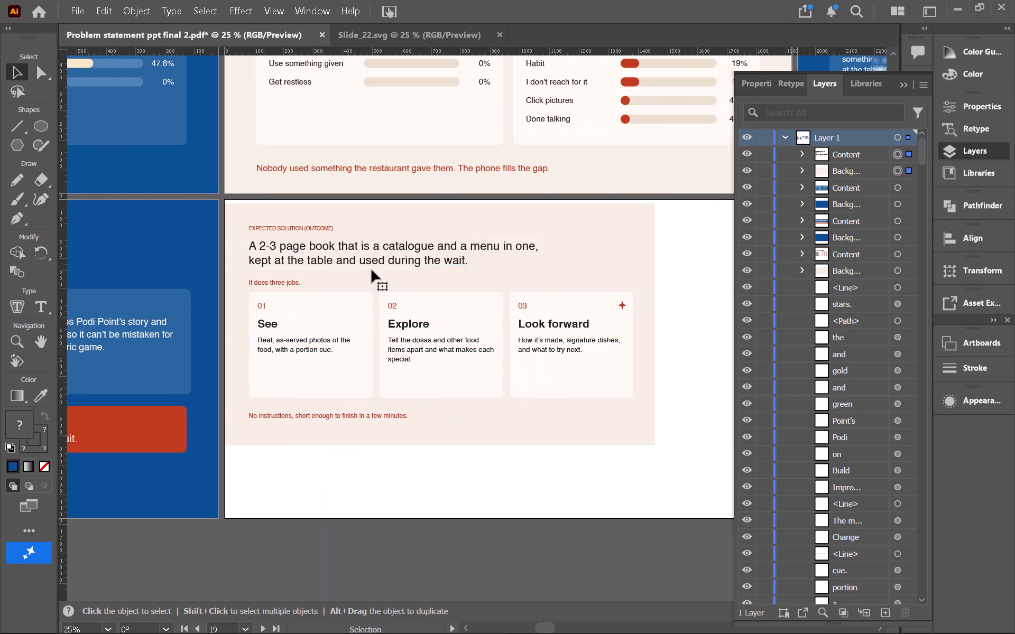
pyautogui.hscroll(-1, 372, 270)
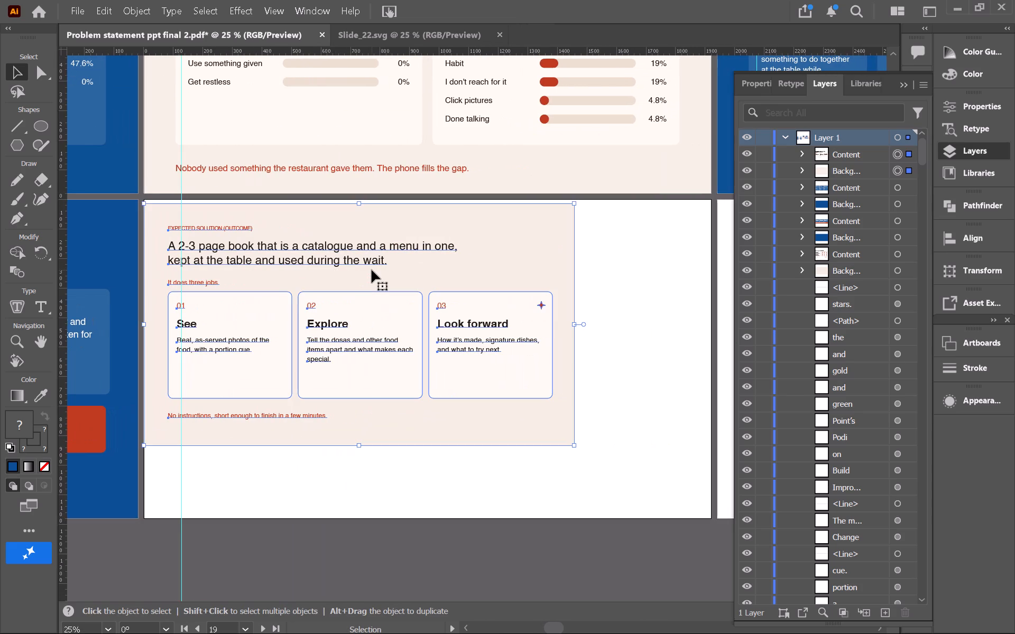
pyautogui.press('Up')
pyautogui.press('Up')
pyautogui.press('Up')
pyautogui.press('Up')
pyautogui.press('Up')
pyautogui.press('Up')
pyautogui.press('Up')
pyautogui.press('Up')
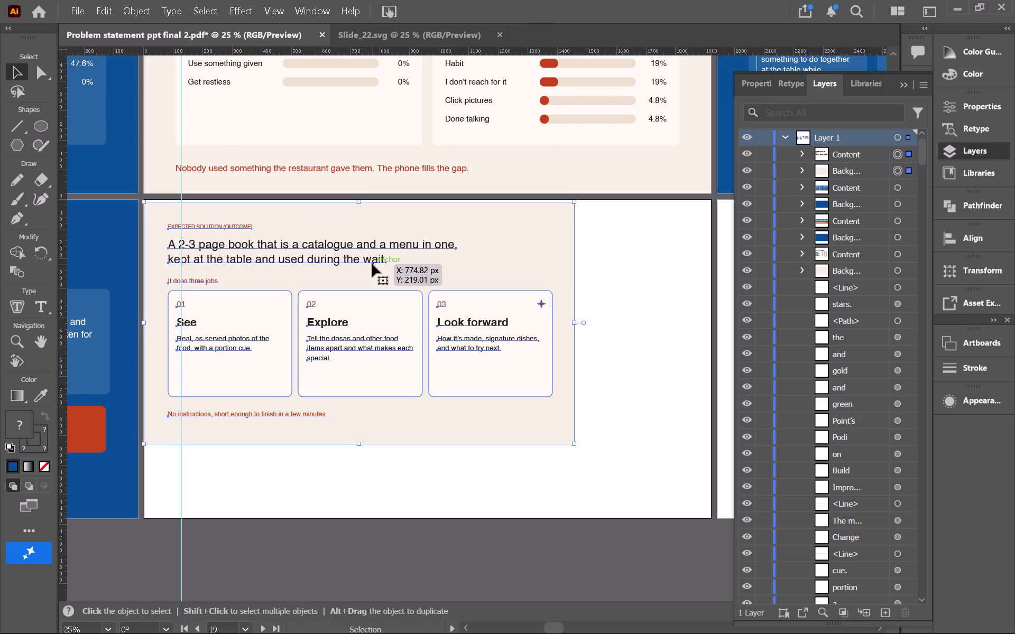
pyautogui.press('Up')
pyautogui.press('Up')
pyautogui.press('Up')
pyautogui.press('Up')
pyautogui.press('Up')
pyautogui.press('Up')
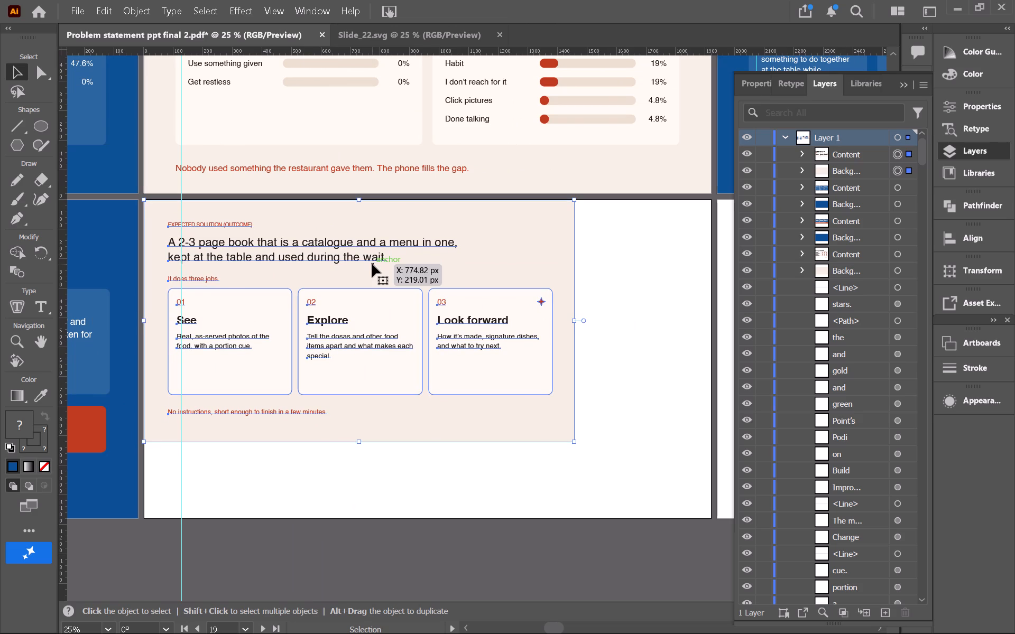
# Scale the "A 2-3 page book" slide proportionally so it fills its artboard, and deselect it.
pyautogui.keyDown('shift'); pyautogui.click(572, 443); pyautogui.keyUp('shift')
pyautogui.keyDown('shift'); pyautogui.moveTo(572, 443); pyautogui.dragTo(706, 536); pyautogui.keyUp('shift')
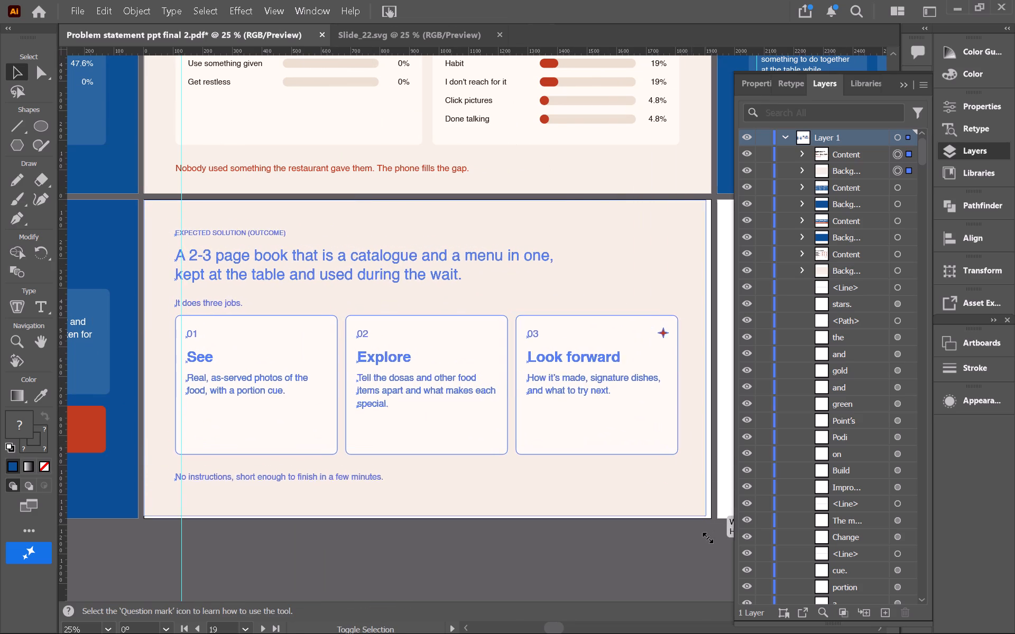
pyautogui.keyDown('shift'); pyautogui.moveTo(706, 536); pyautogui.dragTo(709, 537); pyautogui.keyUp('shift')
pyautogui.click(709, 537)
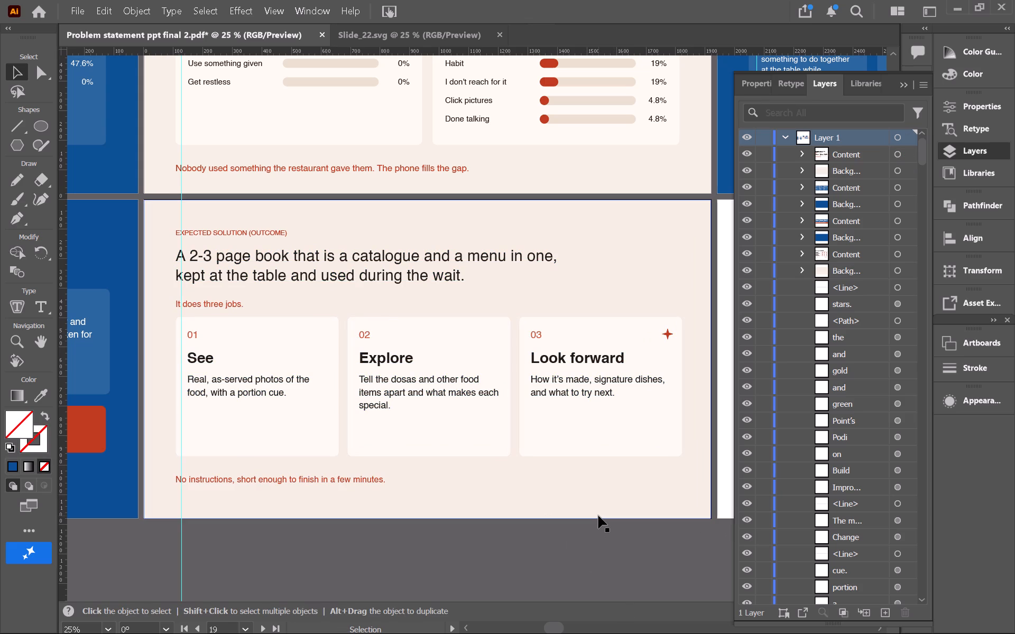
# Ungroup the "A 2-3 page book" slide's content and delete the red star in the "Look forward" card.
pyautogui.click(672, 333)
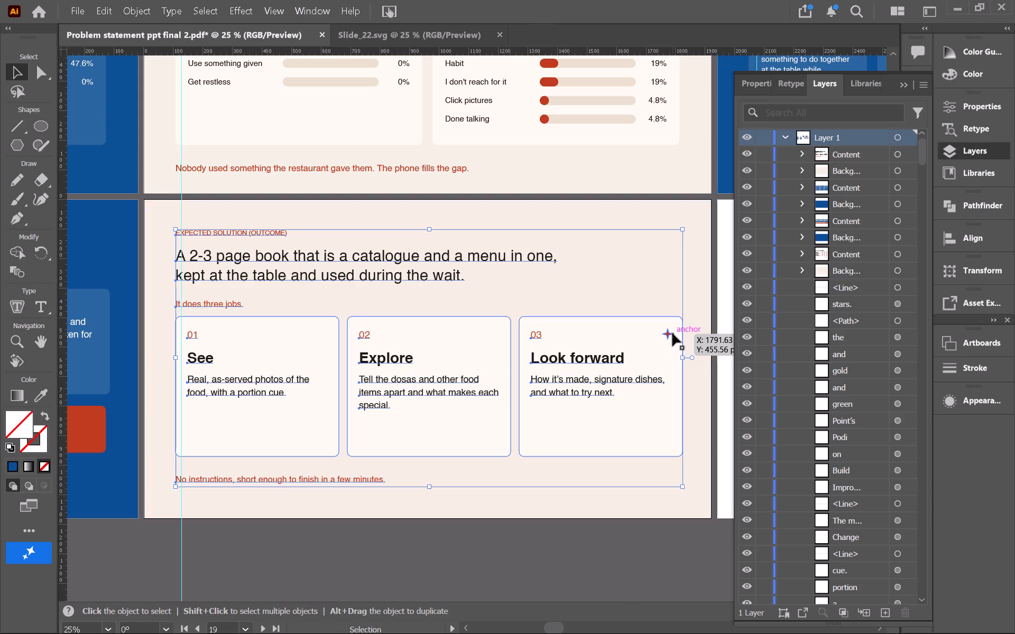
pyautogui.rightClick(672, 333)
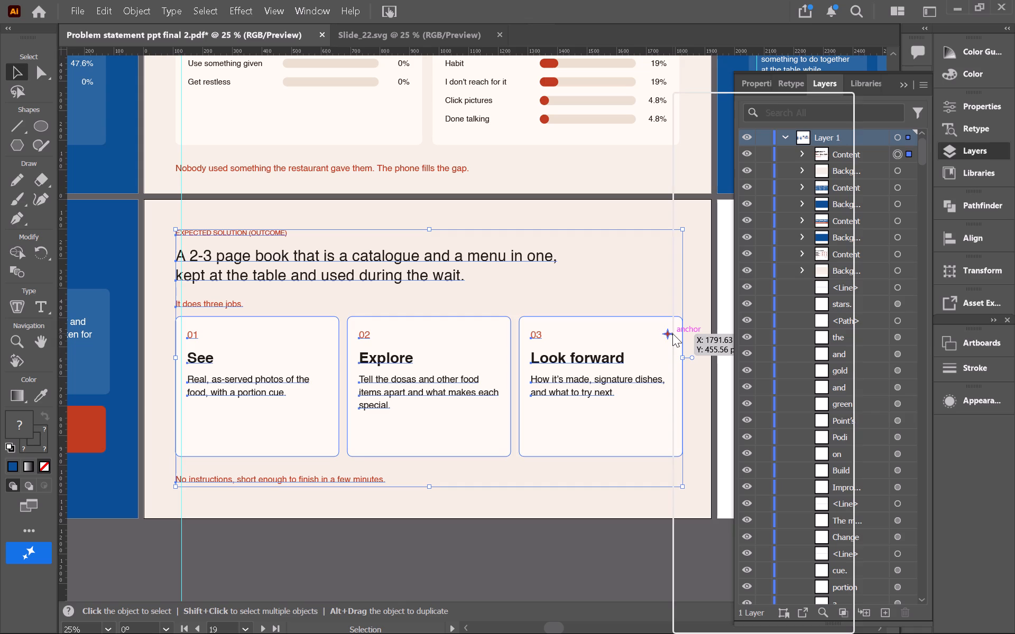
pyautogui.click(693, 318)
pyautogui.click(693, 318)
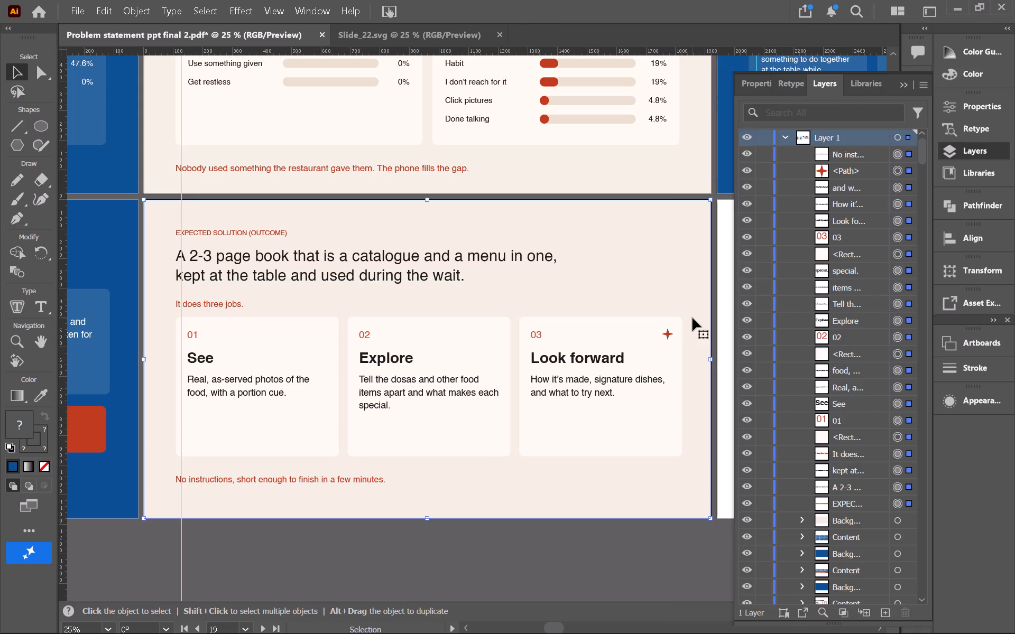
pyautogui.click(666, 334)
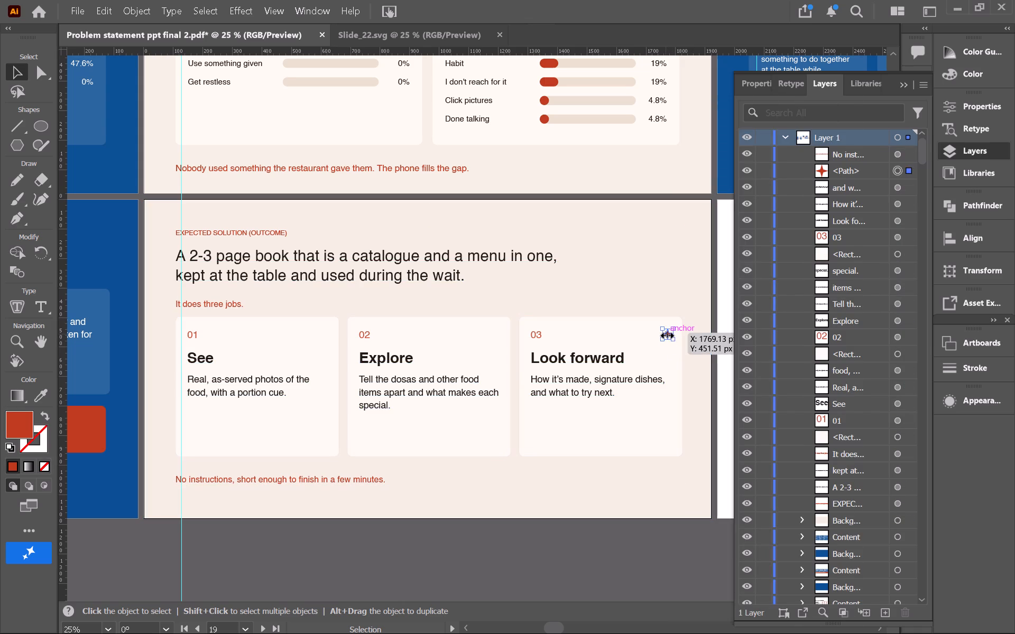
pyautogui.press('BackSpace')
# Hide the guides across the document.
pyautogui.hscroll(-5, 666, 334)
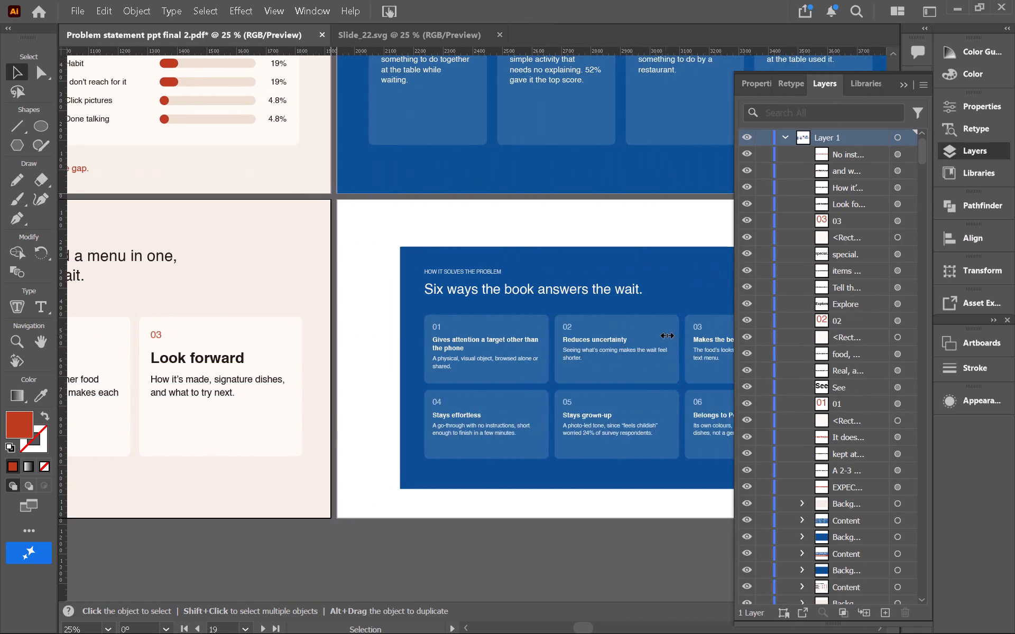
pyautogui.hscroll(-4, 666, 334)
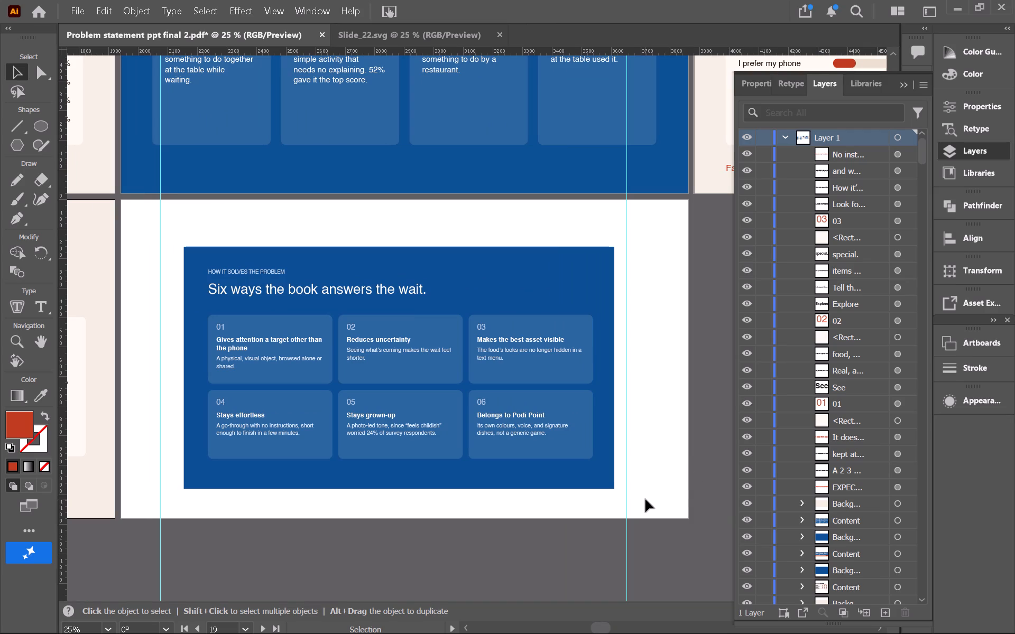
pyautogui.rightClick(645, 499)
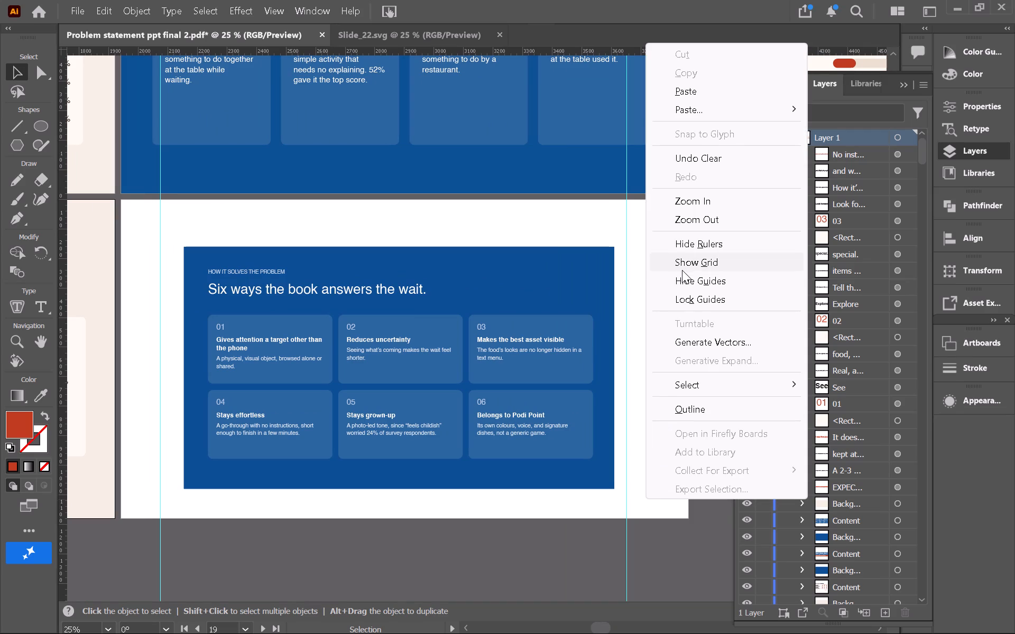
pyautogui.click(683, 273)
# Select the "Six ways the book answers the wait." slide's content and background together and move them to their artboard's upper-left corner.
pyautogui.moveTo(667, 524); pyautogui.dragTo(557, 448)
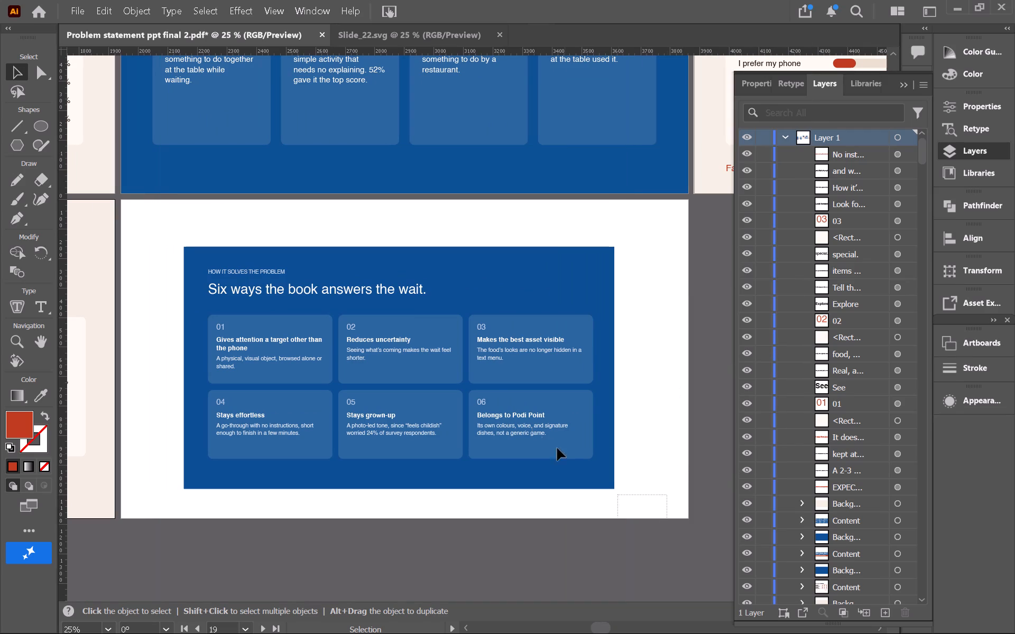
pyautogui.moveTo(557, 448); pyautogui.dragTo(180, 243)
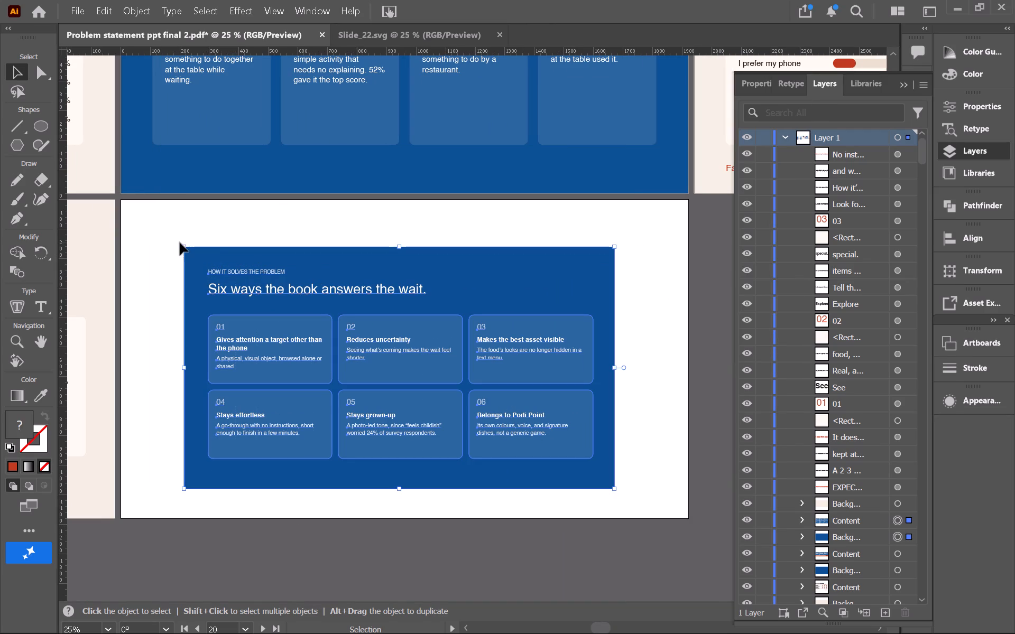
pyautogui.moveTo(339, 256); pyautogui.dragTo(274, 209)
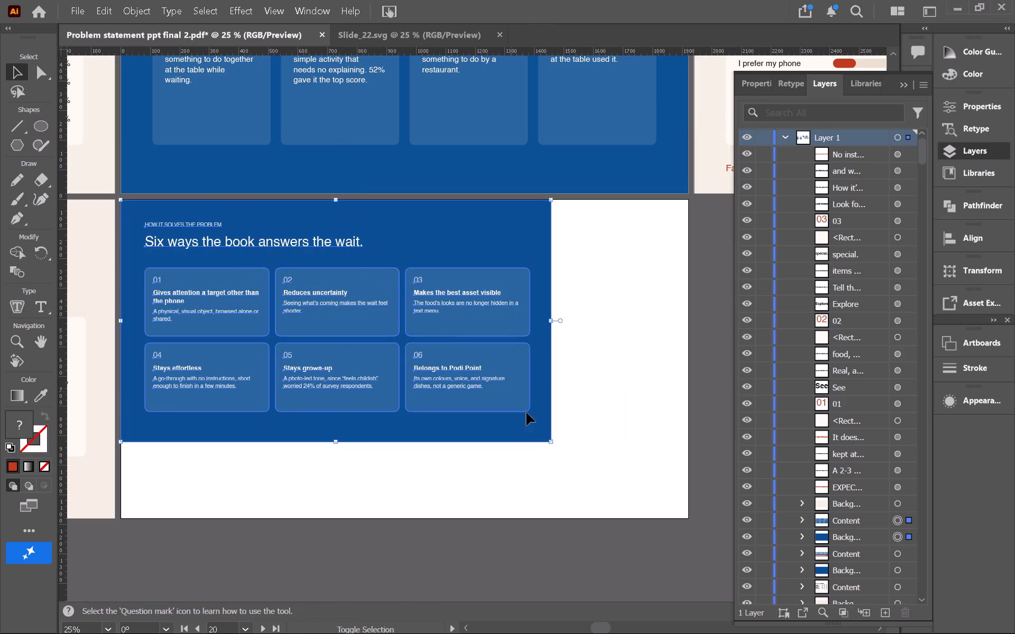
# Scale the "Six ways the book answers the wait." slide proportionally so it fills its artboard.
pyautogui.keyDown('shift'); pyautogui.moveTo(549, 440); pyautogui.dragTo(608, 459); pyautogui.keyUp('shift')
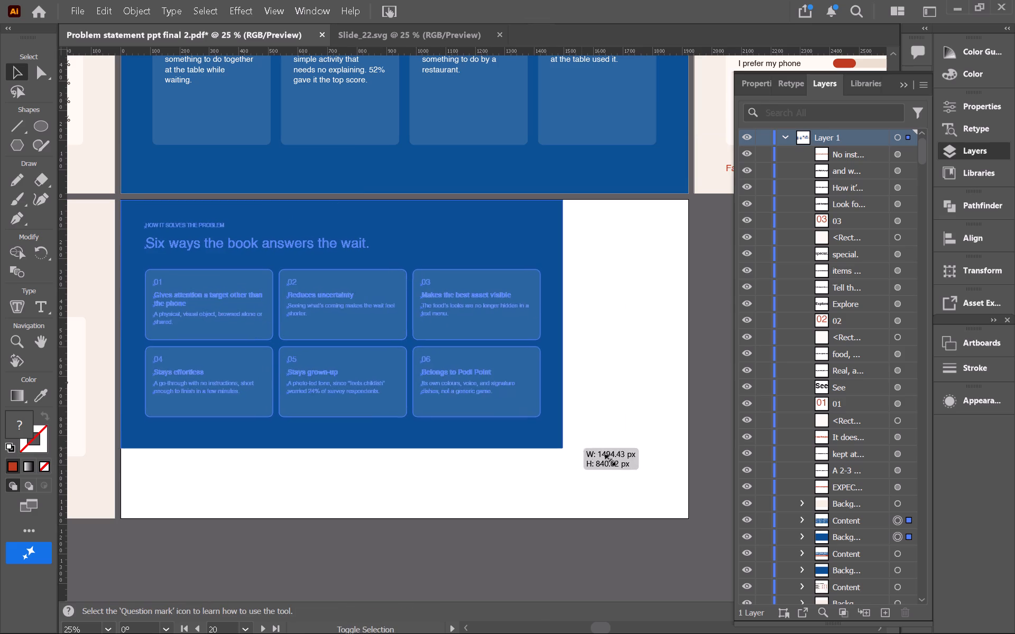
pyautogui.keyDown('shift'); pyautogui.moveTo(608, 459); pyautogui.dragTo(750, 518); pyautogui.keyUp('shift')
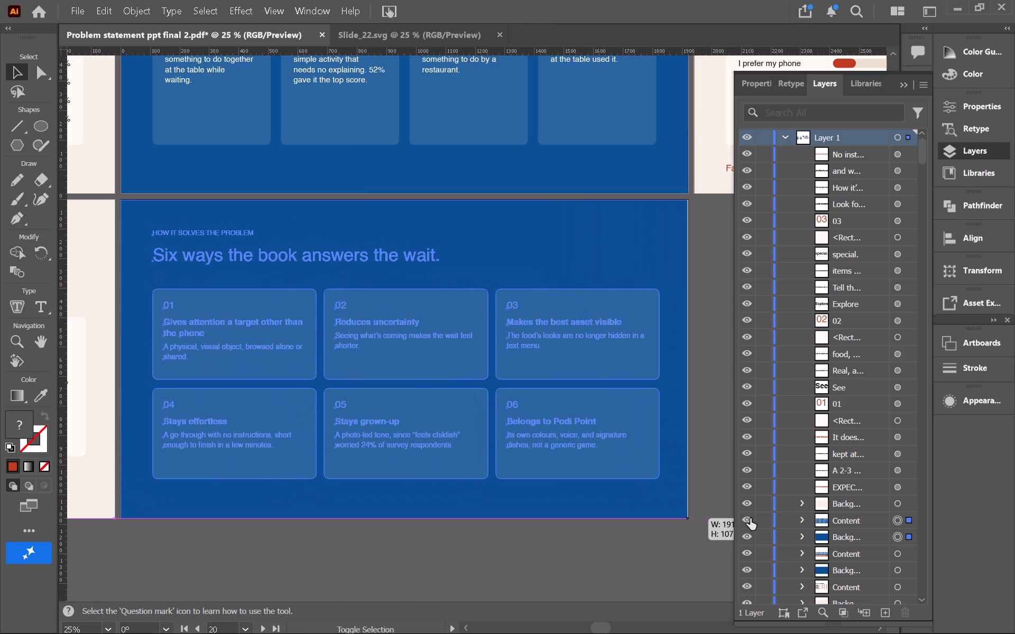
pyautogui.keyDown('shift'); pyautogui.moveTo(750, 518); pyautogui.dragTo(747, 519); pyautogui.keyUp('shift')
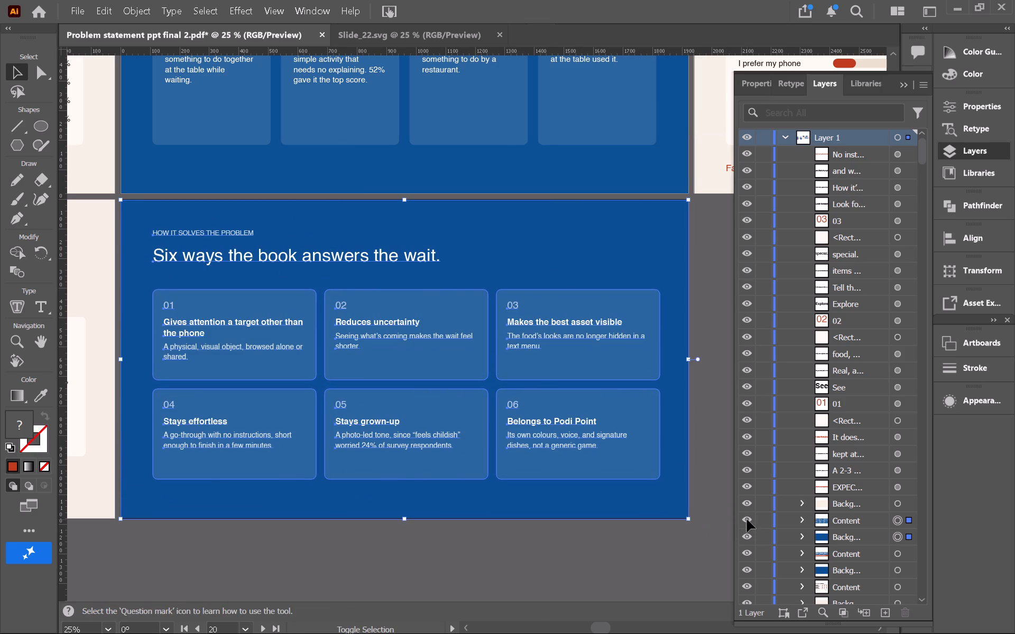
# Deselect the "Six ways the book answers the wait." slide and save the deck's PDF file.
pyautogui.click(625, 549)
pyautogui.hotkey('ctrl', 's')
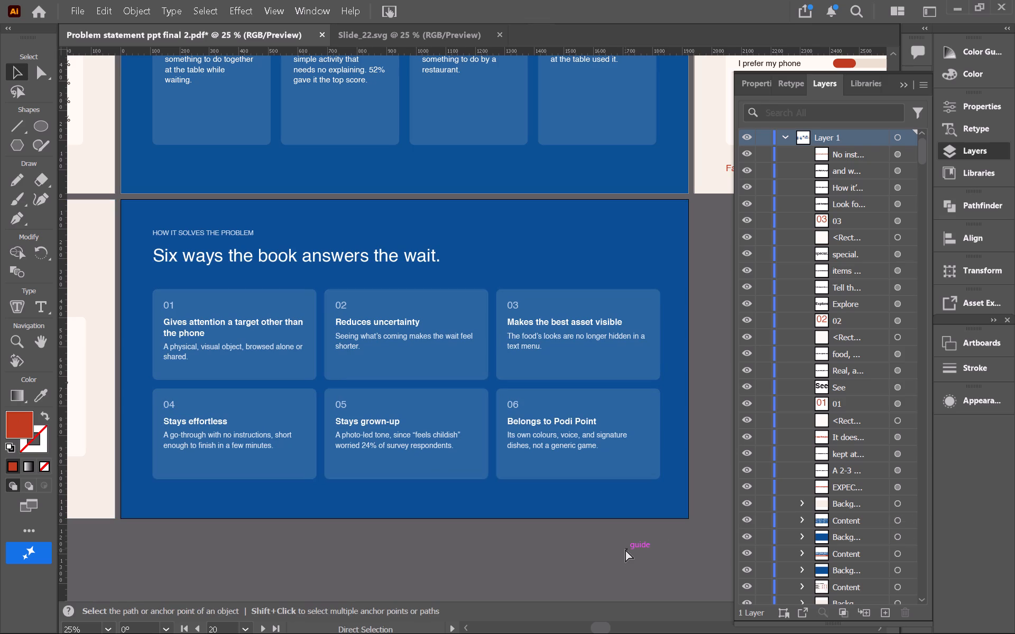
pyautogui.hotkey('ctrl', 's')
pyautogui.hotkey('ctrl', 's')
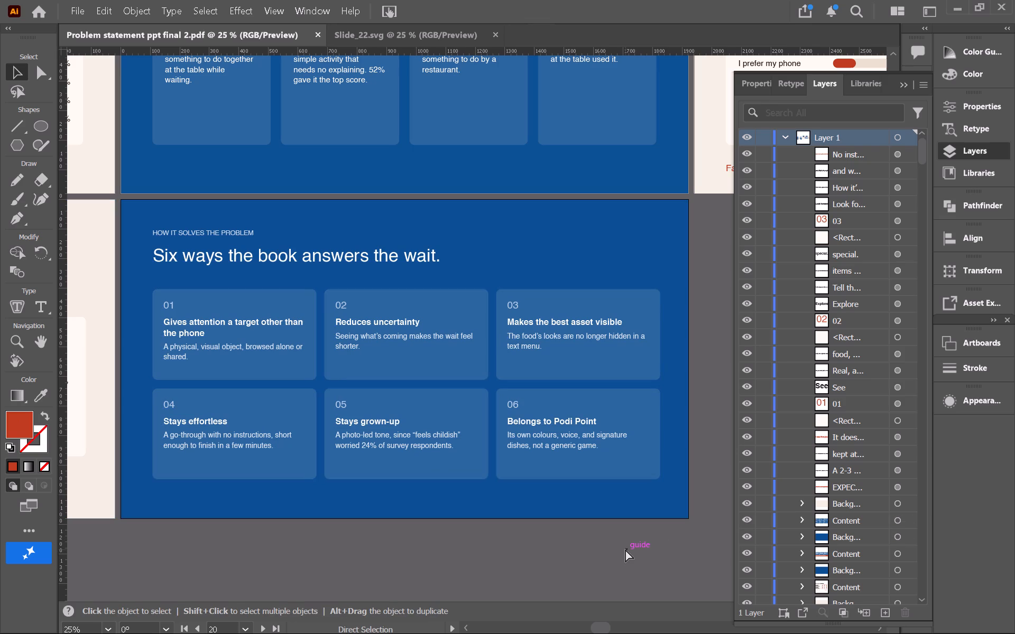
pyautogui.hotkey('ctrl', 's')
pyautogui.hotkey('ctrl', 's')
# Save the deck as an Adobe Illustrator (*.AI) file named "Problem statement ppt final 2" in the Design Project folder.
pyautogui.click(67, 3)
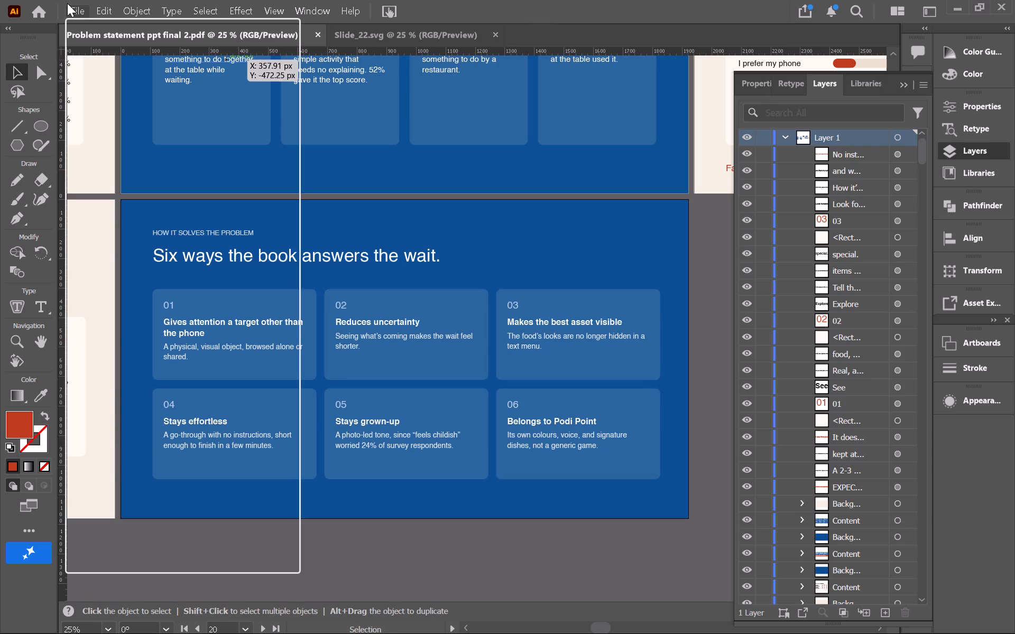
pyautogui.click(196, 188)
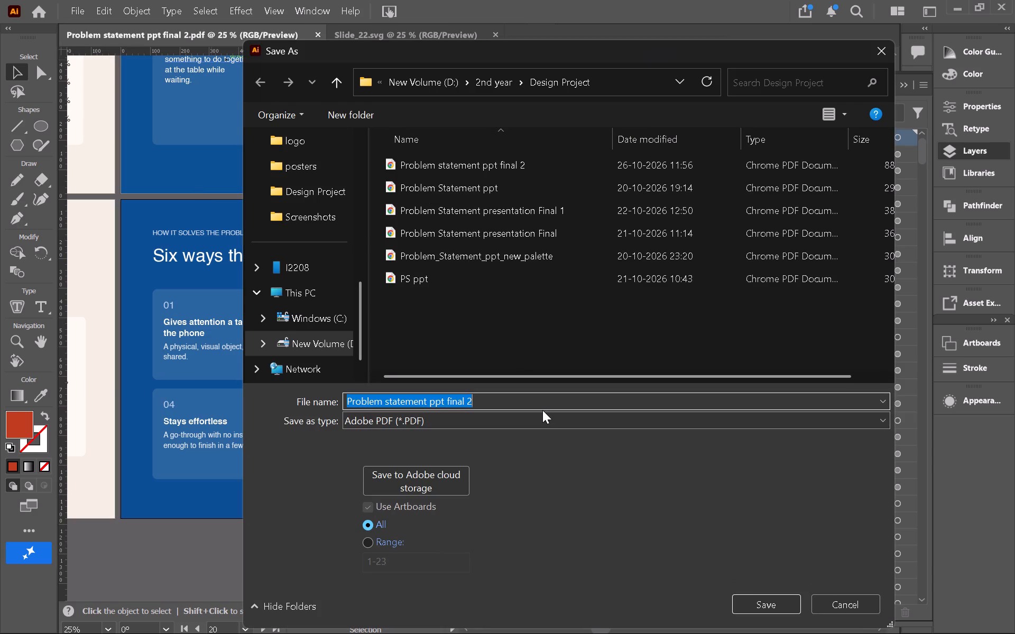
pyautogui.click(542, 410)
pyautogui.click(542, 417)
pyautogui.click(523, 442)
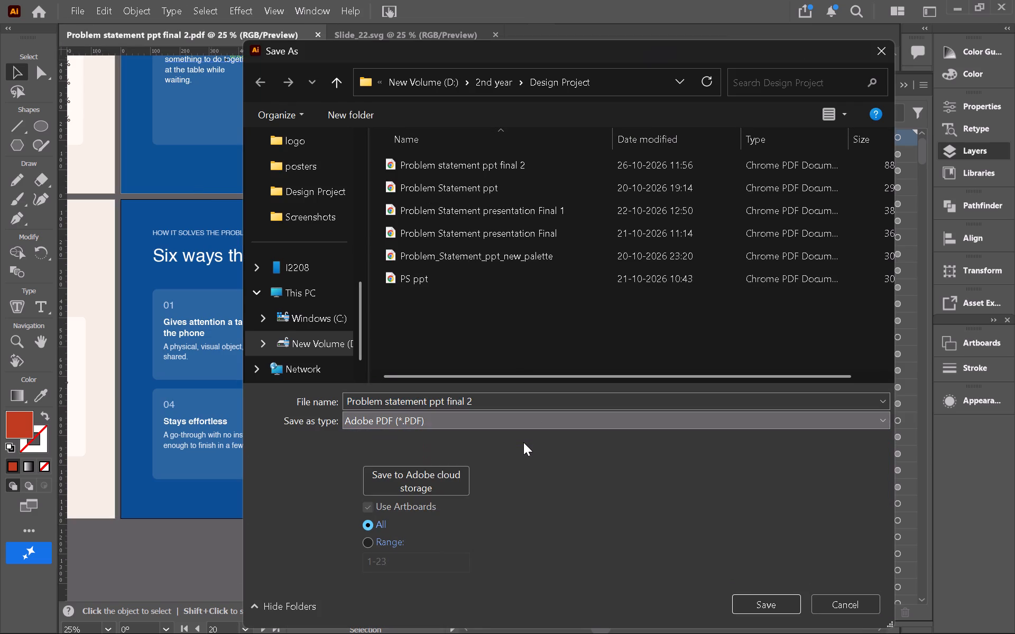
pyautogui.click(768, 605)
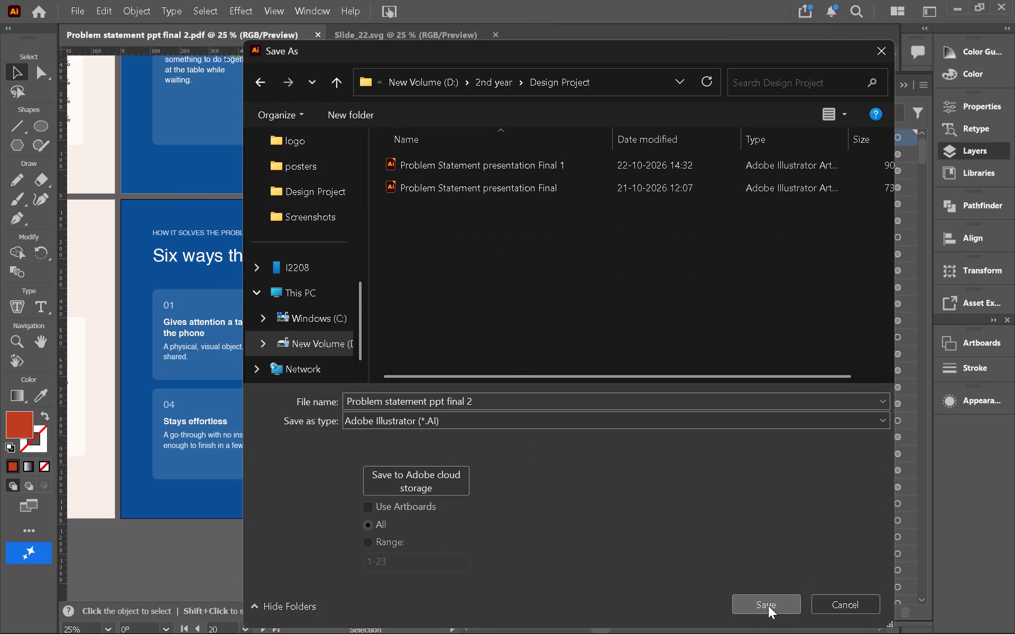
pyautogui.click(467, 535)
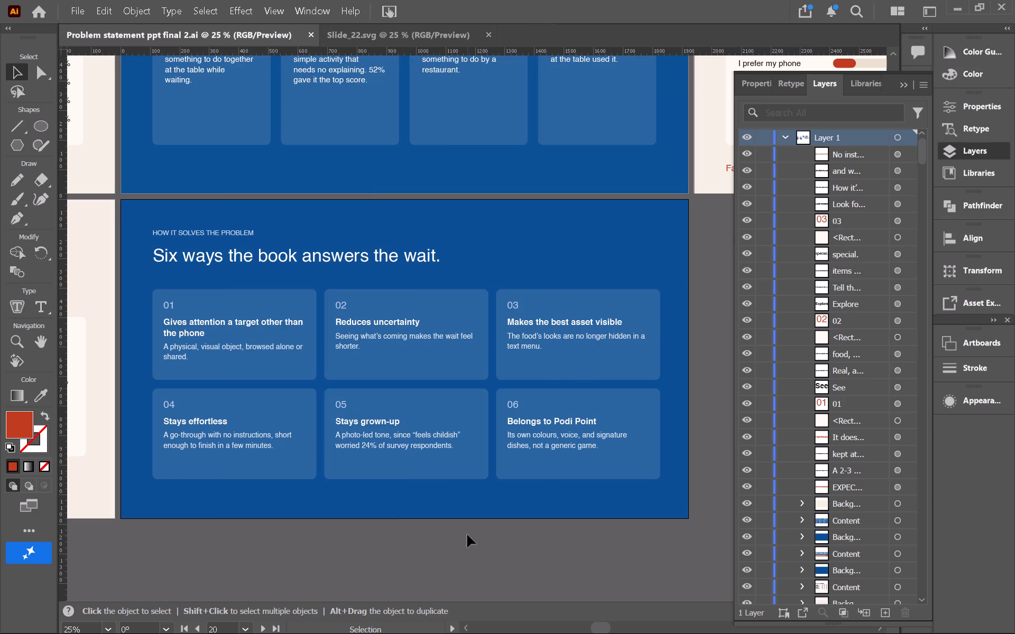
pyautogui.hotkey('ctrl', 's')
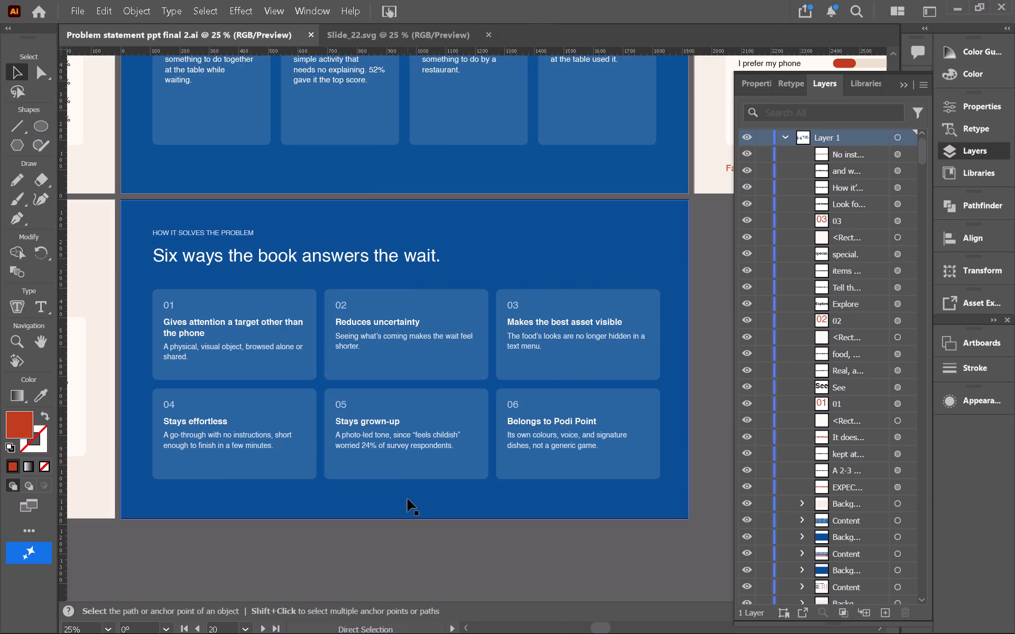